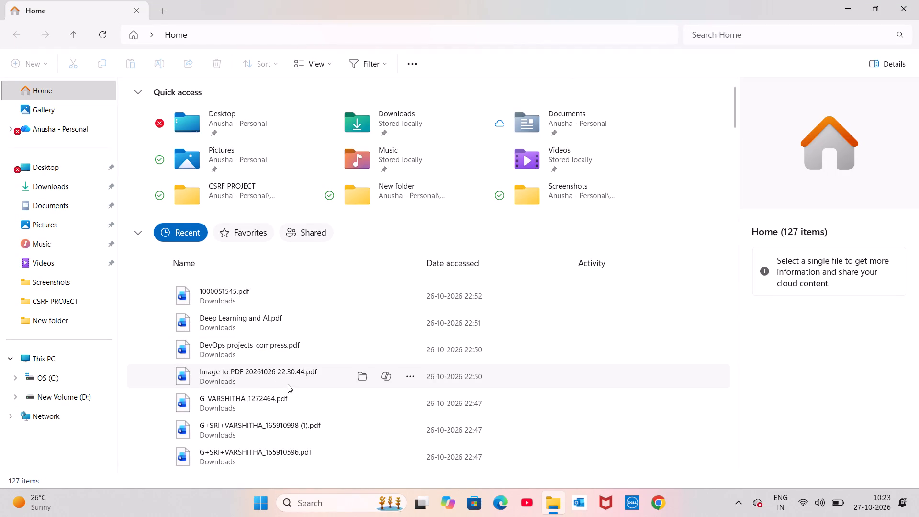
Open the document updated_marts(3) (1).docx from the recent files in Word.
scroll(288, 384, "down", 4)
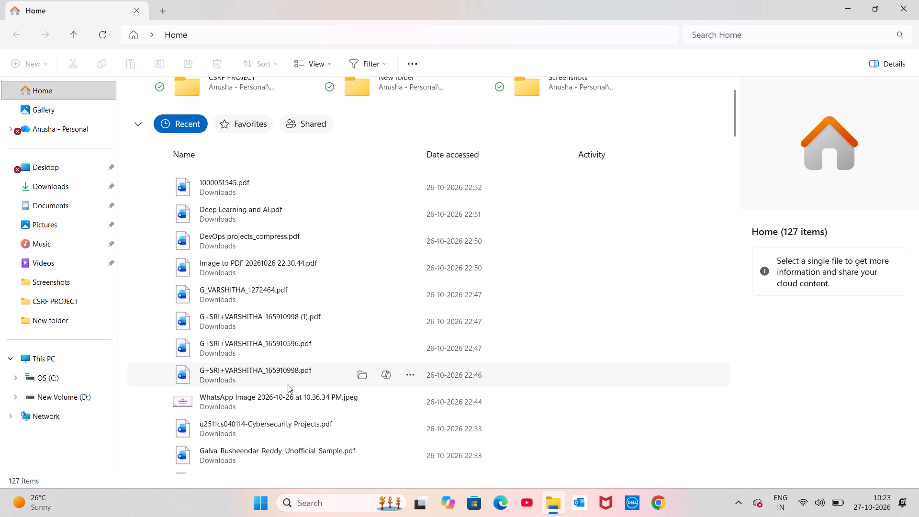
scroll(288, 384, "down", 4)
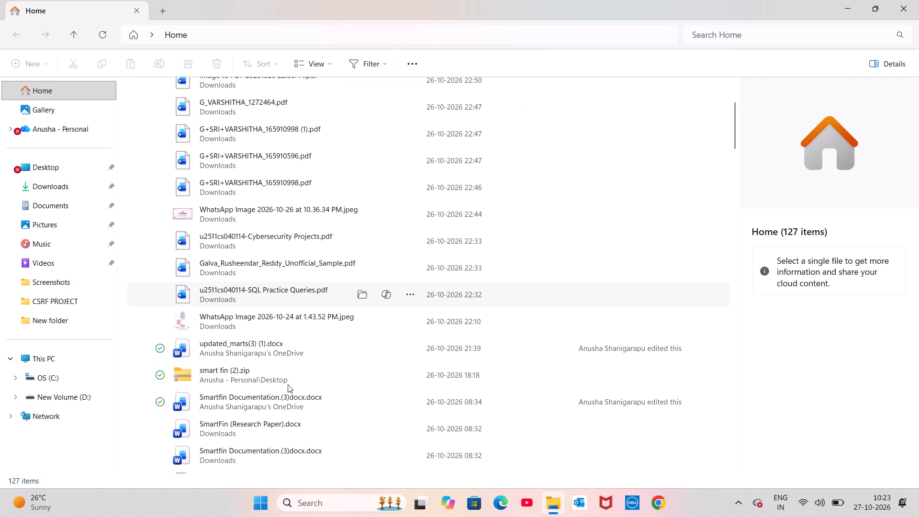
scroll(288, 384, "down", 1)
right_click(302, 344)
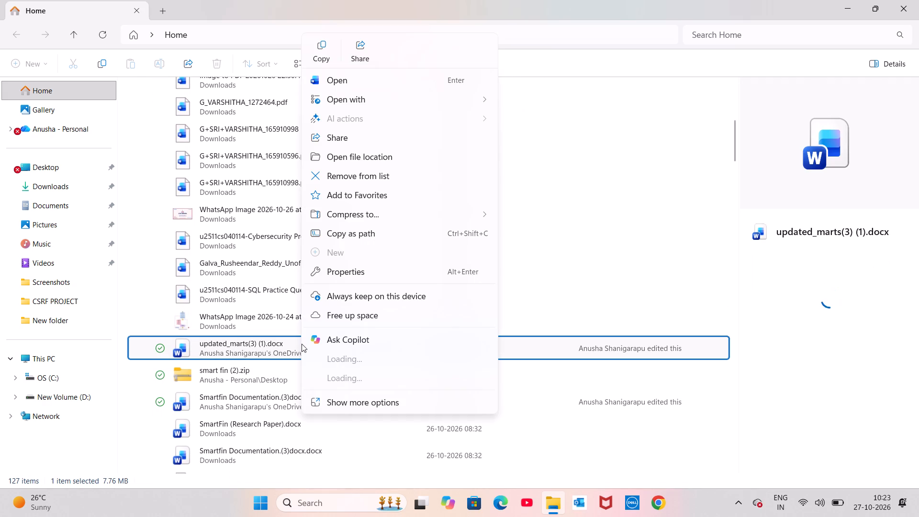
left_click(371, 83)
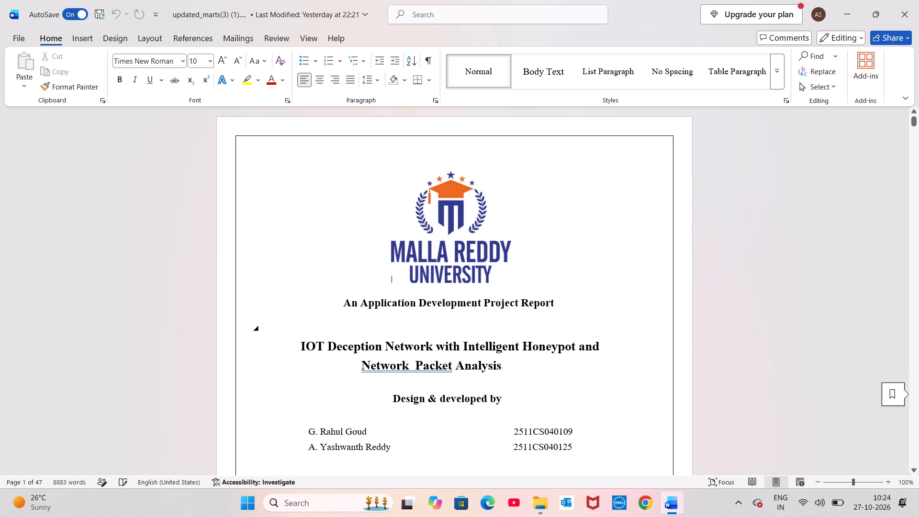
Look through the project report from its title page, checking the title, developer, guide and department details.
scroll(623, 346, "down", 1)
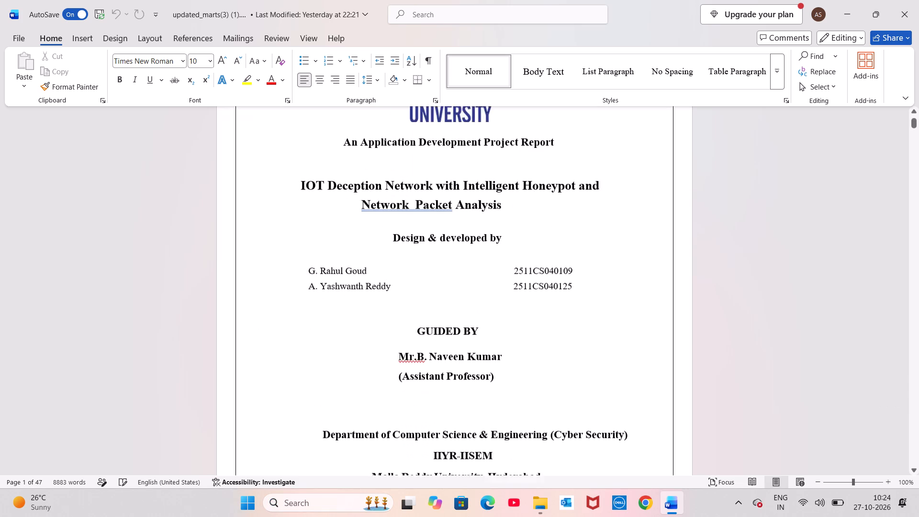
scroll(623, 346, "down", 1)
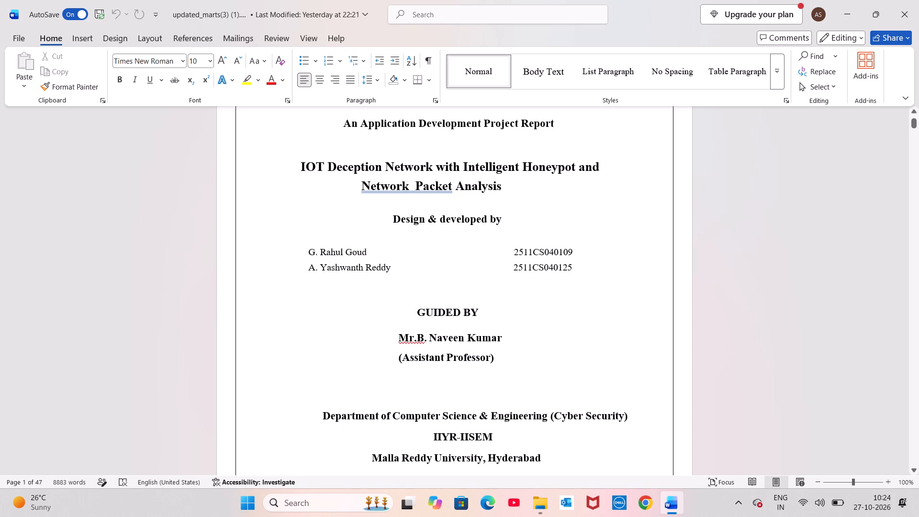
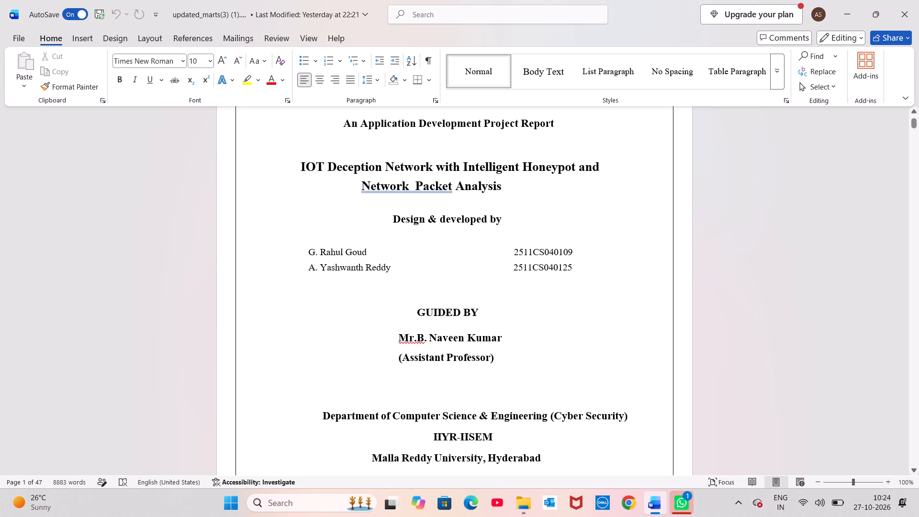
scroll(590, 332, "down", 10)
scroll(590, 332, "down", 20)
scroll(590, 332, "down", 20)
scroll(590, 332, "down", 20)
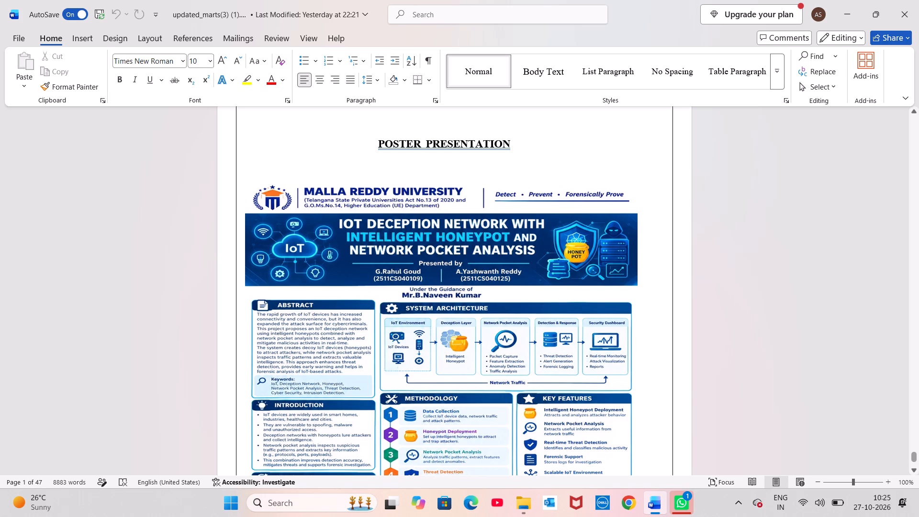
scroll(467, 234, "up", 4)
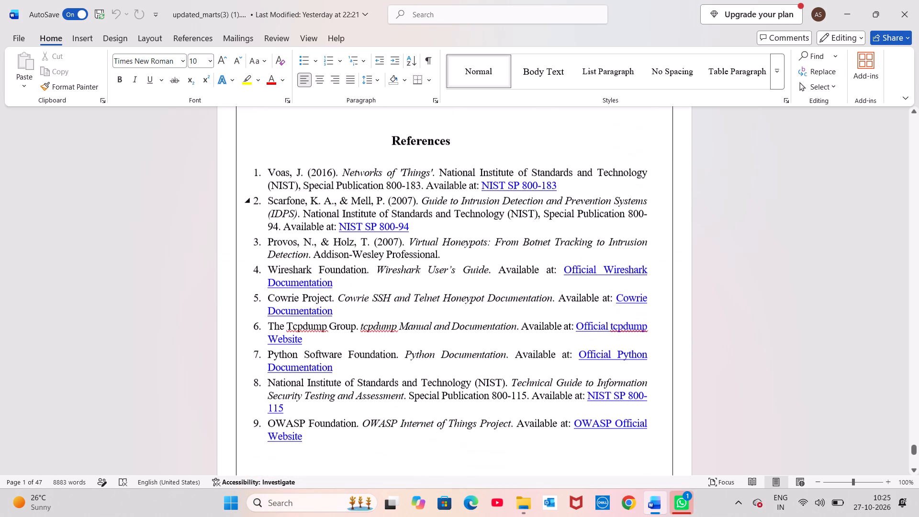
scroll(467, 234, "up", 5)
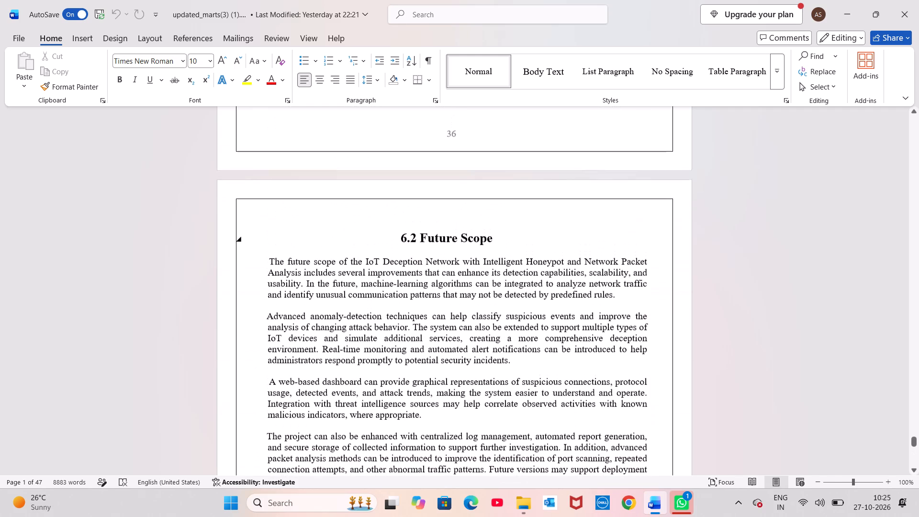
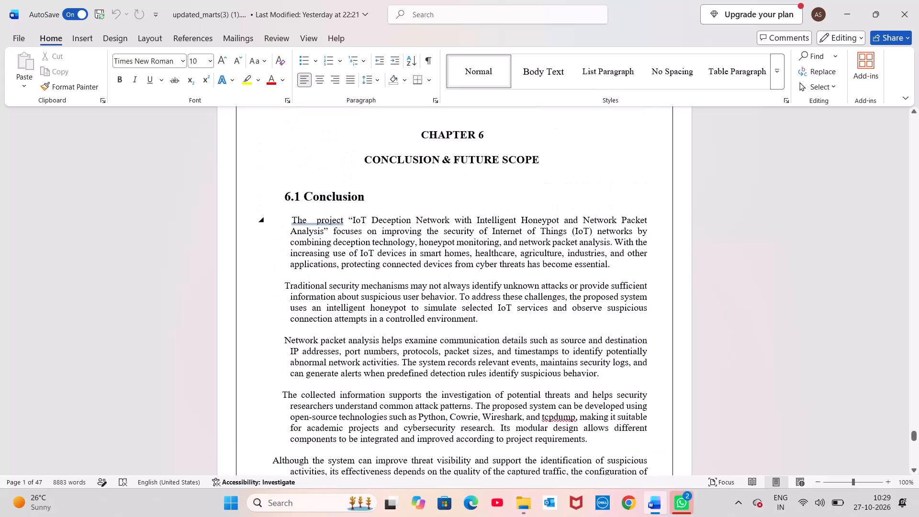
Go back from the Chapter 6 conclusion through section 5.3 Resulting graphs, examining result graphs 3, 2 and 1 with their captions and explanations.
scroll(495, 217, "up", 4)
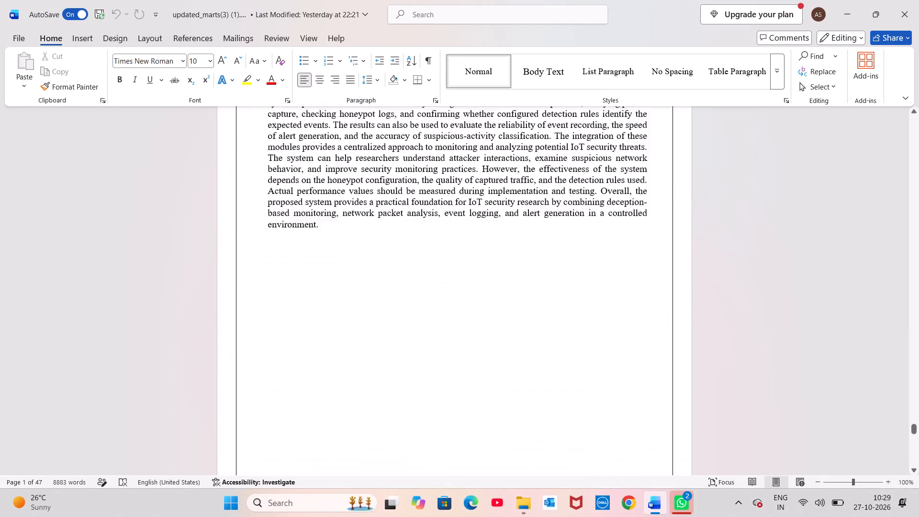
scroll(495, 217, "up", 7)
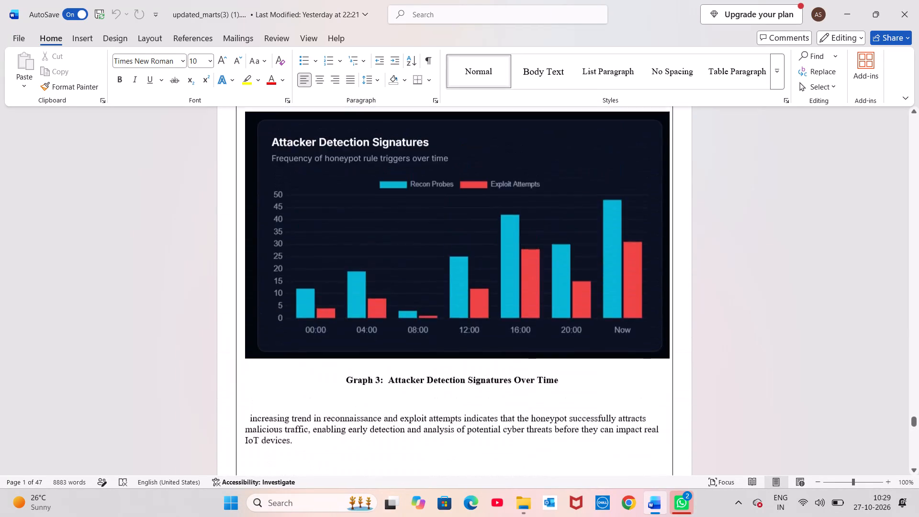
scroll(495, 217, "up", 2)
scroll(495, 217, "down", 1)
scroll(495, 217, "up", 1)
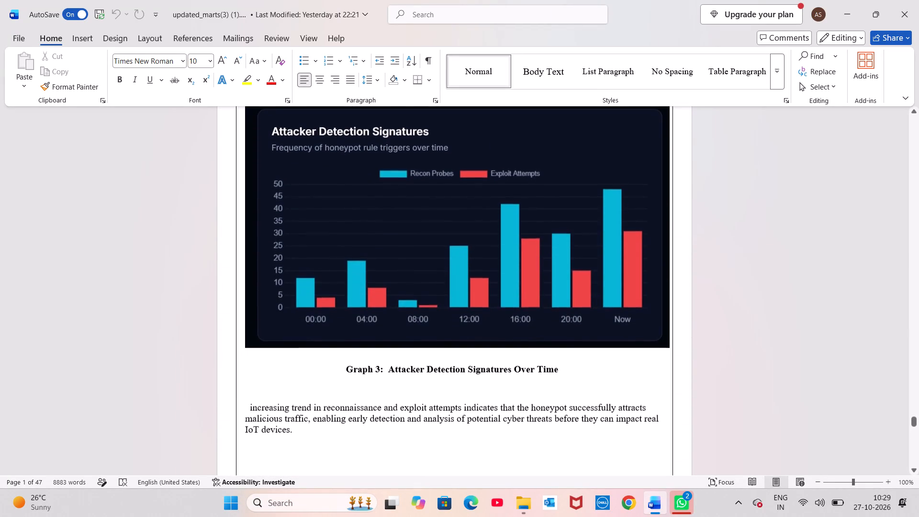
scroll(495, 217, "up", 2)
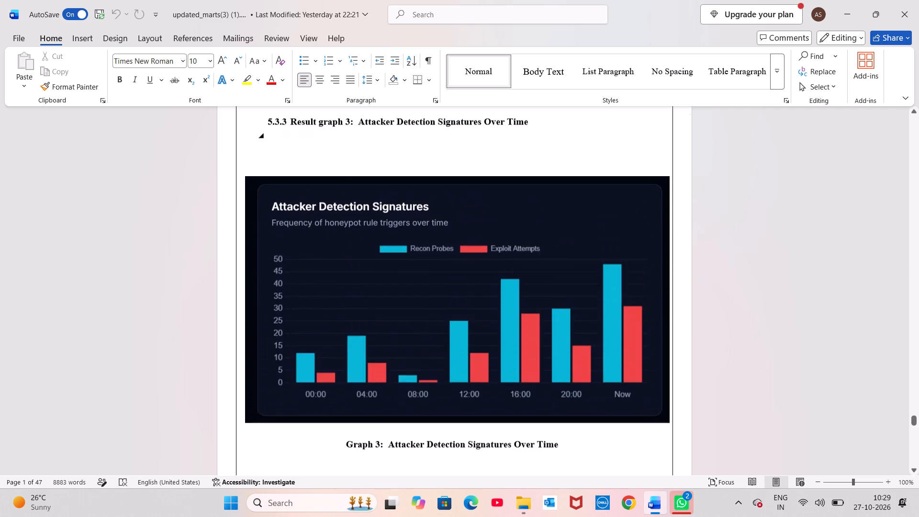
scroll(495, 217, "up", 6)
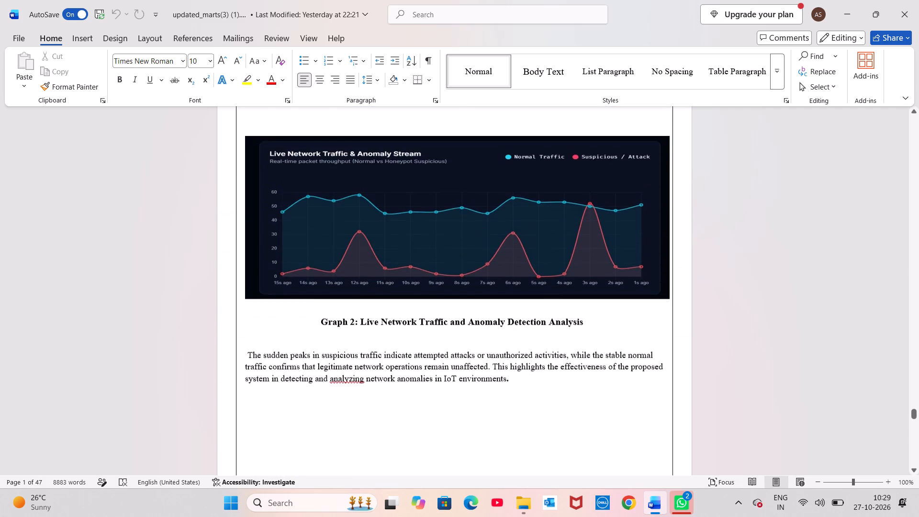
scroll(495, 217, "up", 10)
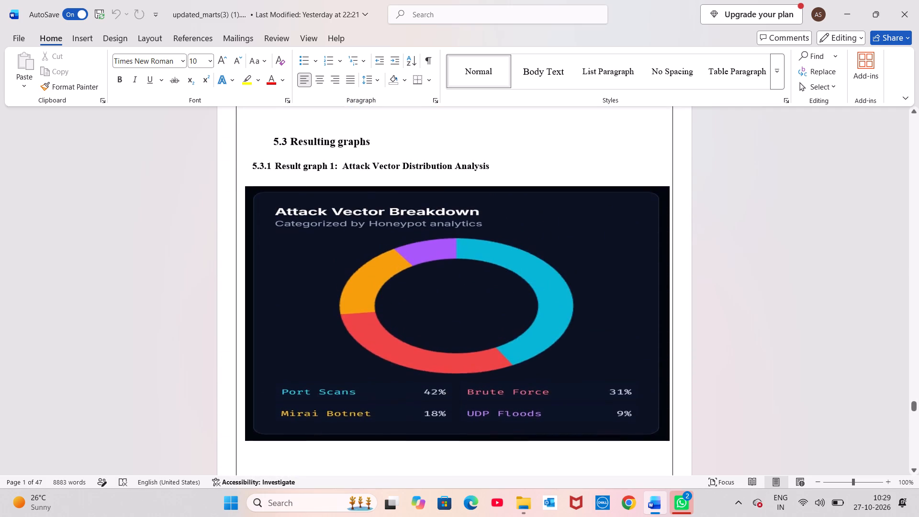
Examine section 5.2 Resulting Tables, covering the System Performance Metrics table and the Existing System vs Proposed System comparison.
scroll(495, 217, "up", 4)
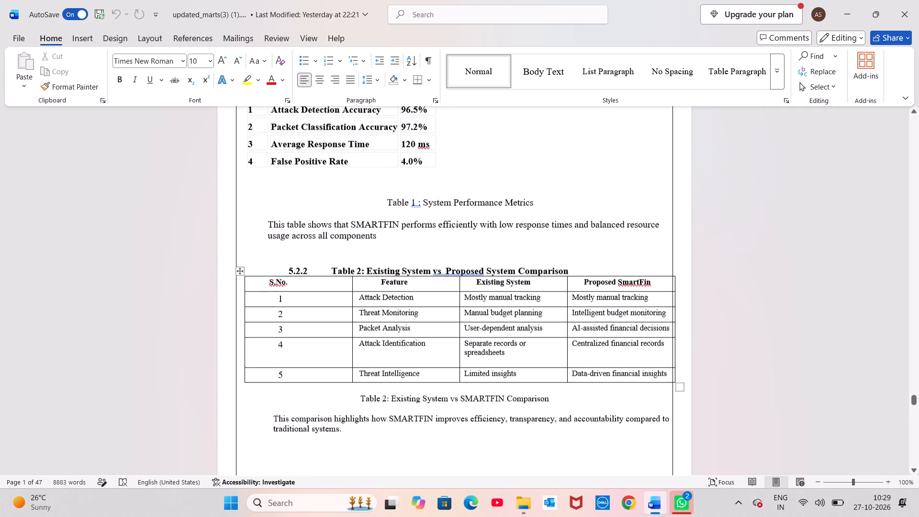
scroll(495, 217, "up", 1)
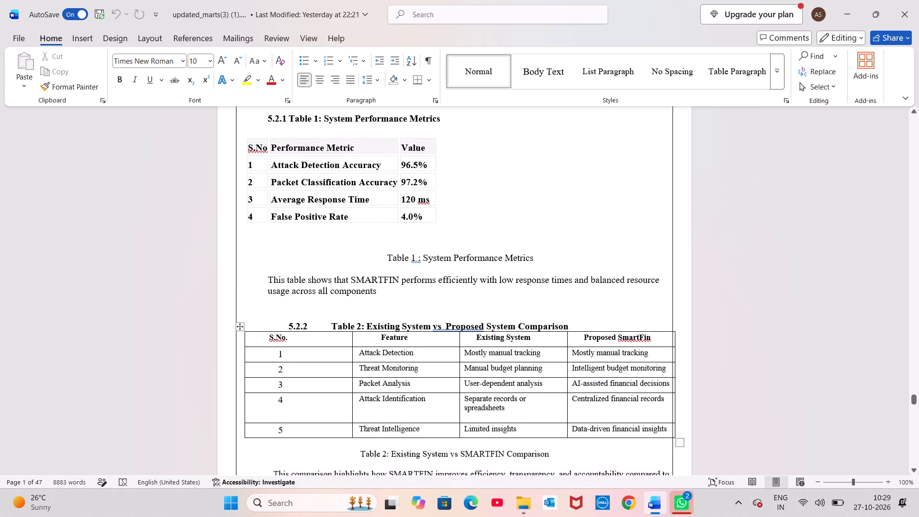
scroll(495, 217, "up", 3)
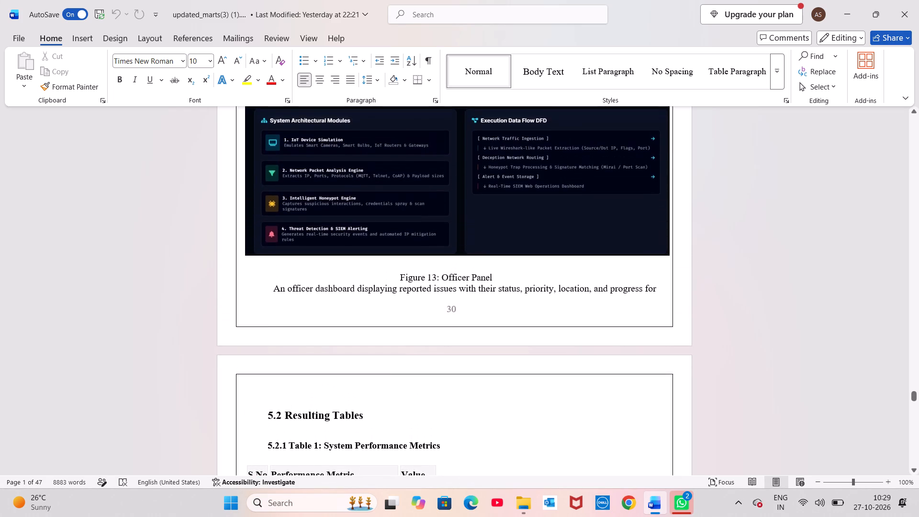
scroll(495, 217, "up", 1)
scroll(452, 321, "up", 1)
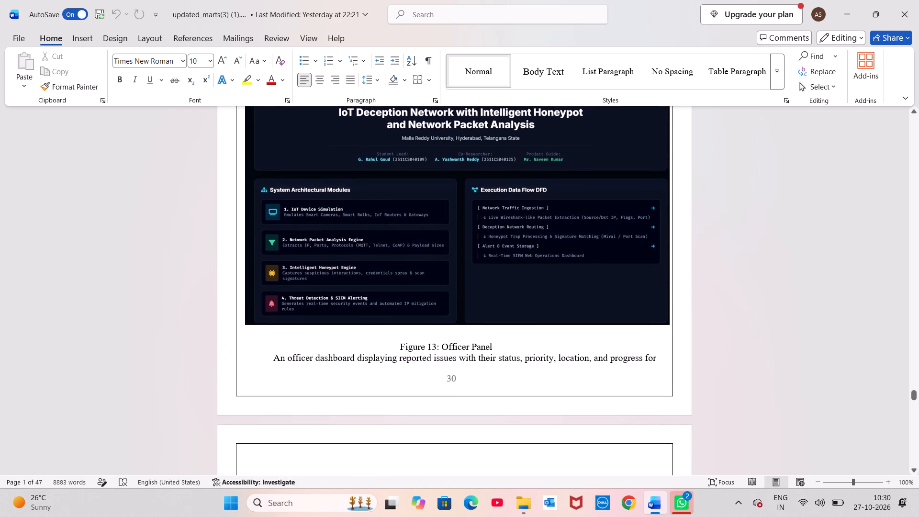
Examine the result screenshots and captions in sections 5.1.5 Officer Panel, 5.1.4 Field Officer, 5.1.3 Admin Panel and 5.1.2 Admin Access.
scroll(452, 321, "up", 1)
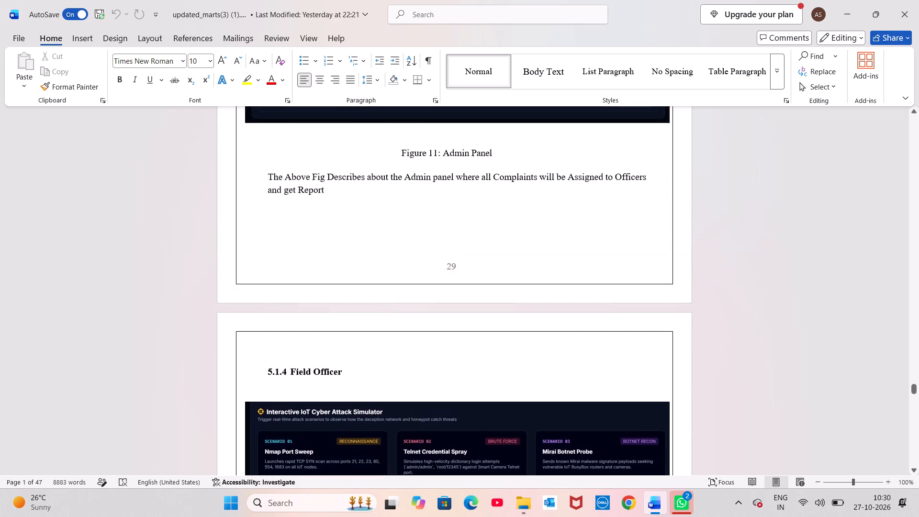
scroll(452, 321, "down", 6)
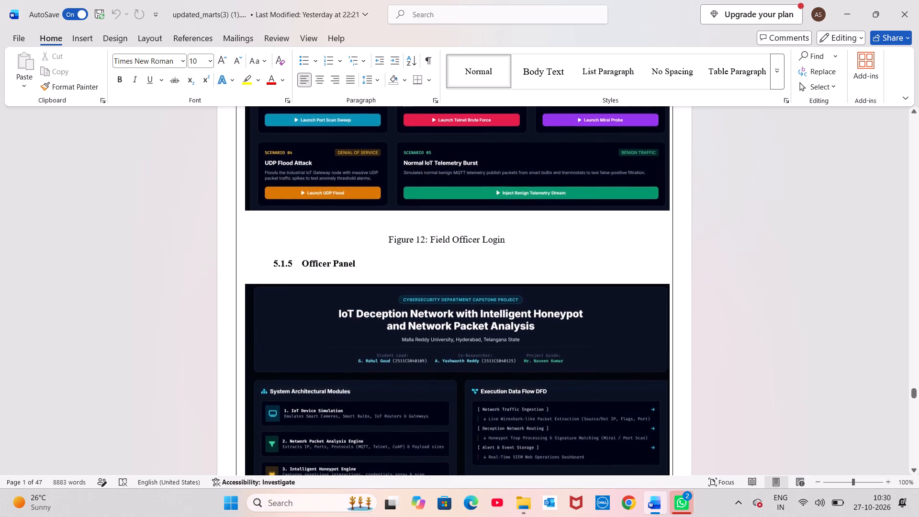
scroll(452, 321, "down", 1)
scroll(452, 321, "up", 1)
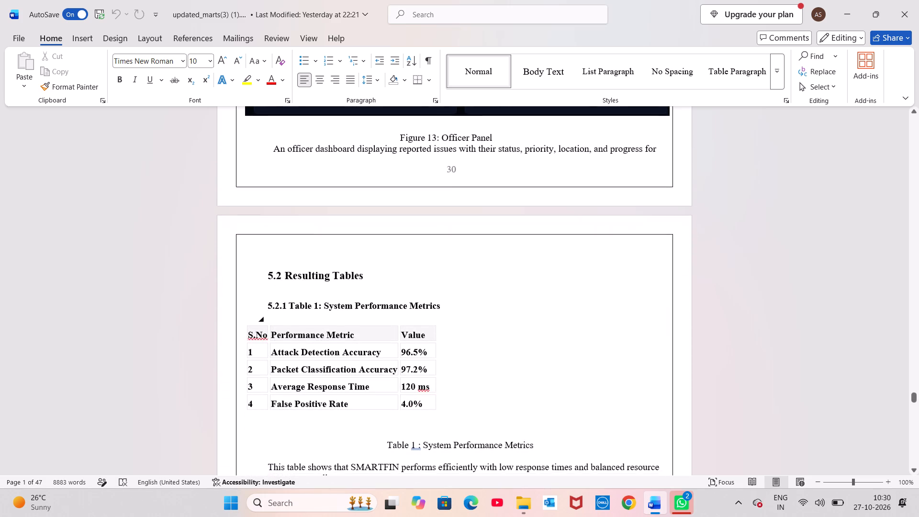
scroll(452, 321, "up", 1)
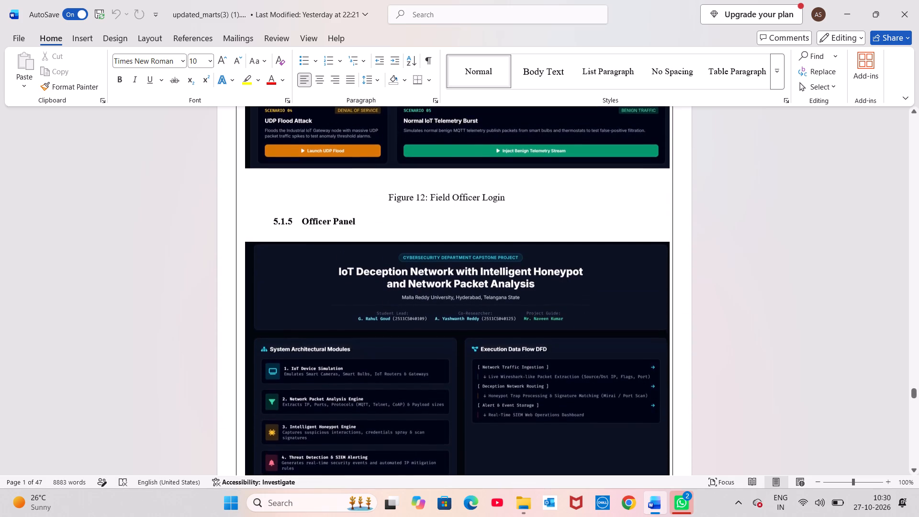
scroll(452, 321, "up", 1)
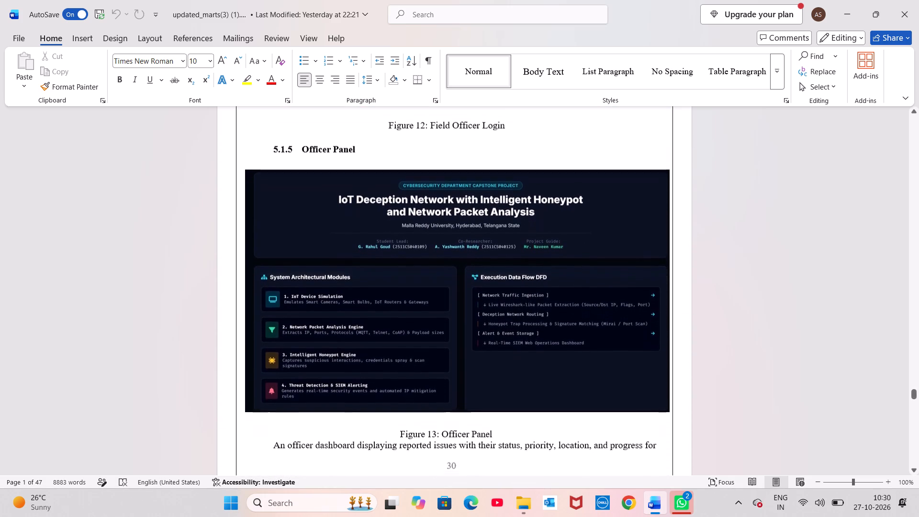
scroll(452, 321, "up", 4)
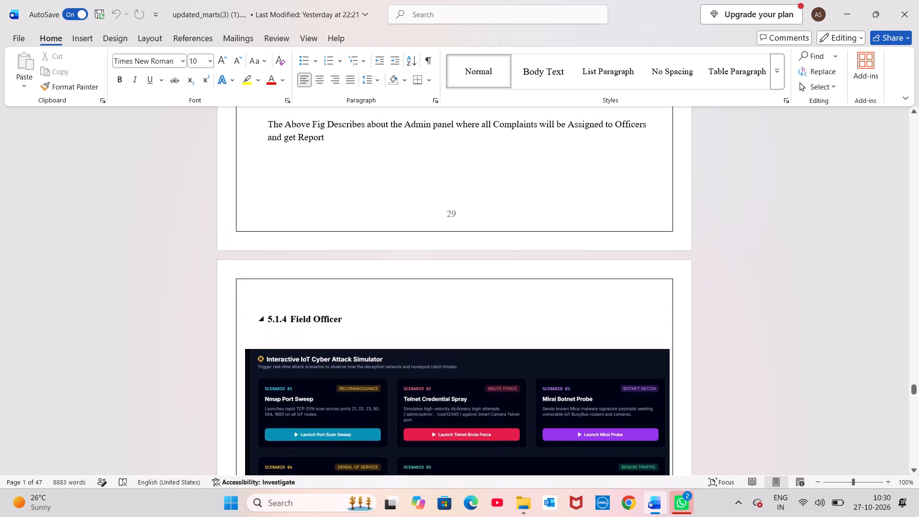
scroll(452, 321, "up", 3)
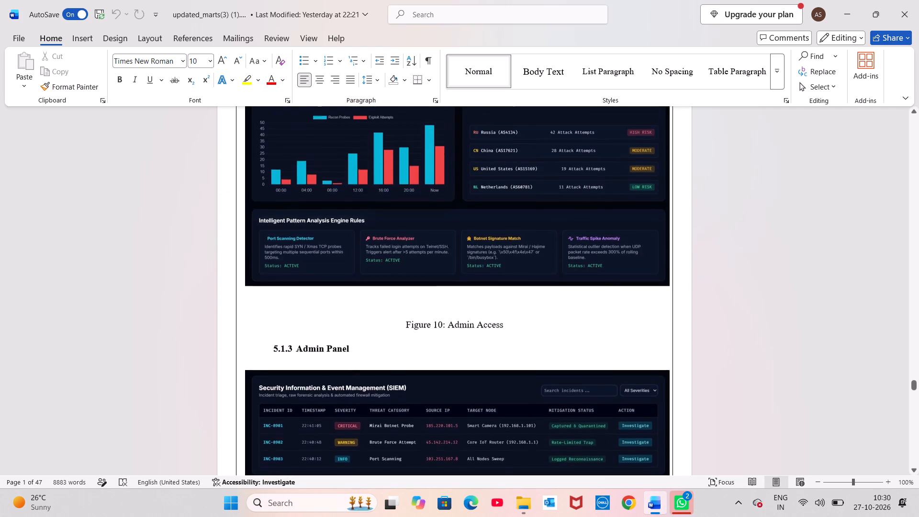
scroll(452, 321, "up", 6)
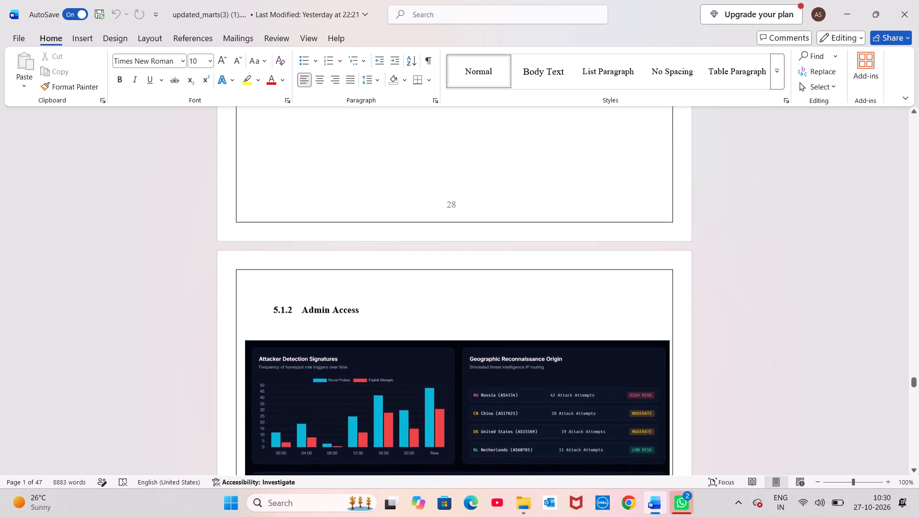
Examine the Figure 7 dashboard page, the Figure 8 simulated IoT deception topology and the packet log screenshot in section 5.1.1 Track an Complaint.
scroll(452, 321, "up", 4)
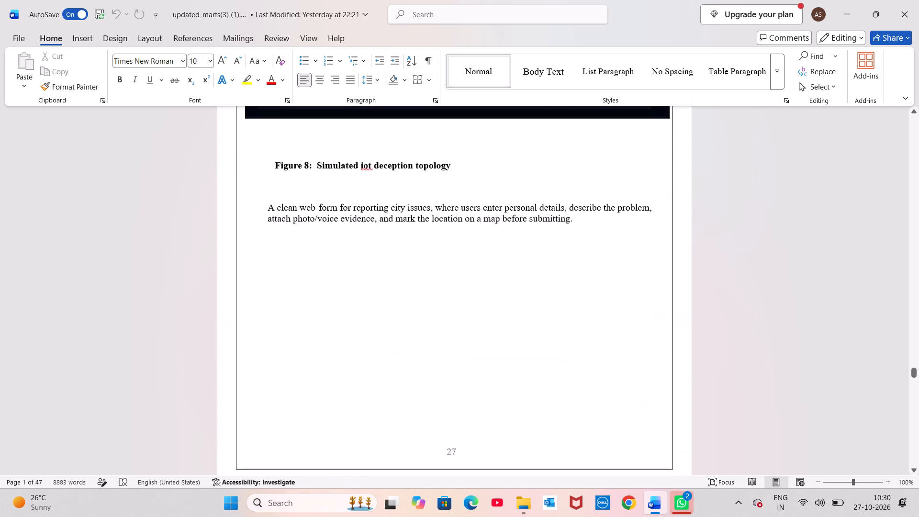
scroll(452, 321, "up", 3)
scroll(452, 321, "down", 1)
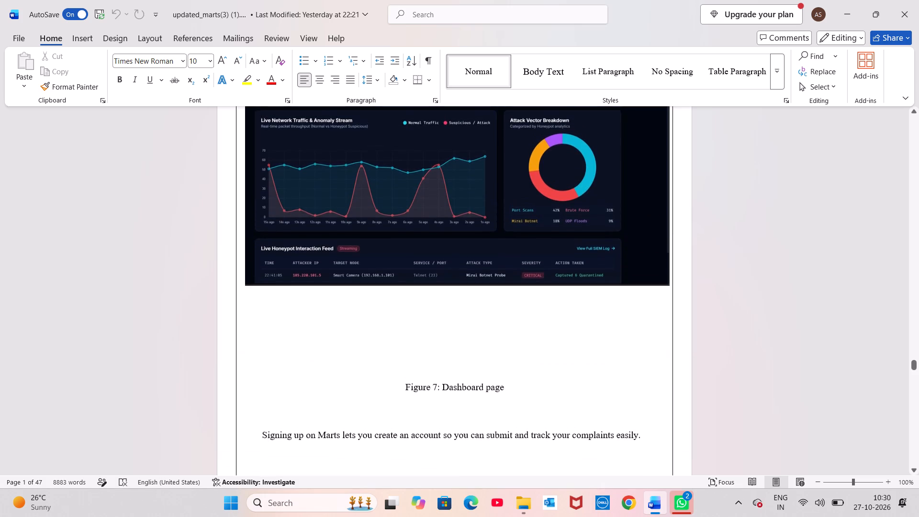
scroll(452, 321, "down", 4)
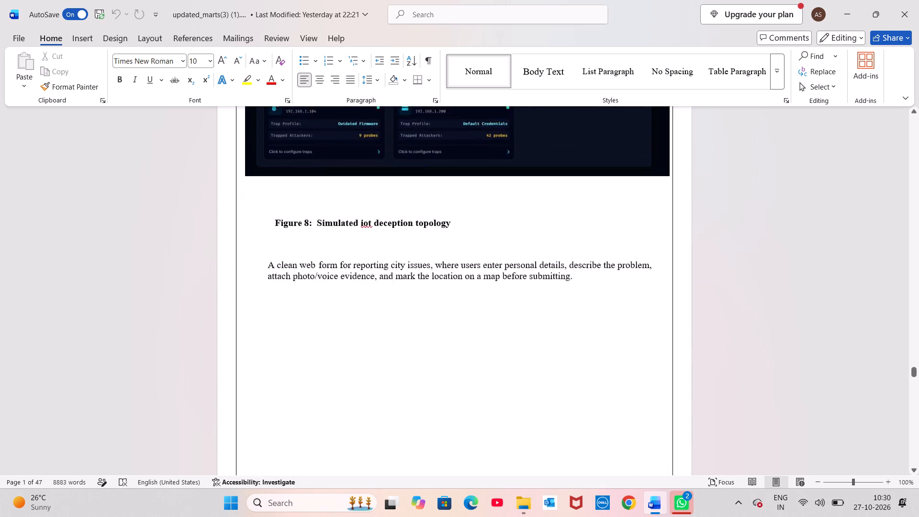
scroll(452, 321, "down", 4)
scroll(452, 321, "up", 1)
scroll(452, 321, "down", 1)
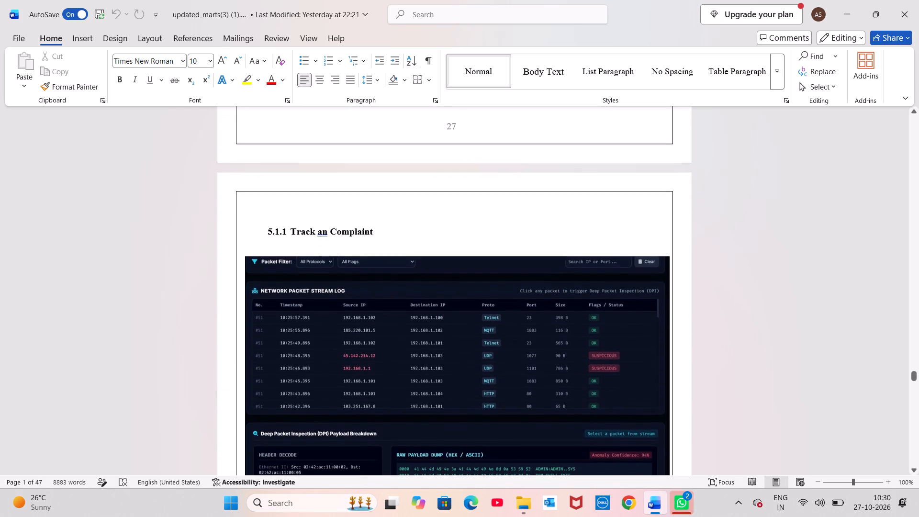
scroll(452, 321, "down", 1)
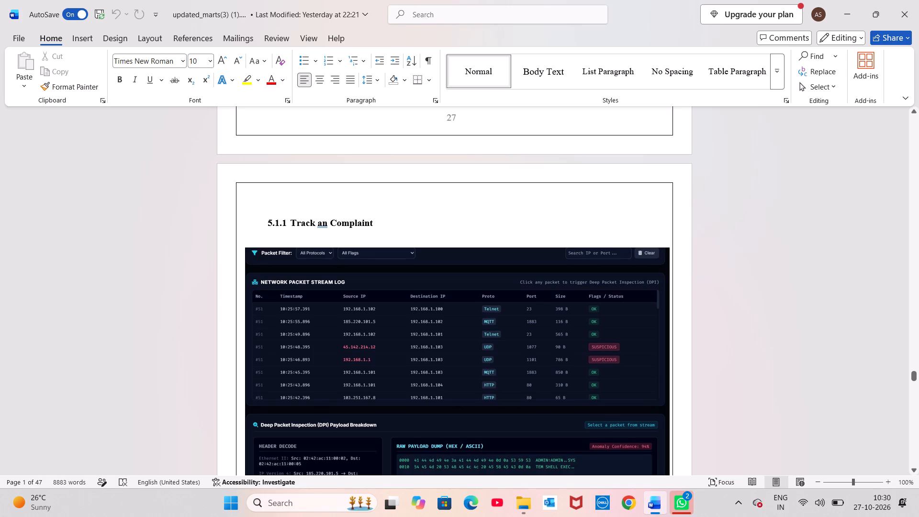
scroll(482, 322, "down", 1)
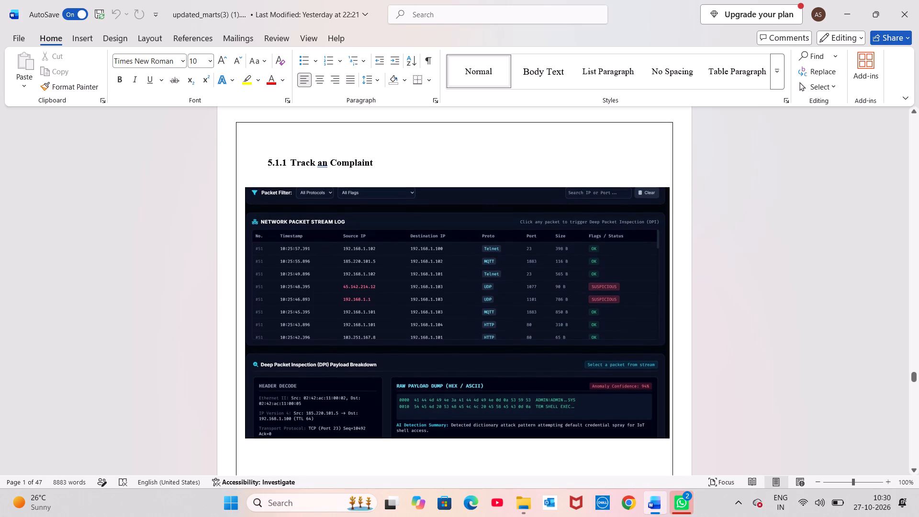
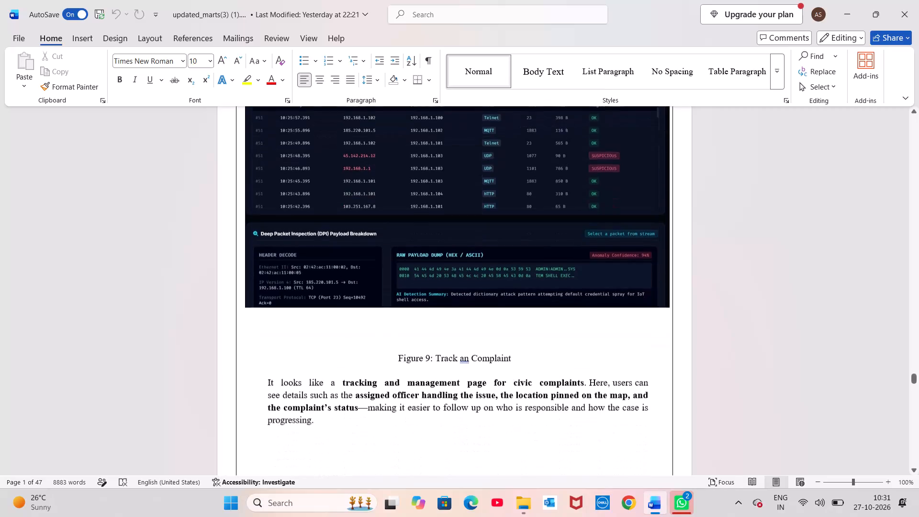
Examine the Figure 9 page, the Officer Panel and dashboard pages, and the blank page numbered 25.
scroll(515, 273, "down", 2)
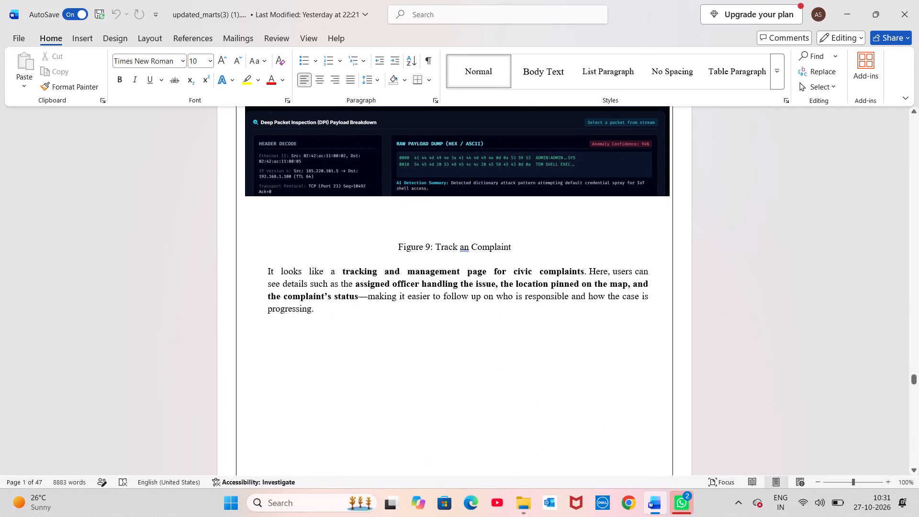
scroll(515, 273, "down", 1)
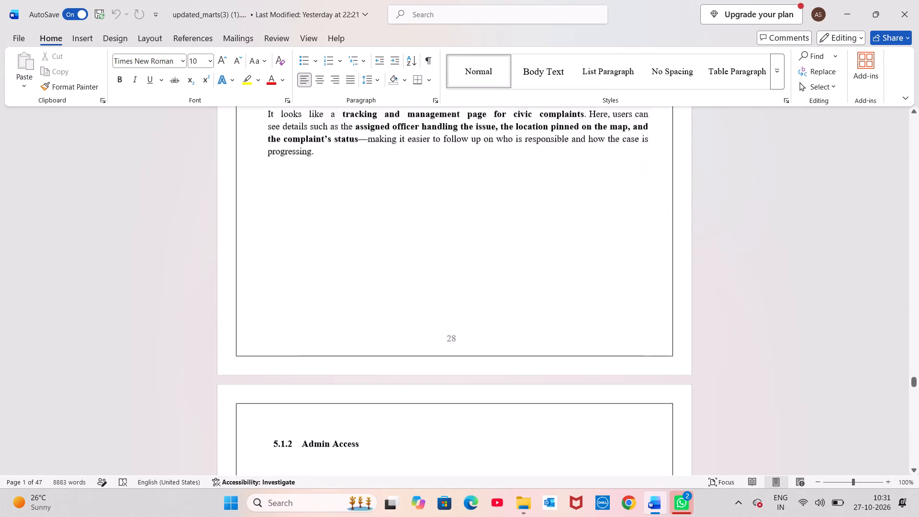
scroll(515, 273, "down", 2)
scroll(515, 273, "up", 1)
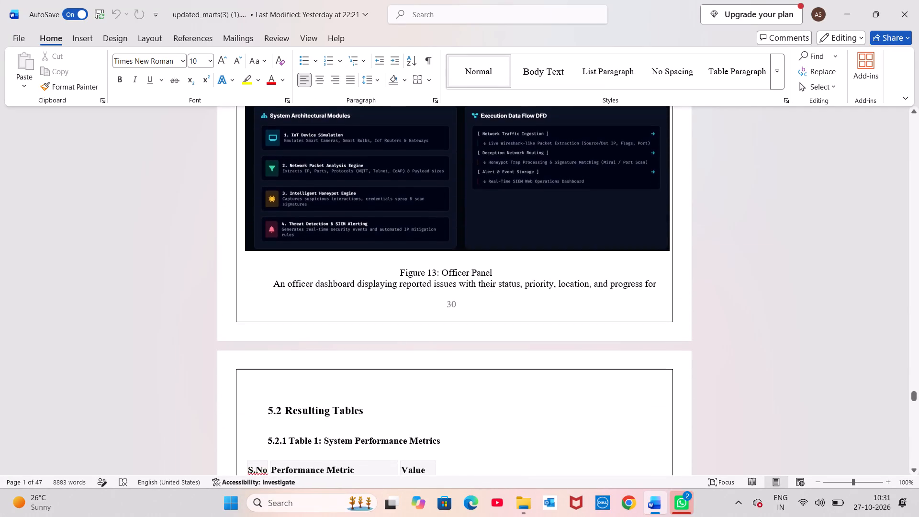
scroll(515, 273, "up", 6)
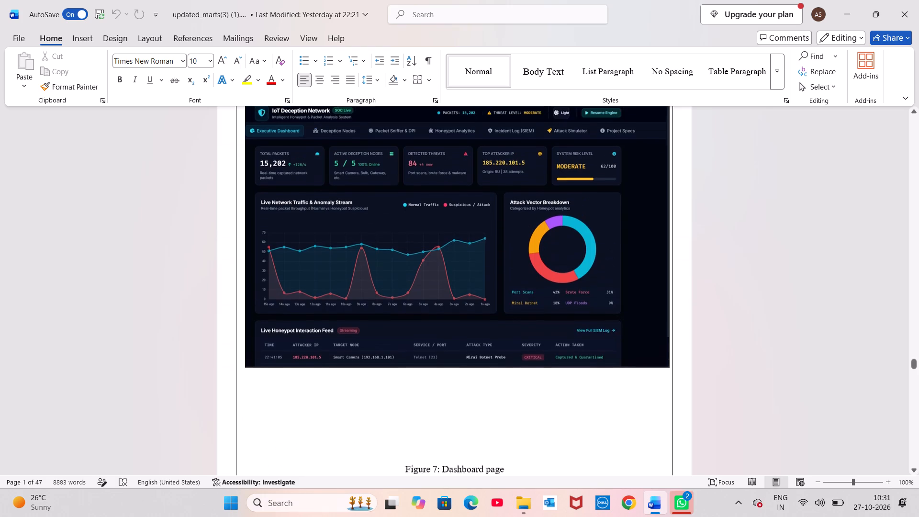
scroll(515, 273, "up", 9)
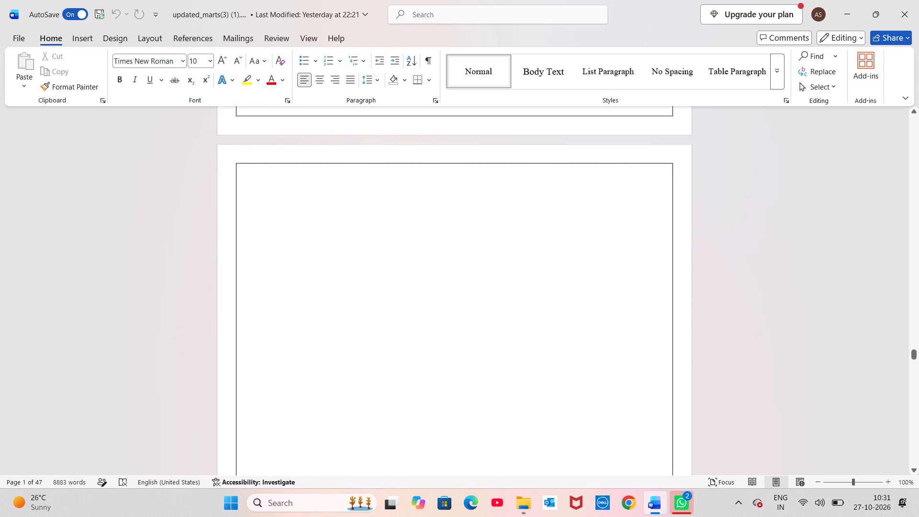
scroll(515, 273, "down", 4)
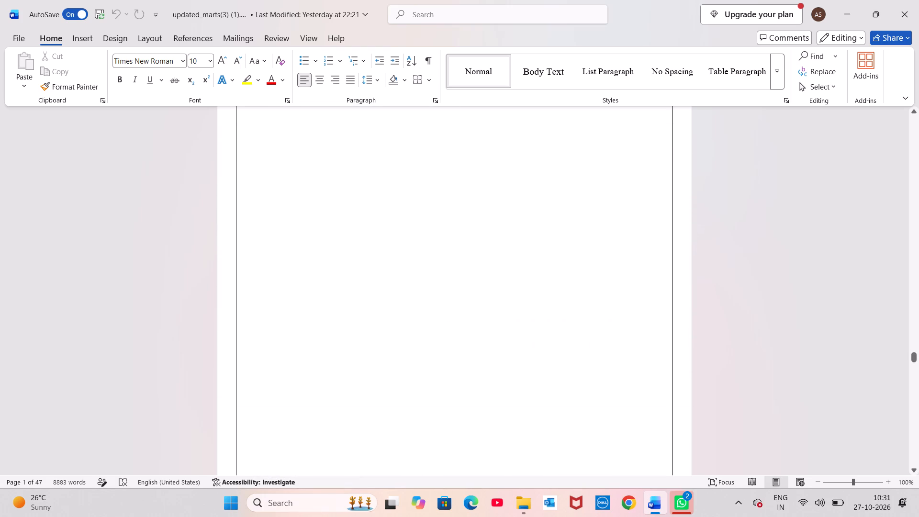
scroll(515, 273, "down", 1)
scroll(515, 273, "up", 4)
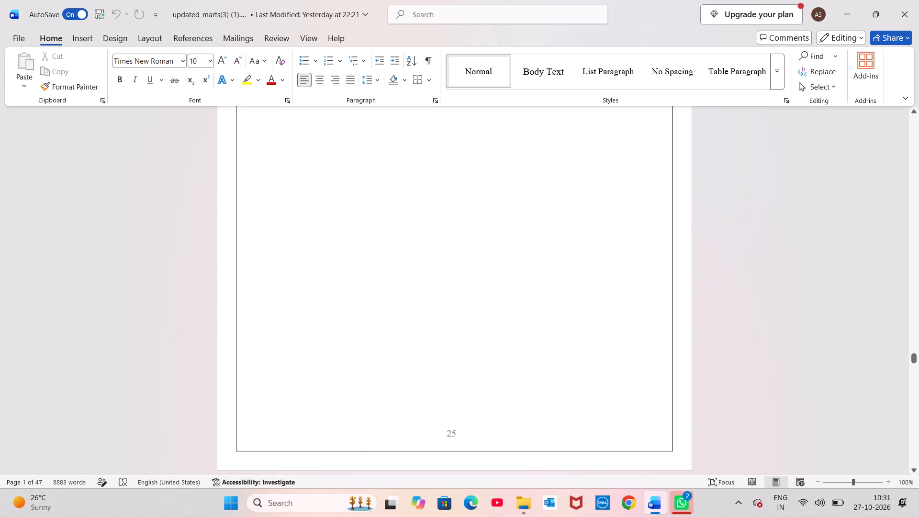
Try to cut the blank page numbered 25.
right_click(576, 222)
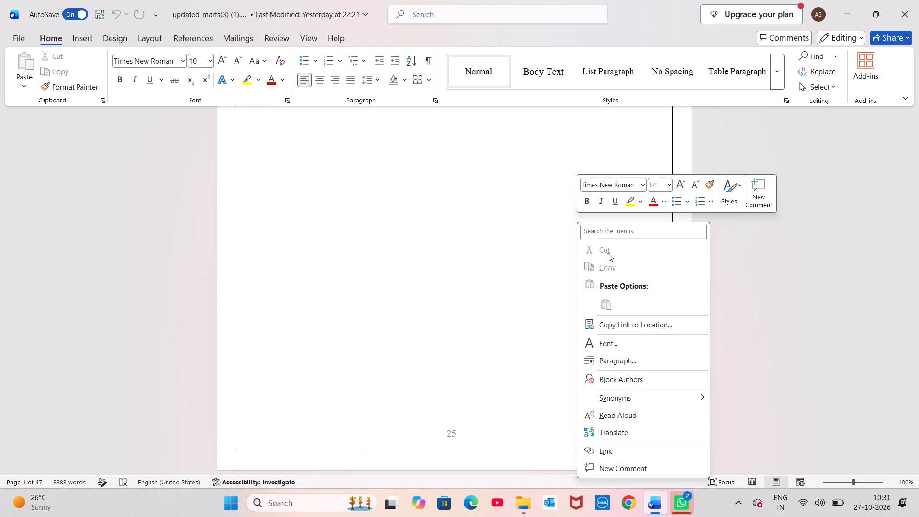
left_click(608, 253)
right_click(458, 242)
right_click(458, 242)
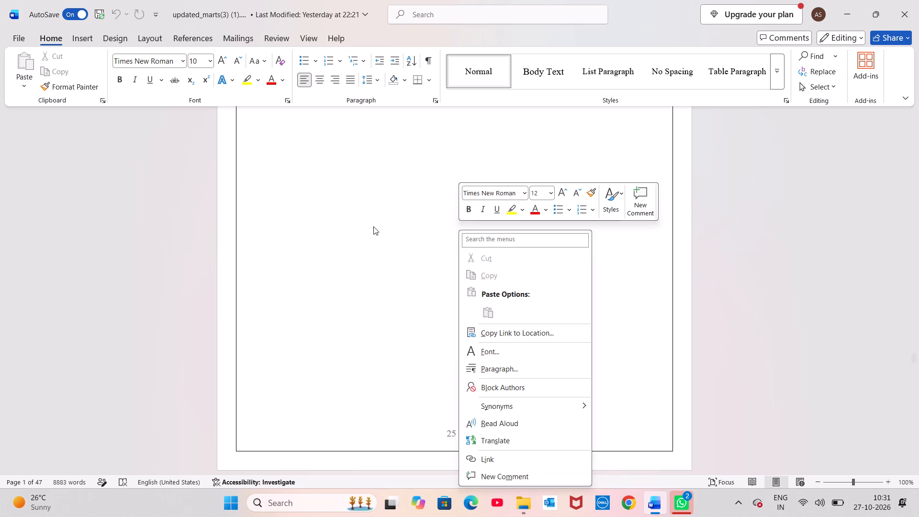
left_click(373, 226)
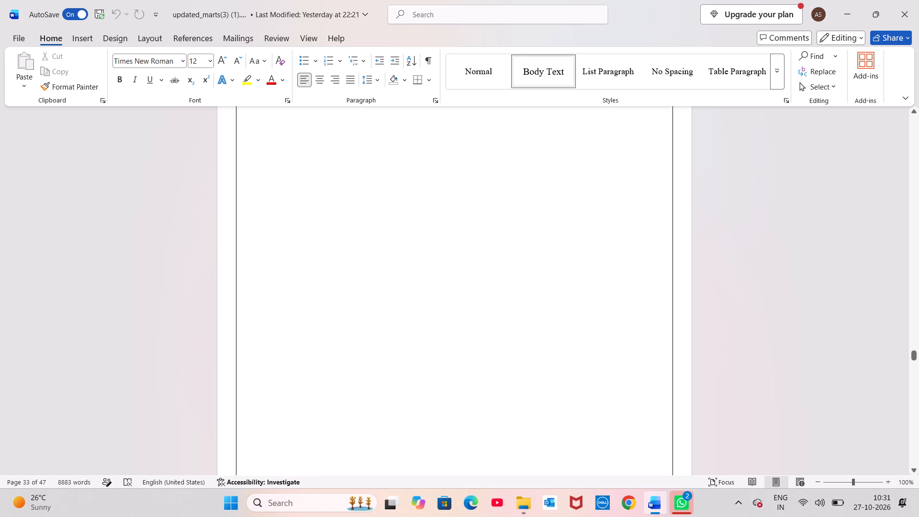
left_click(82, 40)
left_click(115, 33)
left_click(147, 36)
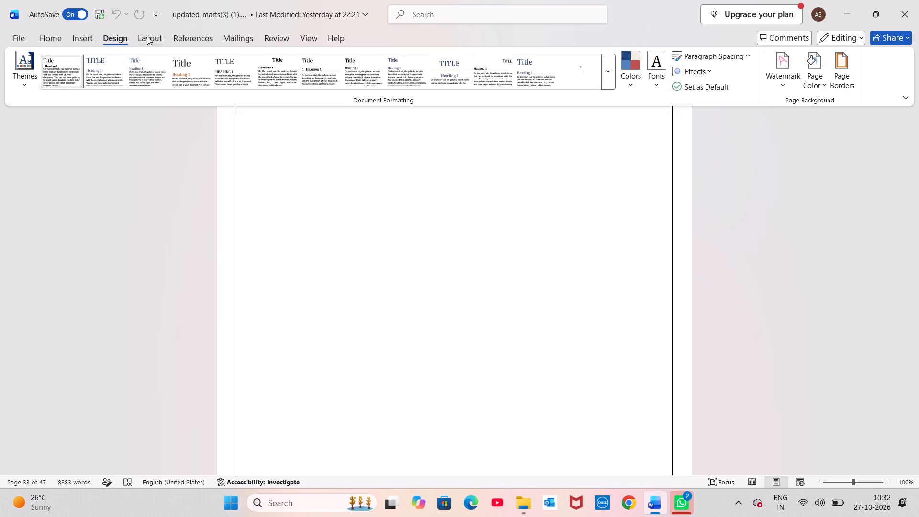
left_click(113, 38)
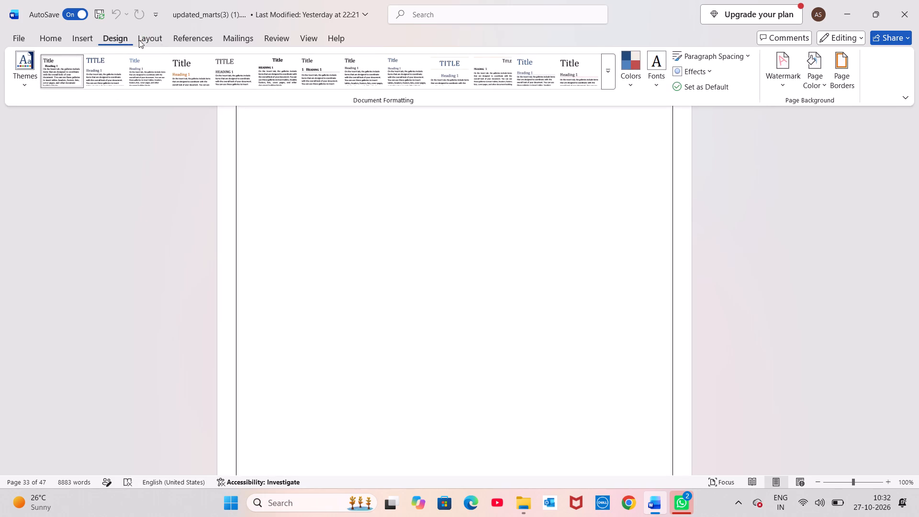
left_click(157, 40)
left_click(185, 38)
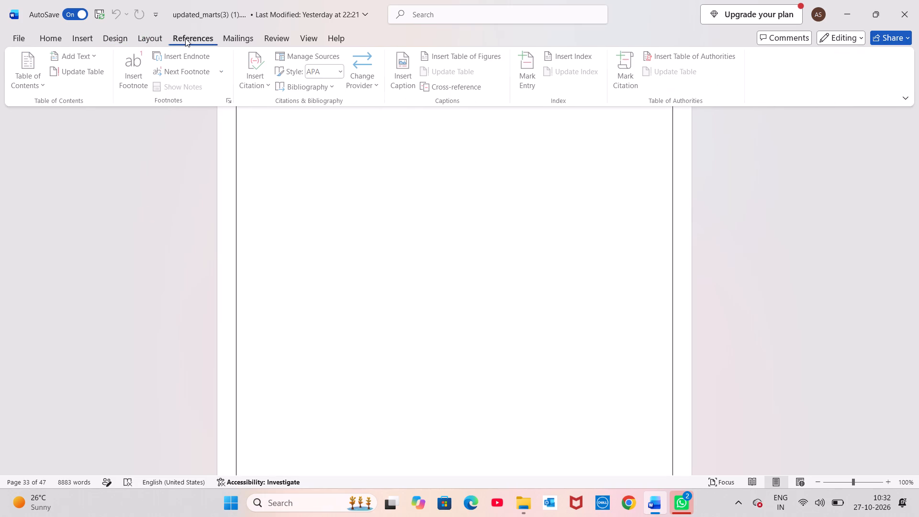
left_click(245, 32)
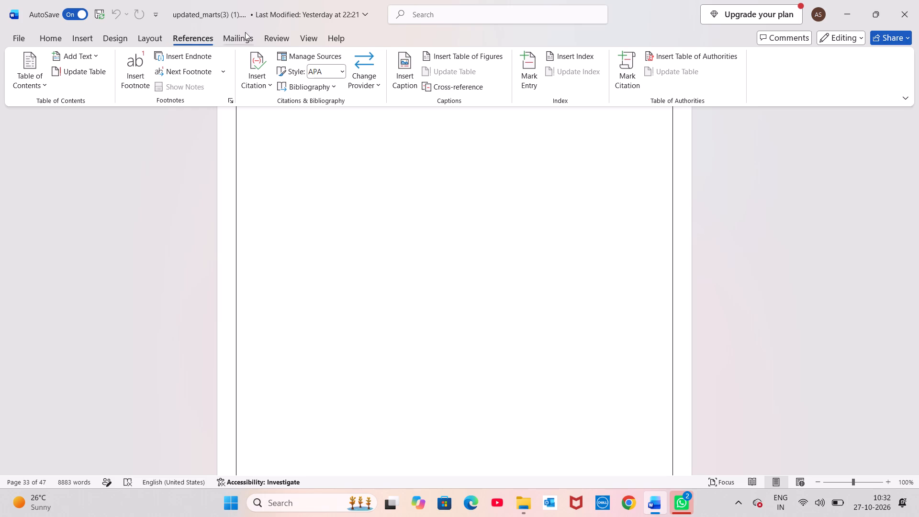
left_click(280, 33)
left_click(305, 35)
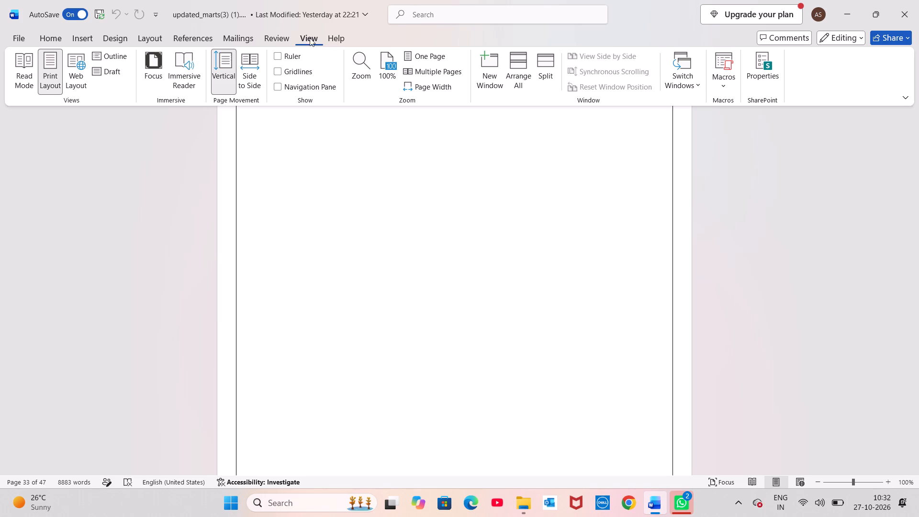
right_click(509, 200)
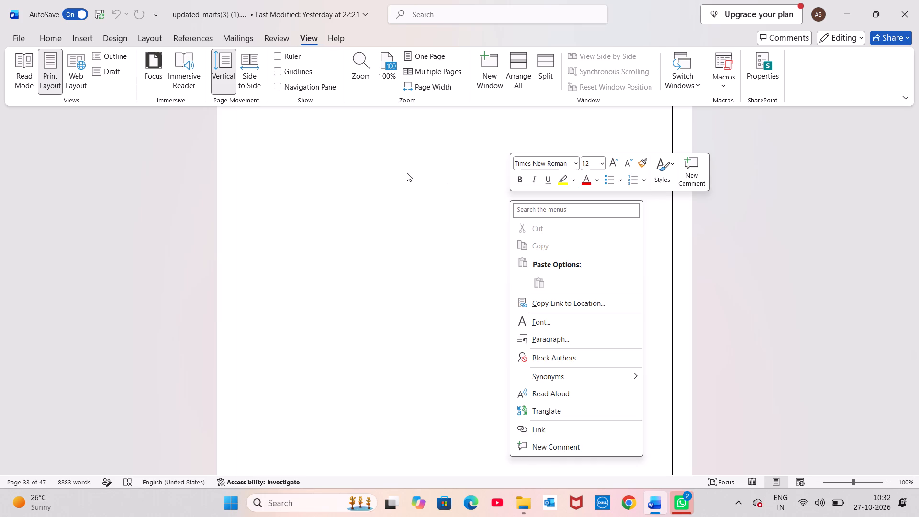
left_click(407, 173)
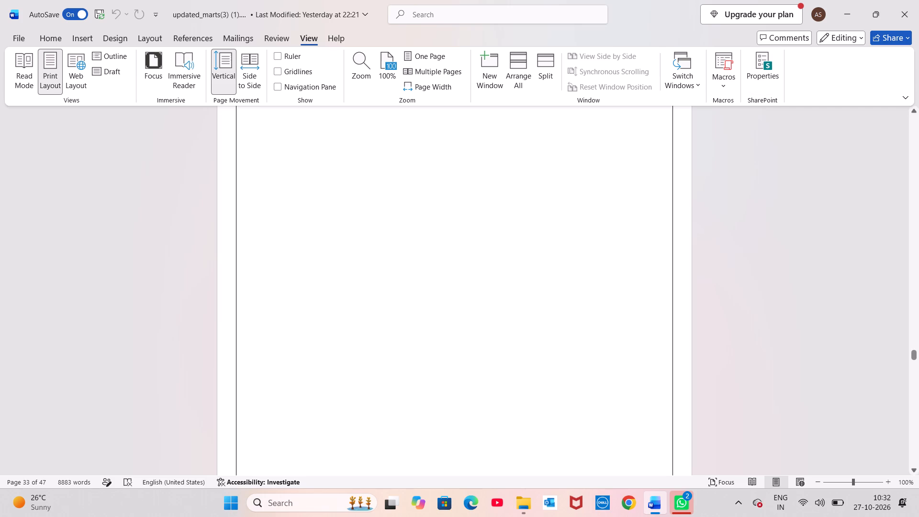
Search Word's help for "delete one page" and open the article on deleting a blank page.
left_click(338, 37)
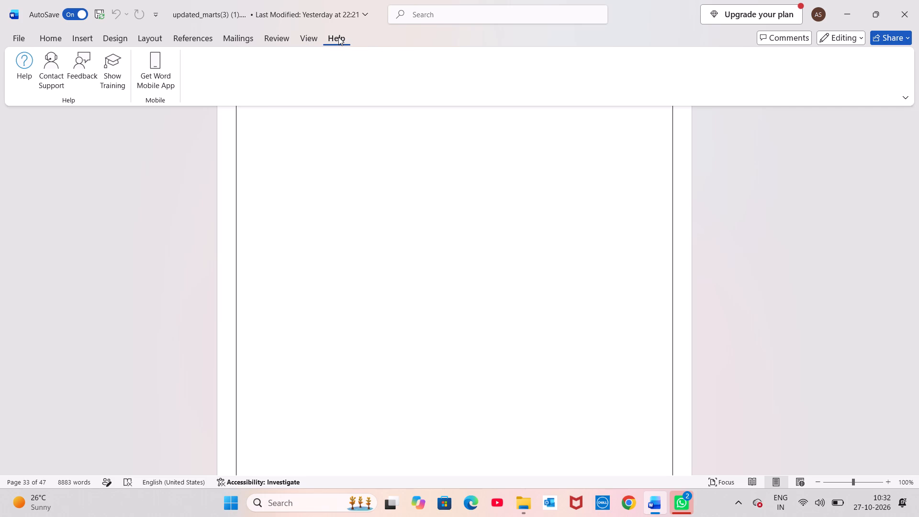
left_click(24, 70)
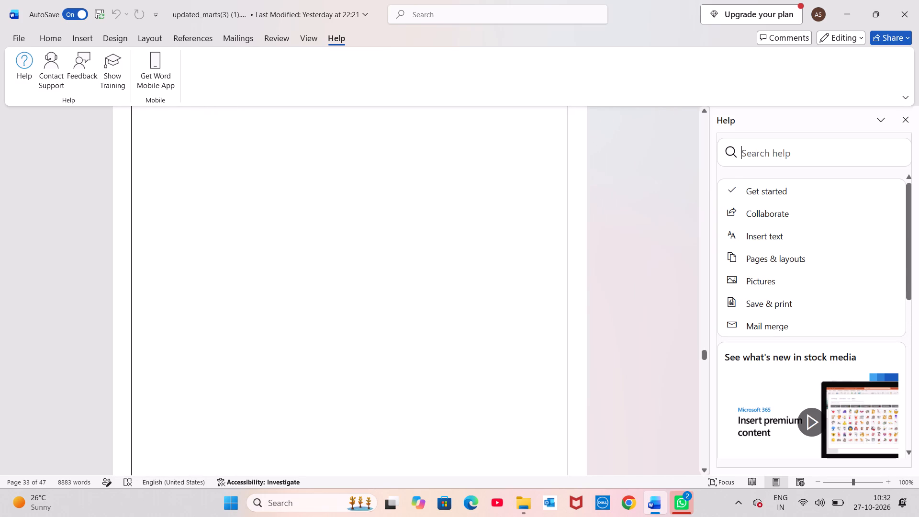
left_click(765, 157)
type("delete one page")
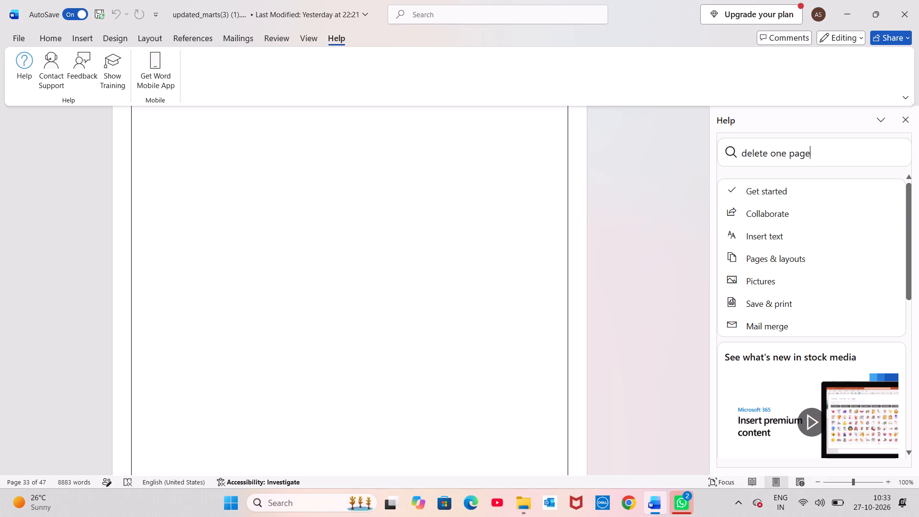
key("space")
key("Return")
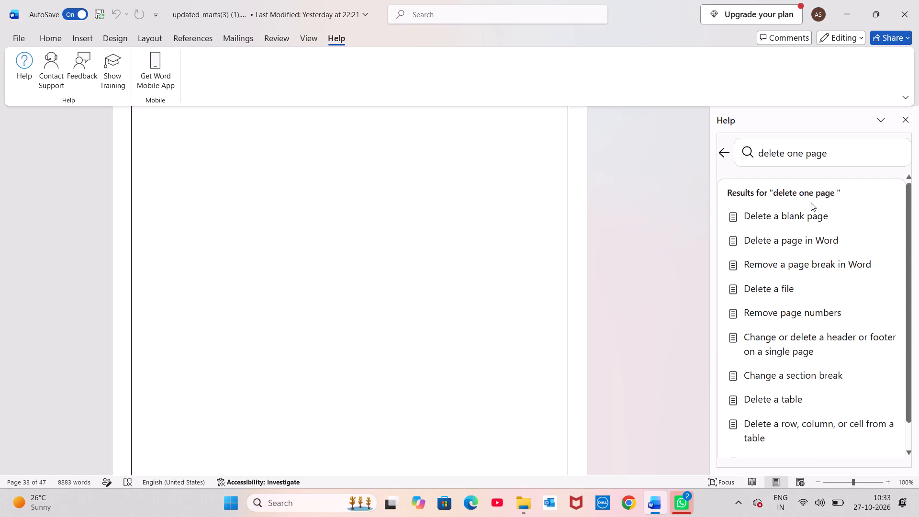
left_click(818, 217)
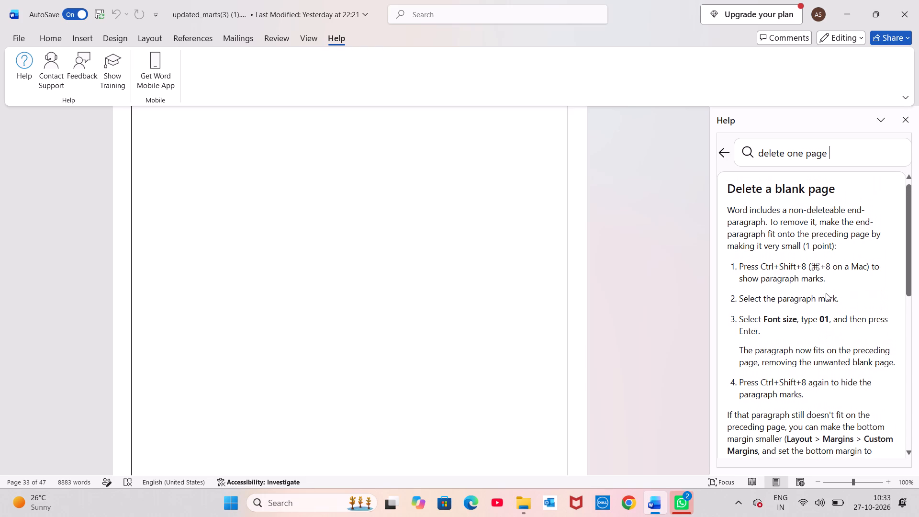
Show the paragraph marks and hidden formatting symbols in the report.
right_click(429, 254)
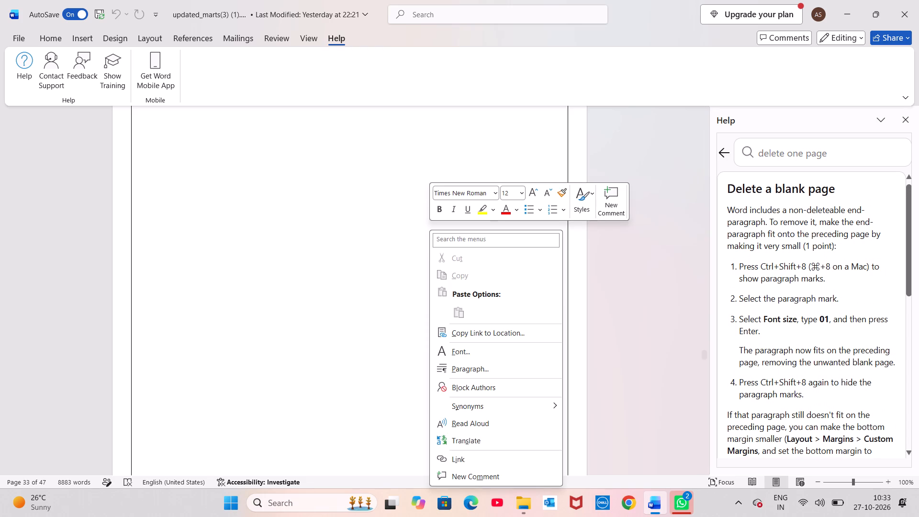
left_click(364, 243)
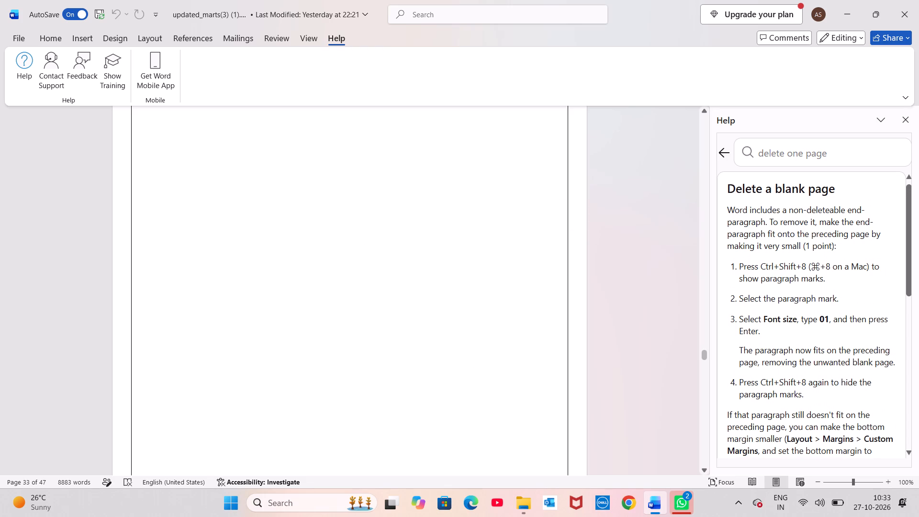
key("ctrl+shift+8")
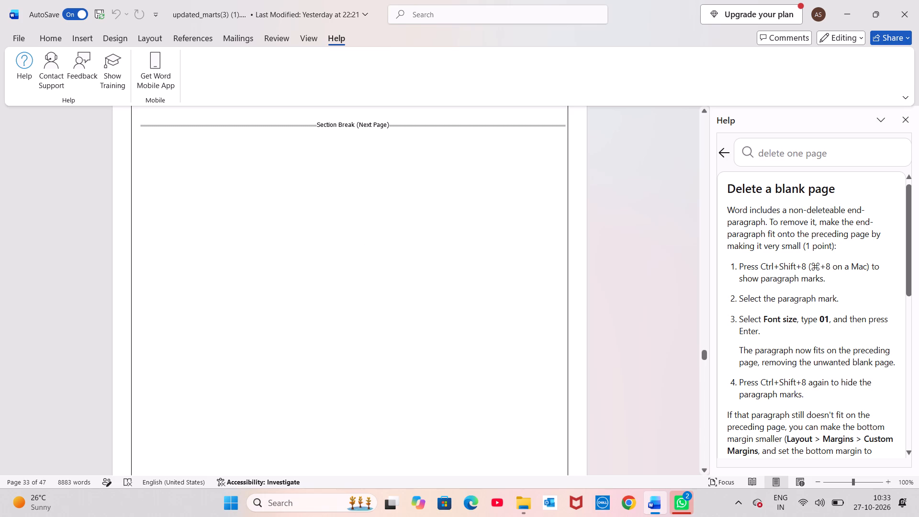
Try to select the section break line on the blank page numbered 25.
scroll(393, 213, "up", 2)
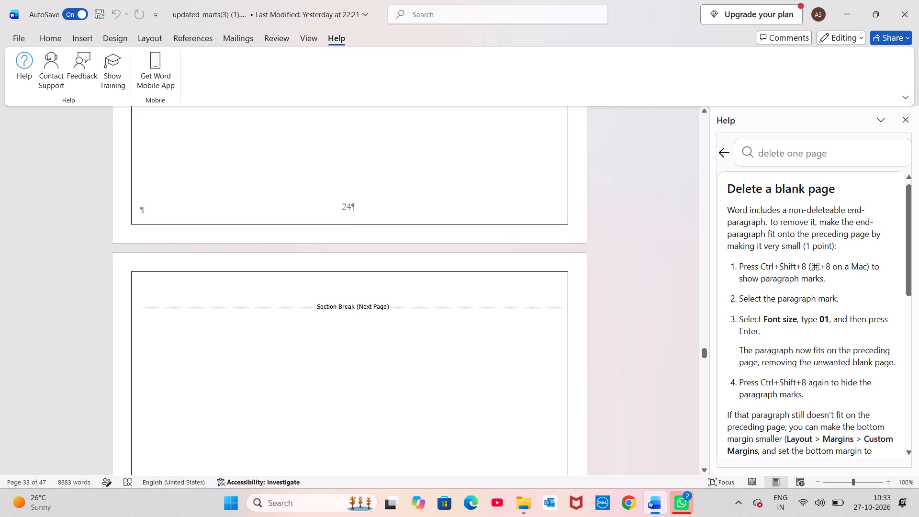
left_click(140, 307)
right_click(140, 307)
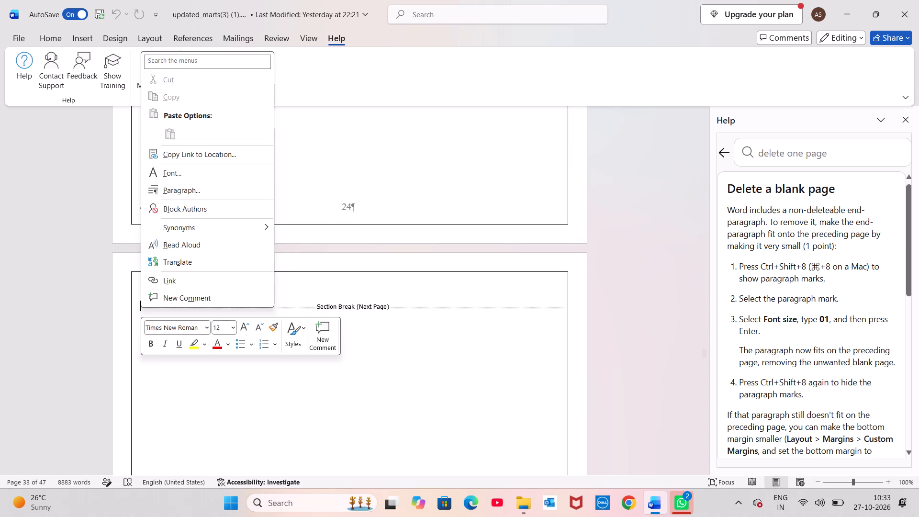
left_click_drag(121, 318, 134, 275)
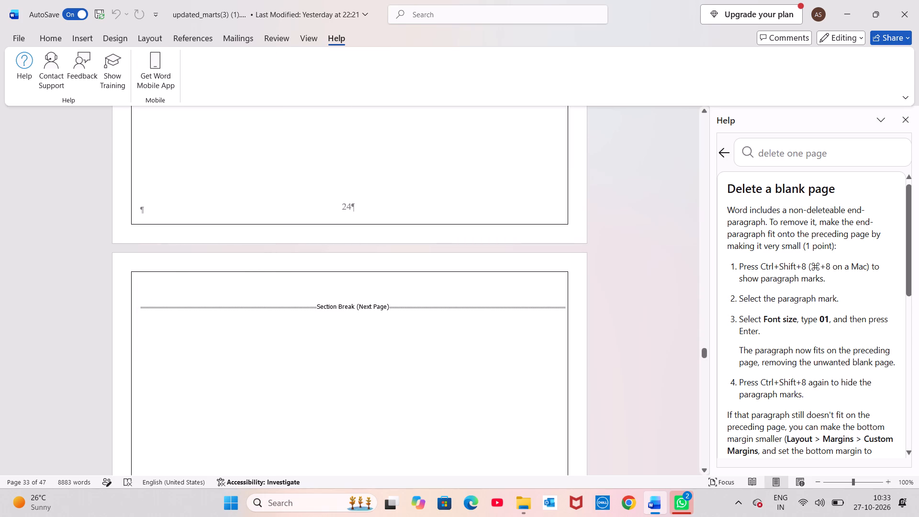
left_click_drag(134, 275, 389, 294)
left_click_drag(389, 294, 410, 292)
Set the font size of the section break line on the blank page numbered 25 to 8.
left_click(394, 305)
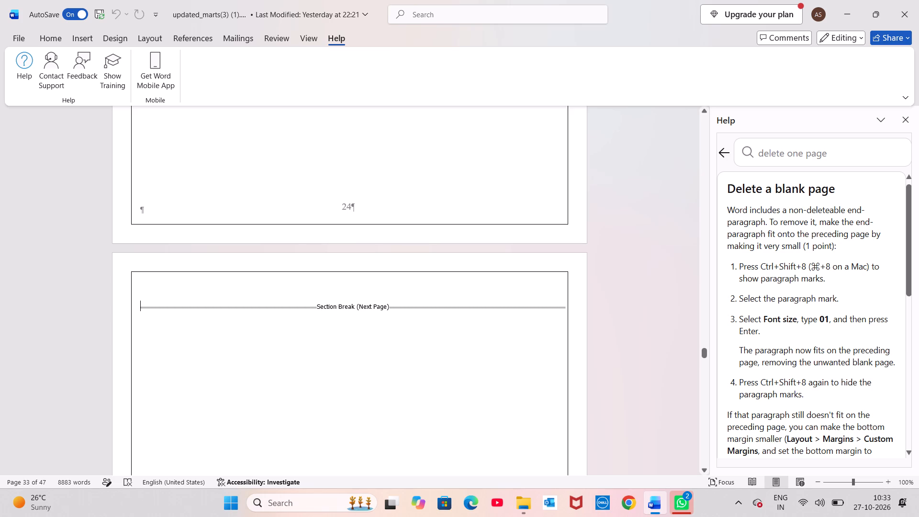
right_click(394, 305)
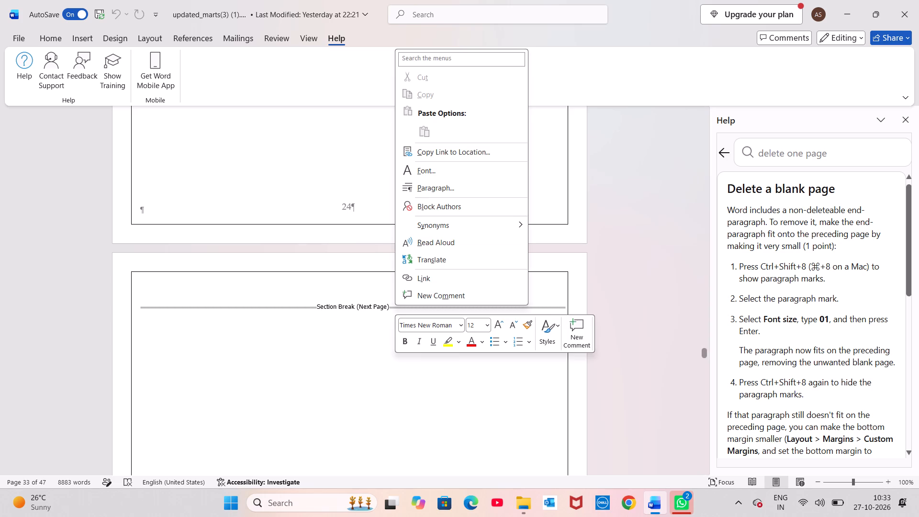
right_click(305, 307)
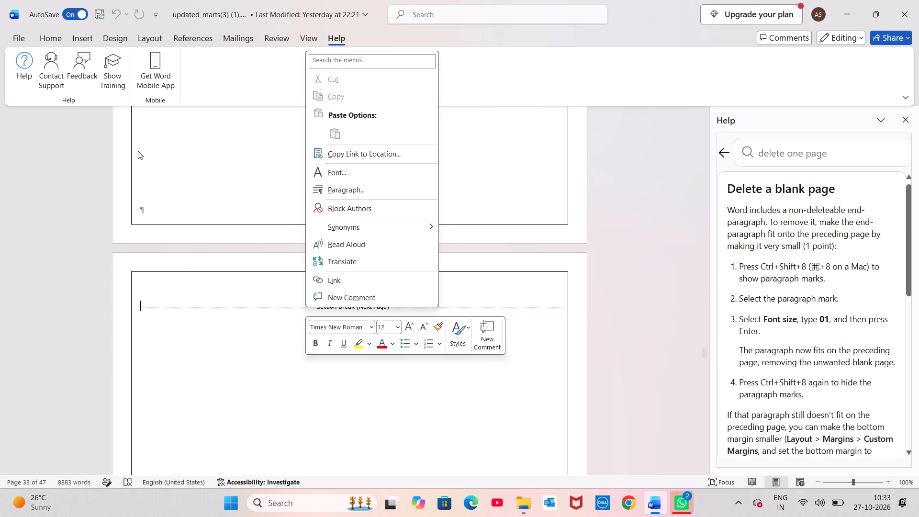
left_click(118, 36)
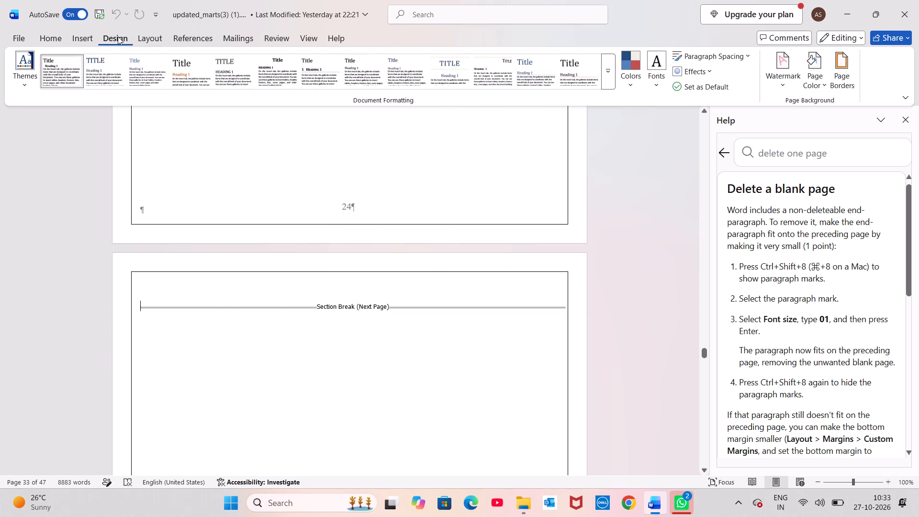
left_click(144, 39)
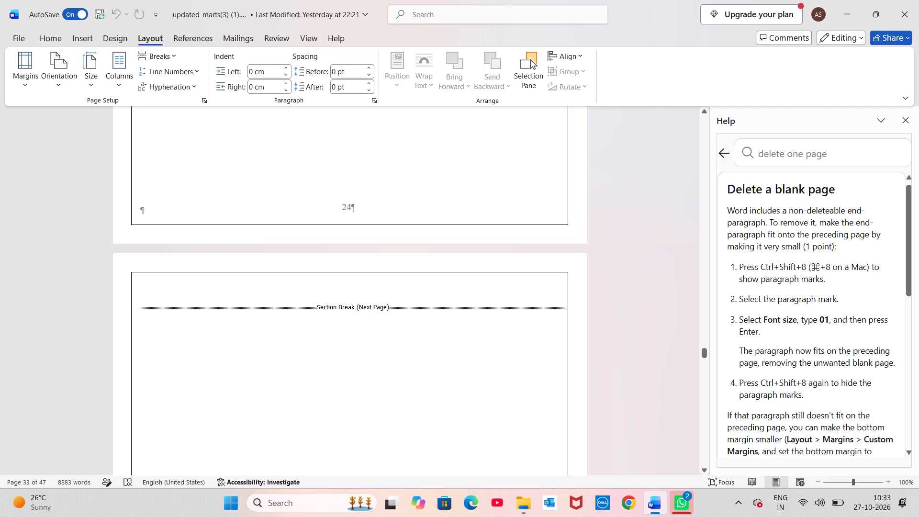
left_click(84, 37)
right_click(352, 340)
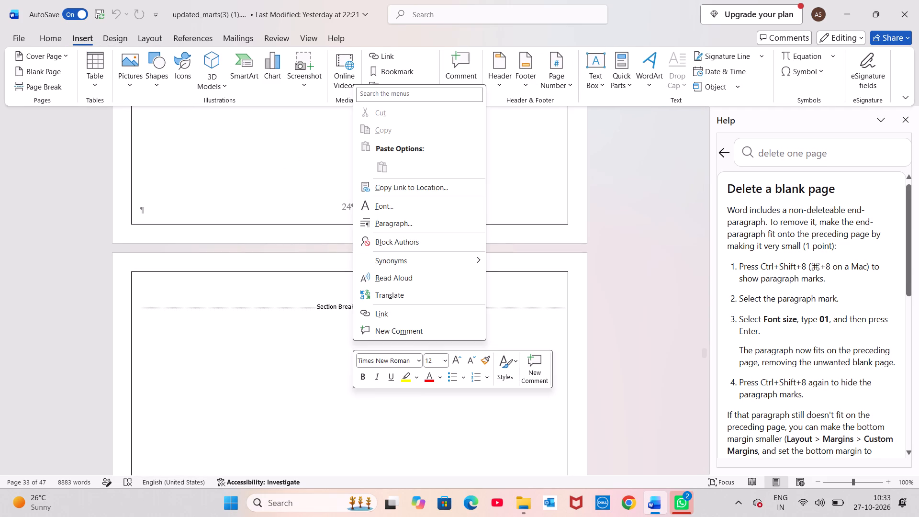
left_click(441, 358)
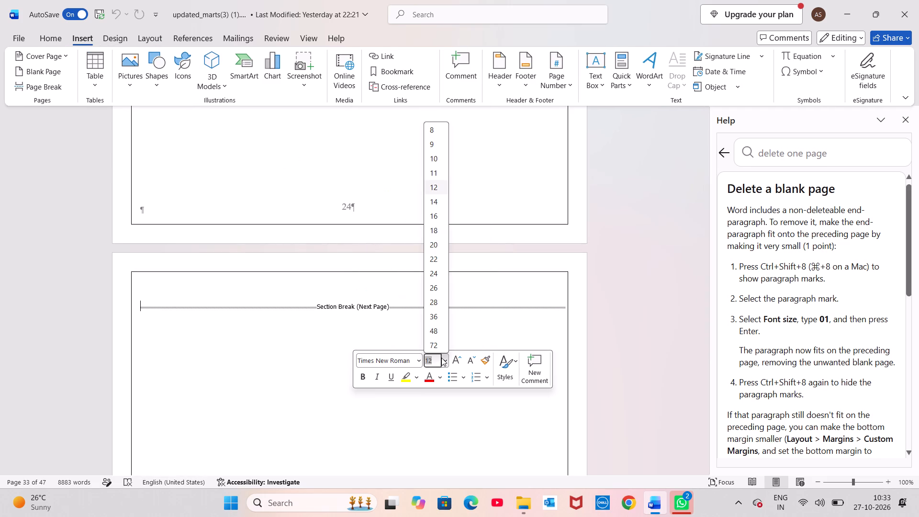
scroll(429, 184, "up", 10)
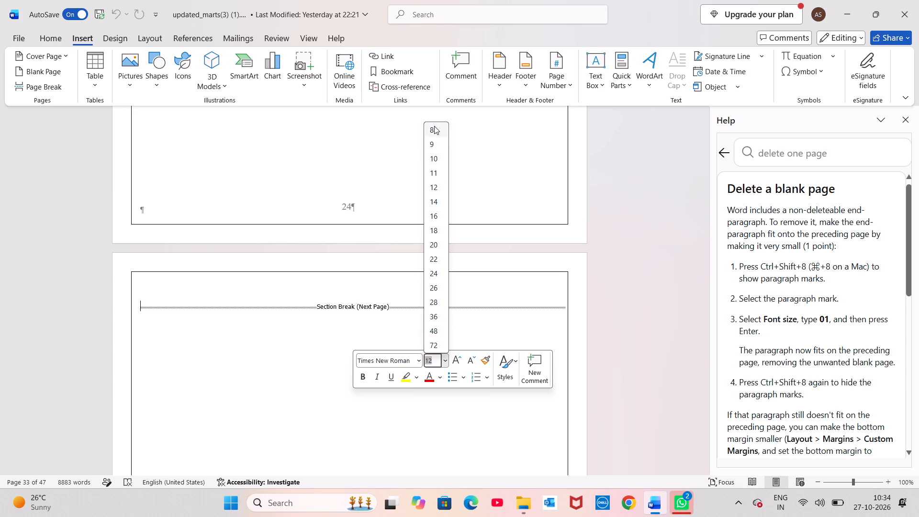
left_click(434, 127)
Set the section break line's character position to Lowered by 1 pt in the advanced font settings, keeping normal spacing.
scroll(442, 321, "up", 2)
scroll(442, 321, "down", 2)
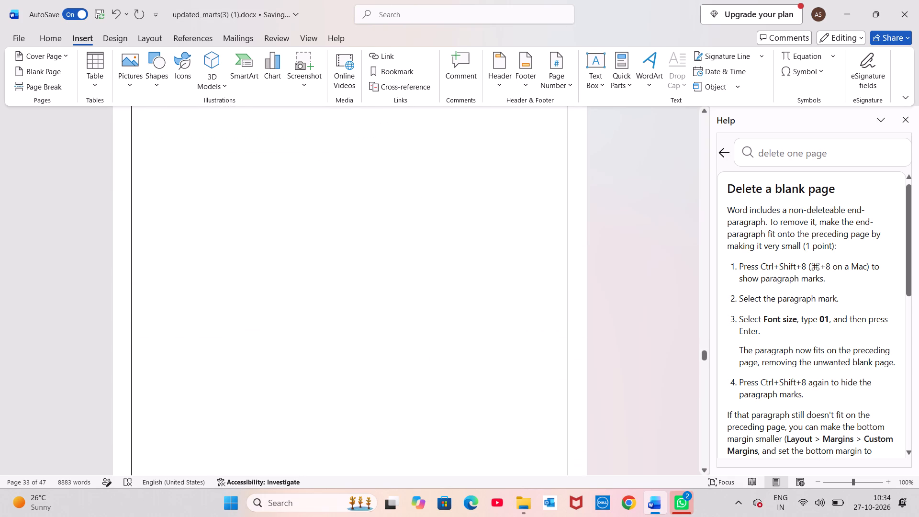
scroll(442, 321, "down", 1)
right_click(460, 259)
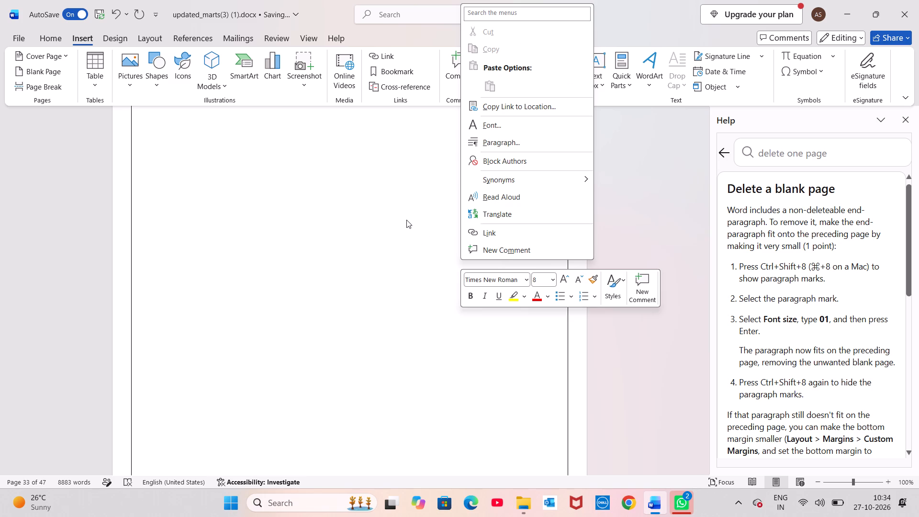
left_click(522, 129)
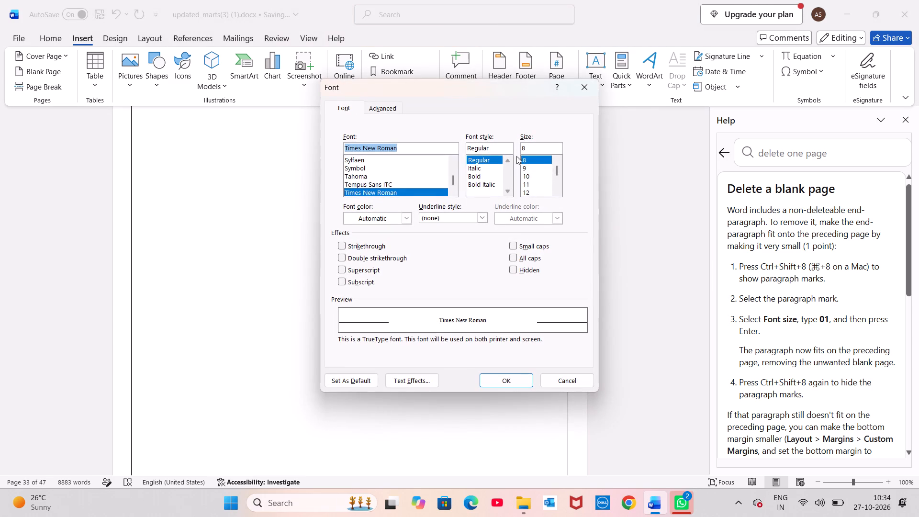
scroll(529, 171, "up", 2)
scroll(529, 171, "down", 4)
scroll(529, 171, "up", 4)
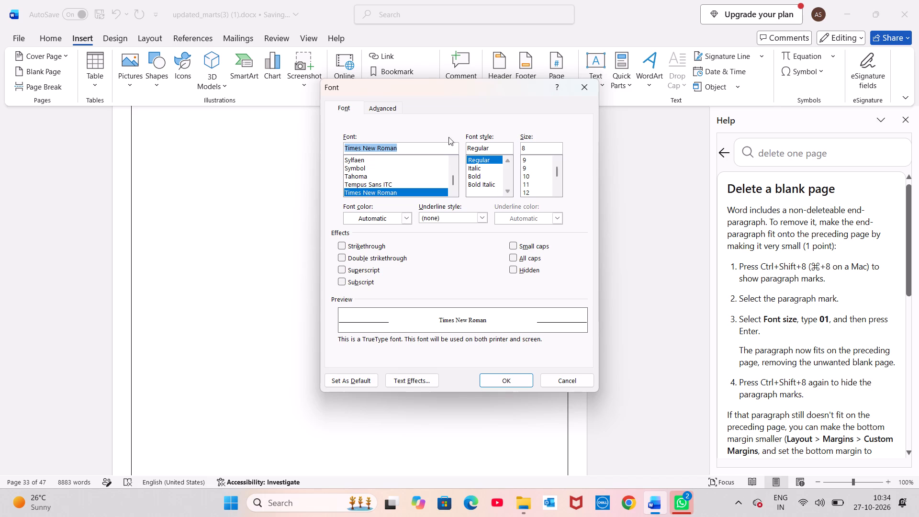
left_click(379, 110)
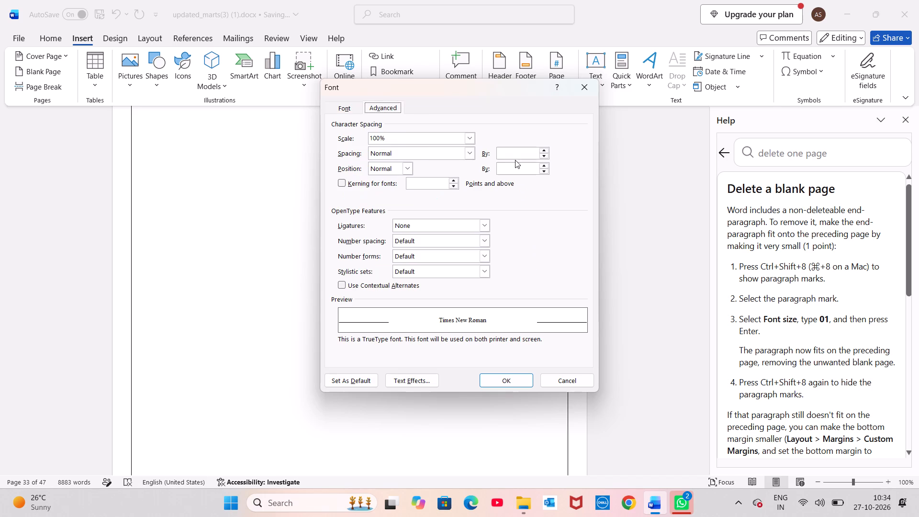
left_click(542, 149)
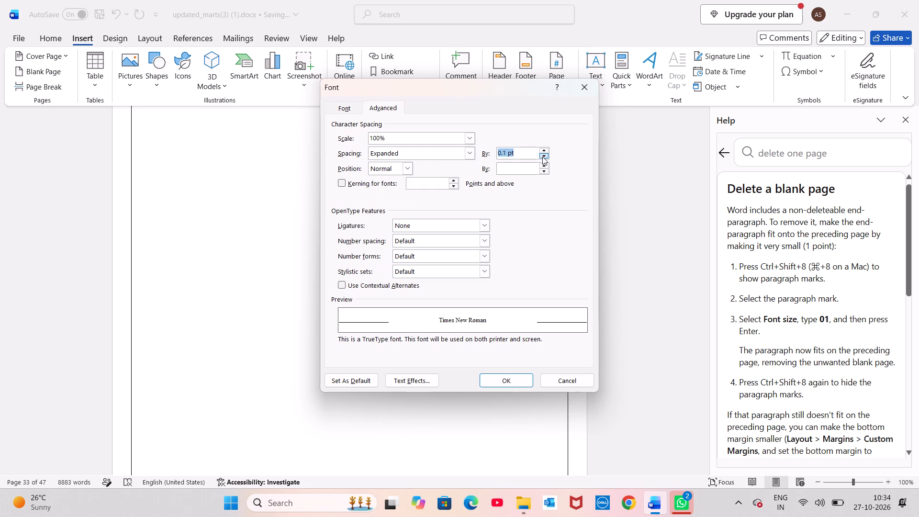
left_click(542, 157)
left_click(543, 164)
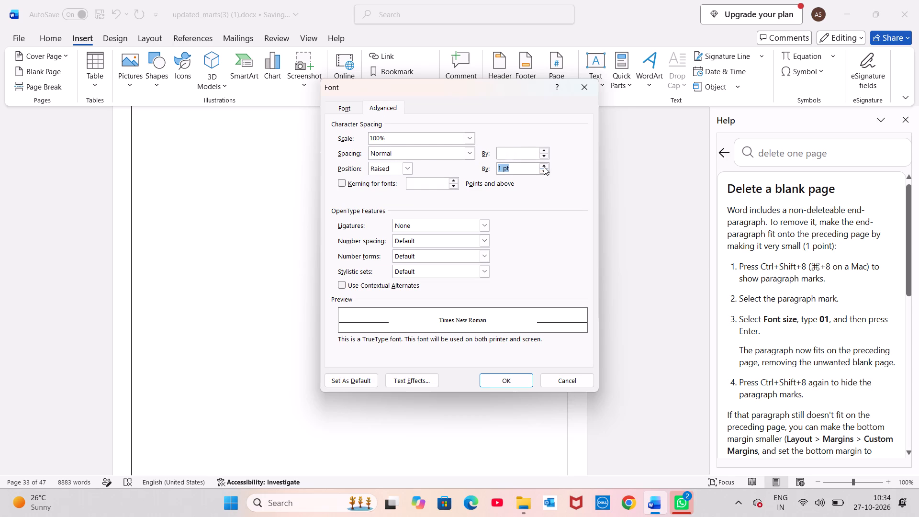
left_click(405, 164)
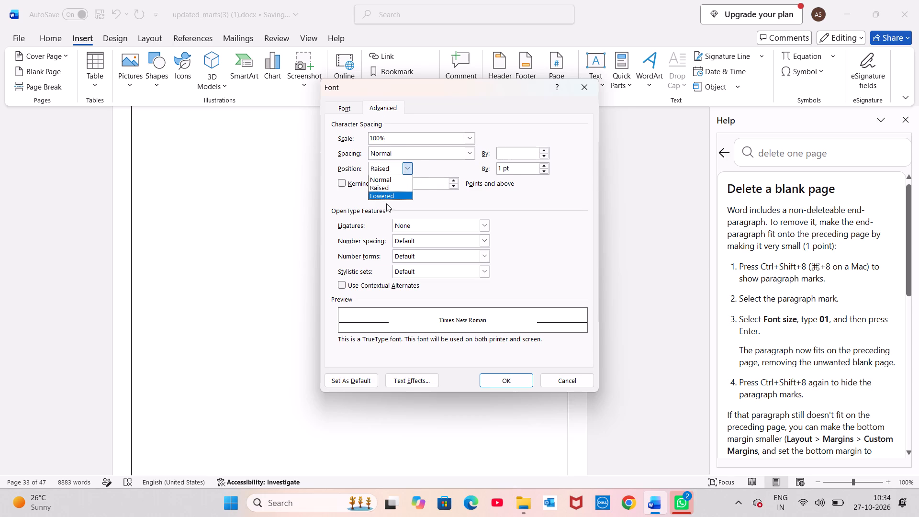
left_click(396, 194)
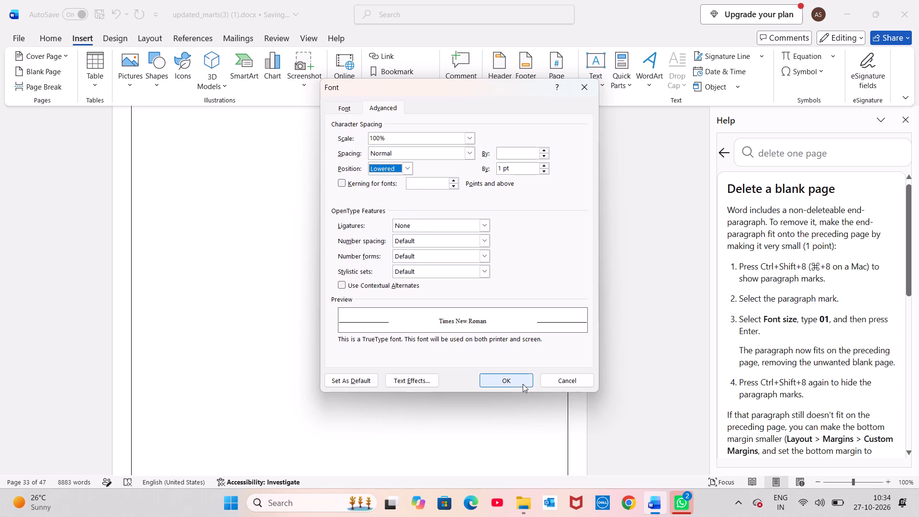
left_click(508, 377)
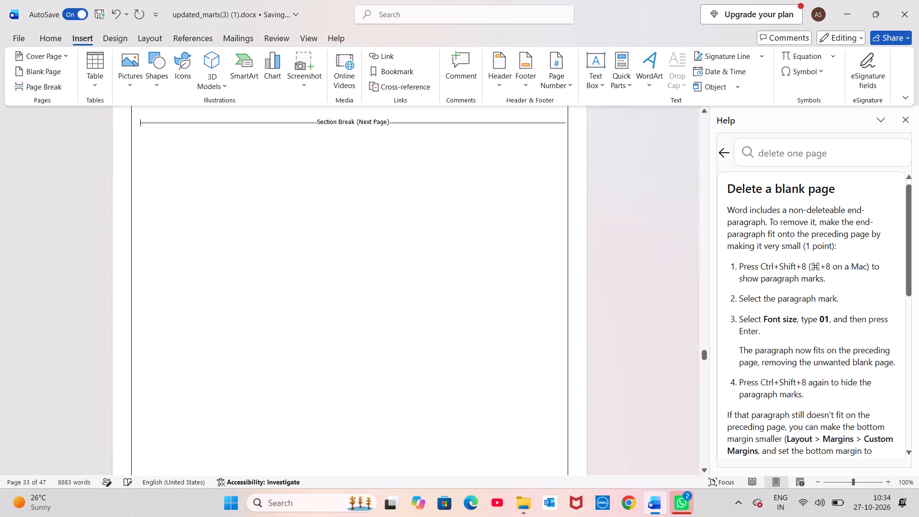
Examine the blank page numbered 25 and the Chapter 5 result pages through the Admin Access and Admin Panel sections.
scroll(462, 296, "down", 4)
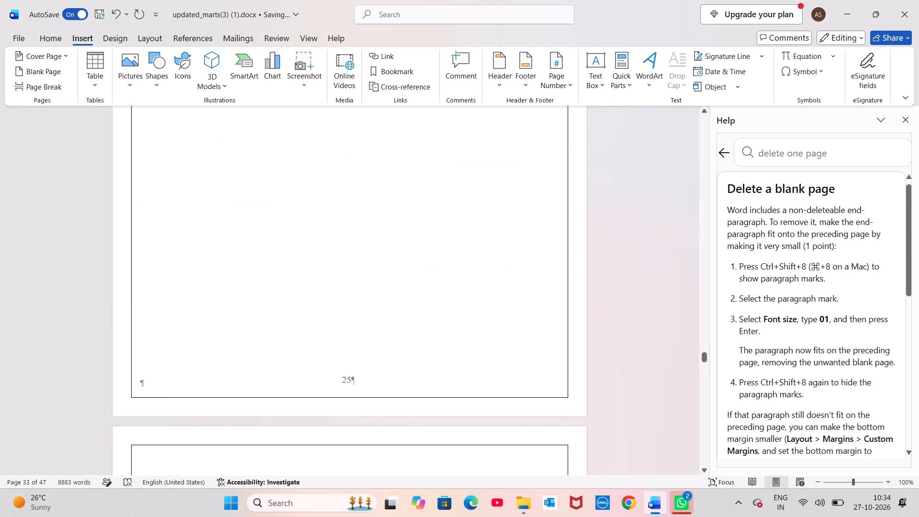
scroll(462, 296, "down", 2)
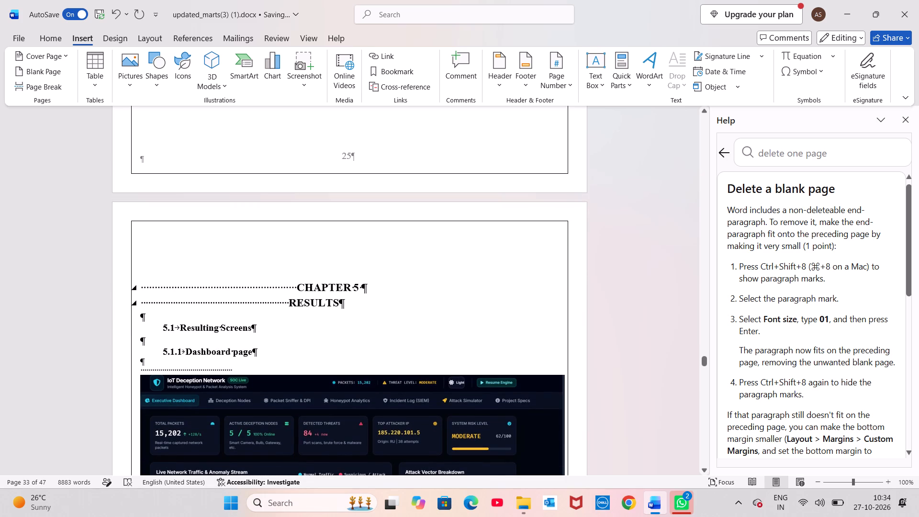
scroll(286, 302, "down", 7)
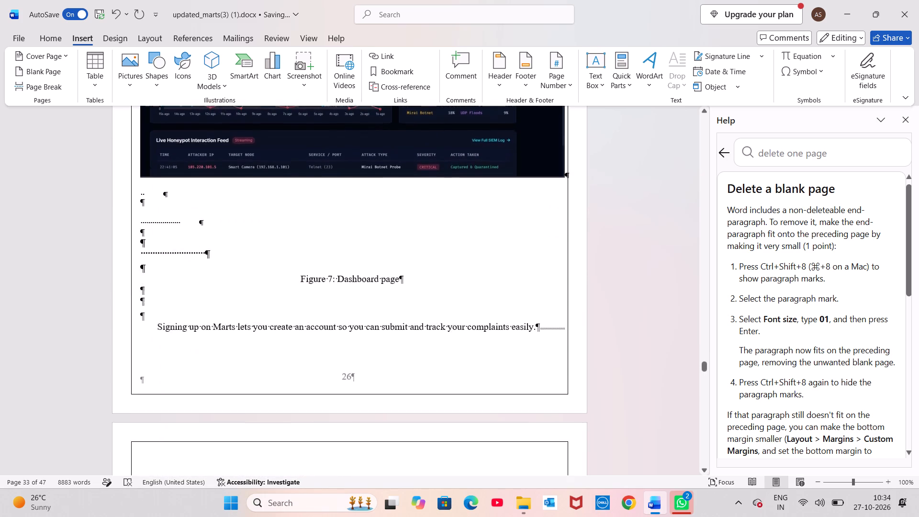
scroll(286, 302, "down", 3)
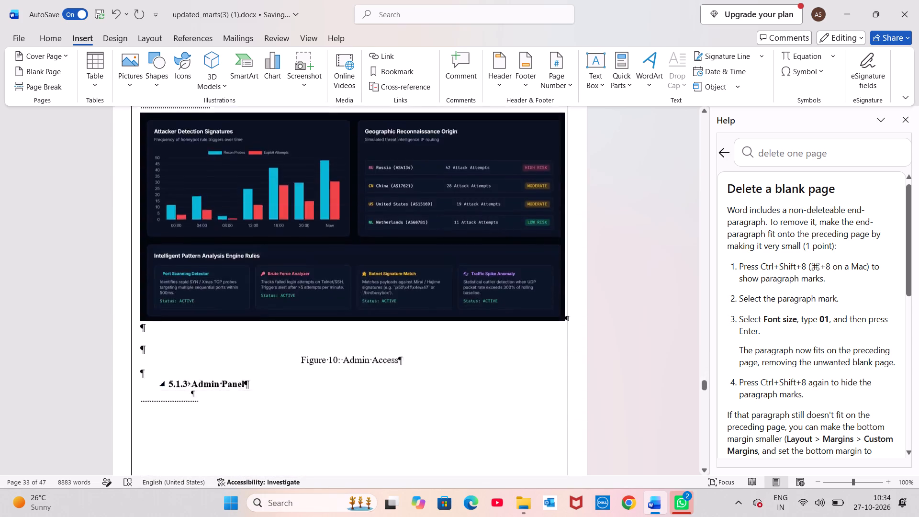
scroll(286, 302, "down", 1)
Delete the spaces and empty paragraphs above the Figure 7 caption, together with the dashboard screenshot.
scroll(292, 215, "up", 6)
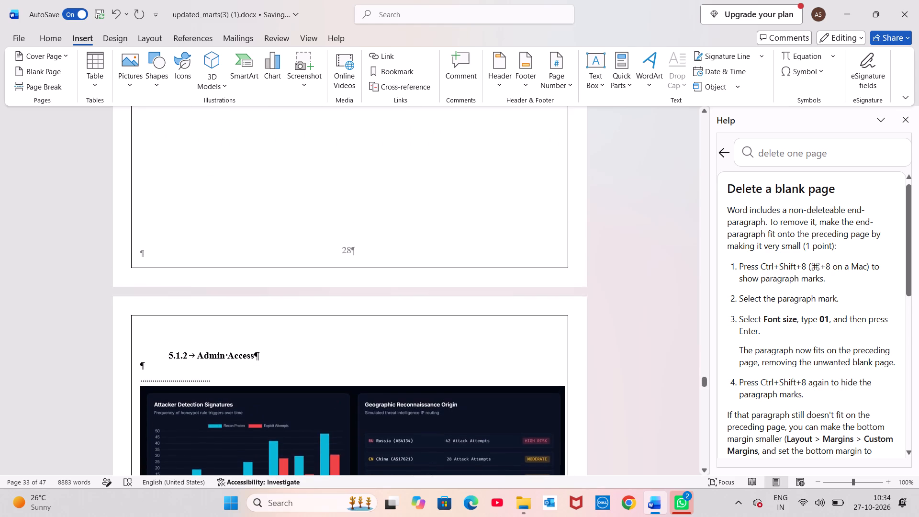
scroll(292, 215, "up", 3)
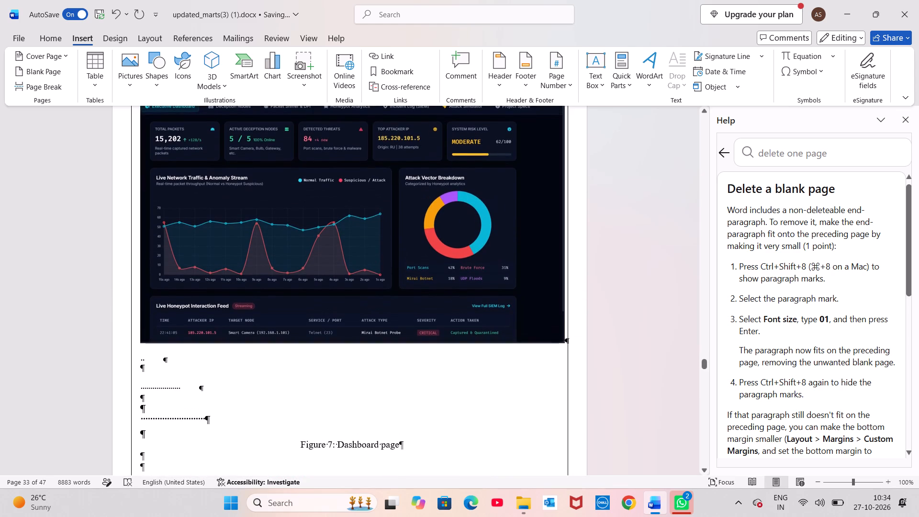
left_click(213, 418)
key("BackSpace")
key("BackSpace")
key("BackSpace")
key("BackSpace")
key("BackSpace")
key("BackSpace")
key("BackSpace")
key("BackSpace")
key("BackSpace")
key("BackSpace")
key("BackSpace")
key("BackSpace")
key("BackSpace")
key("BackSpace")
key("BackSpace")
key("BackSpace")
key("BackSpace")
key("BackSpace")
key("BackSpace")
key("BackSpace")
key("BackSpace")
key("BackSpace")
key("BackSpace")
key("BackSpace")
key("BackSpace")
key("BackSpace")
key("BackSpace")
key("BackSpace")
key("BackSpace")
key("BackSpace")
key("BackSpace")
key("BackSpace")
key("BackSpace")
key("BackSpace")
key("BackSpace")
key("BackSpace")
key("BackSpace")
key("BackSpace")
key("BackSpace")
key("BackSpace")
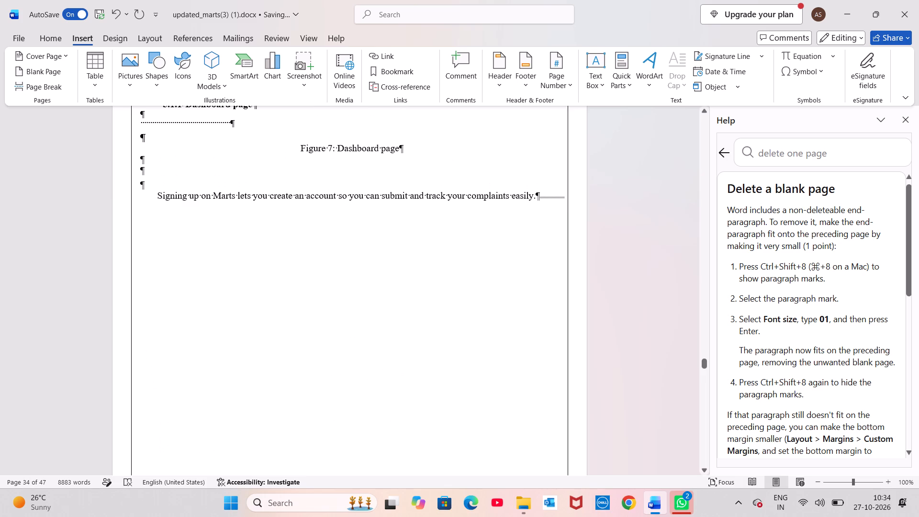
Delete the leftover line of spaces between the 5.1.1 Dashboard page heading and the Figure 7 caption.
scroll(224, 428, "up", 2)
left_click(243, 323)
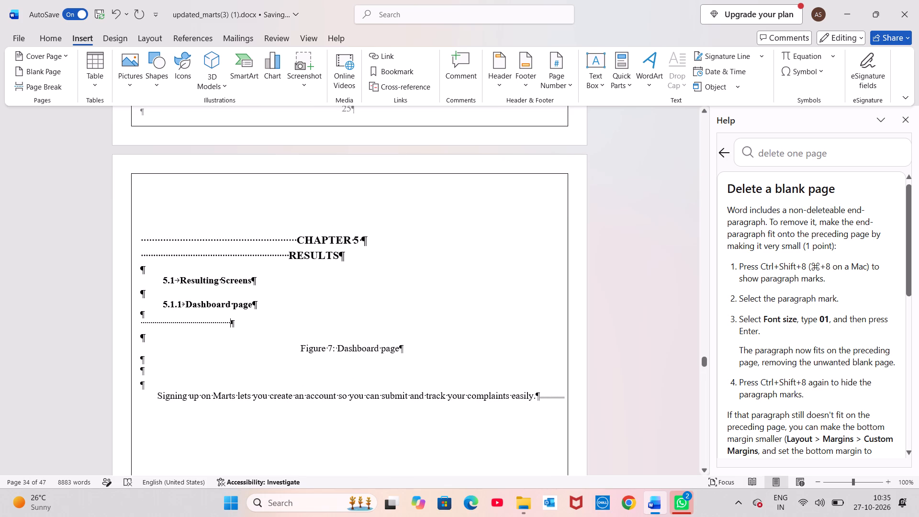
key("BackSpace")
key("BackSpace")
key("BackSpace")
key("BackSpace")
key("BackSpace")
key("BackSpace")
key("BackSpace")
key("BackSpace")
key("BackSpace")
key("BackSpace")
key("BackSpace")
key("BackSpace")
key("BackSpace")
key("BackSpace")
key("BackSpace")
key("BackSpace")
key("BackSpace")
key("BackSpace")
key("BackSpace")
key("BackSpace")
key("BackSpace")
key("BackSpace")
key("BackSpace")
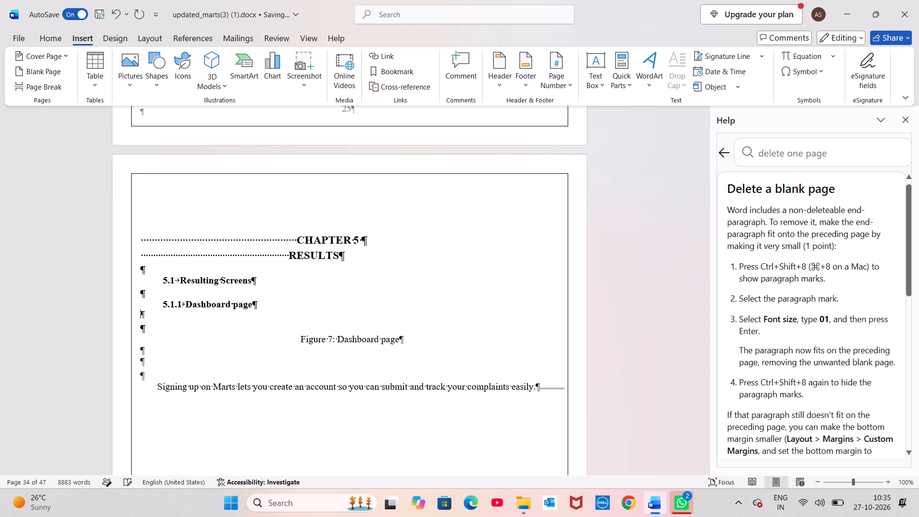
Delete the empty paragraph directly below the 5.1.1 Dashboard page heading, keeping the heading text as "Dashboard page".
key("BackSpace")
key("BackSpace")
key("w")
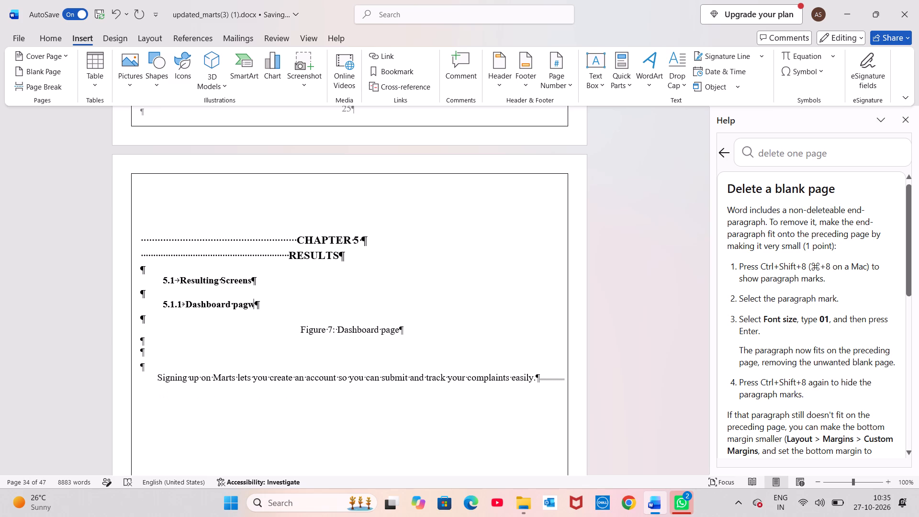
key("BackSpace")
key("e")
Delete all the leading spaces before the RESULTS title so it starts at the margin.
left_click(289, 255)
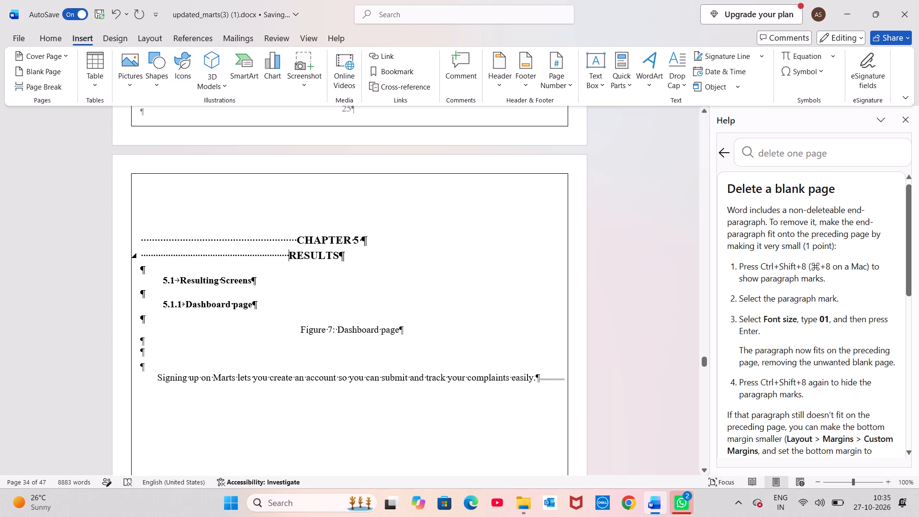
key("BackSpace")
key("BackSpace")
key("BackSpace")
key("BackSpace")
key("BackSpace")
key("BackSpace")
key("BackSpace")
key("BackSpace")
key("BackSpace")
key("BackSpace")
key("BackSpace")
key("BackSpace")
key("BackSpace")
key("BackSpace")
key("BackSpace")
key("BackSpace")
key("BackSpace")
key("BackSpace")
key("BackSpace")
key("BackSpace")
key("BackSpace")
key("BackSpace")
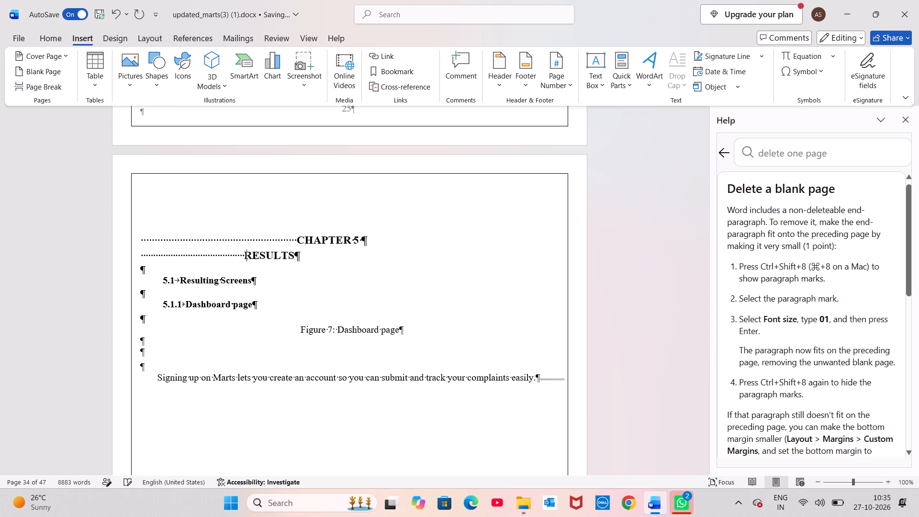
key("BackSpace")
key("BackSpace")
key("BackSpace")
key("BackSpace")
key("BackSpace")
key("BackSpace")
key("BackSpace")
key("BackSpace")
key("BackSpace")
key("BackSpace")
key("BackSpace")
key("BackSpace")
key("BackSpace")
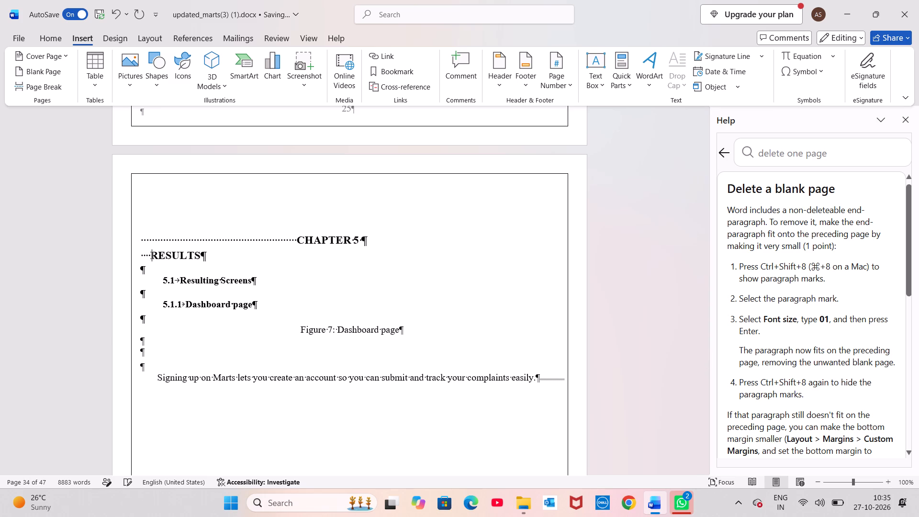
key("BackSpace")
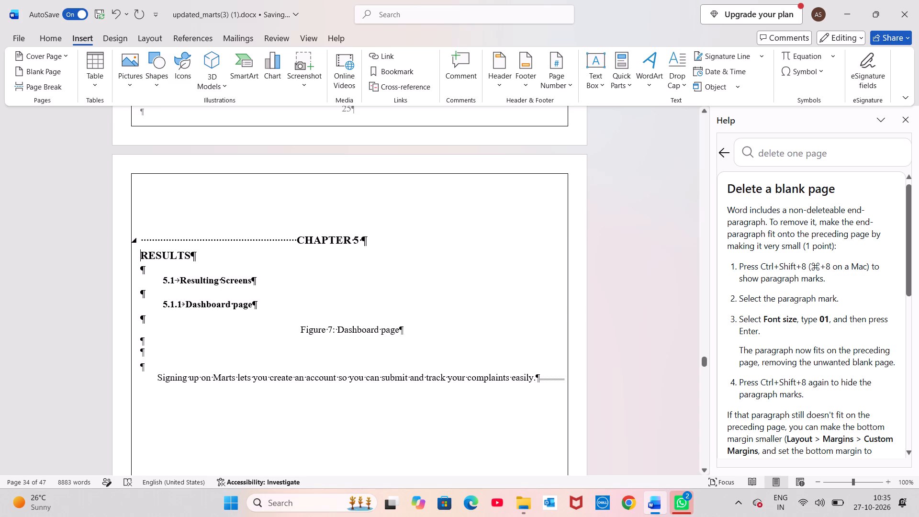
Delete all the leading spaces before the CHAPTER 5 title so it starts at the margin.
left_click(297, 238)
key("BackSpace")
key("BackSpace")
key("BackSpace")
key("BackSpace")
key("BackSpace")
key("BackSpace")
key("BackSpace")
key("BackSpace")
key("BackSpace")
key("BackSpace")
key("BackSpace")
key("BackSpace")
key("BackSpace")
key("BackSpace")
key("BackSpace")
key("BackSpace")
key("BackSpace")
key("BackSpace")
key("BackSpace")
key("BackSpace")
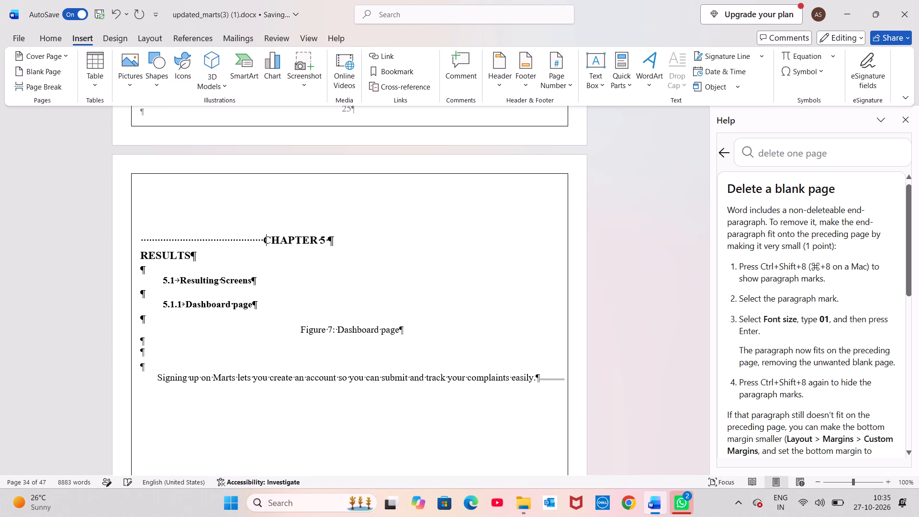
key("BackSpace")
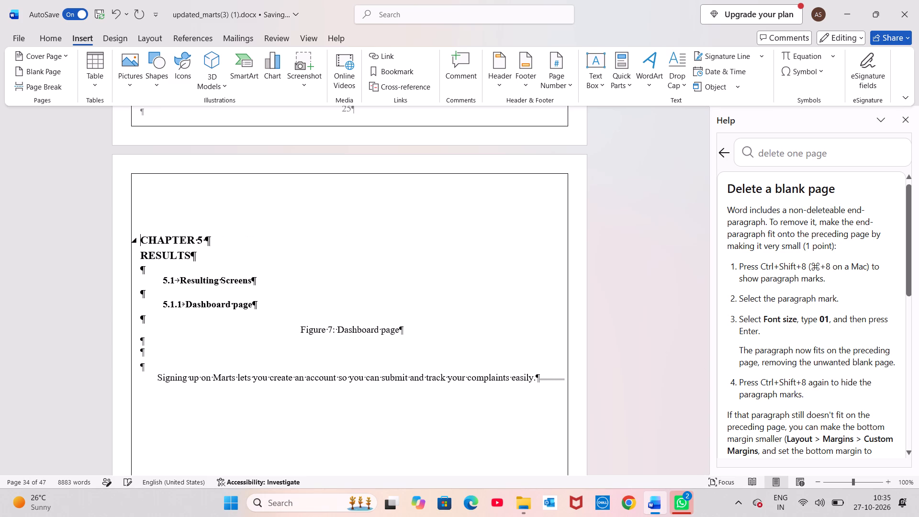
key("BackSpace")
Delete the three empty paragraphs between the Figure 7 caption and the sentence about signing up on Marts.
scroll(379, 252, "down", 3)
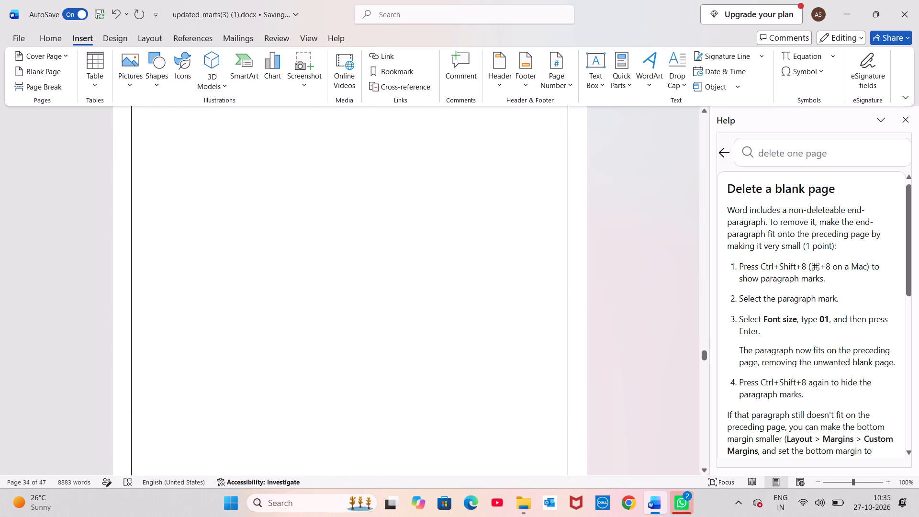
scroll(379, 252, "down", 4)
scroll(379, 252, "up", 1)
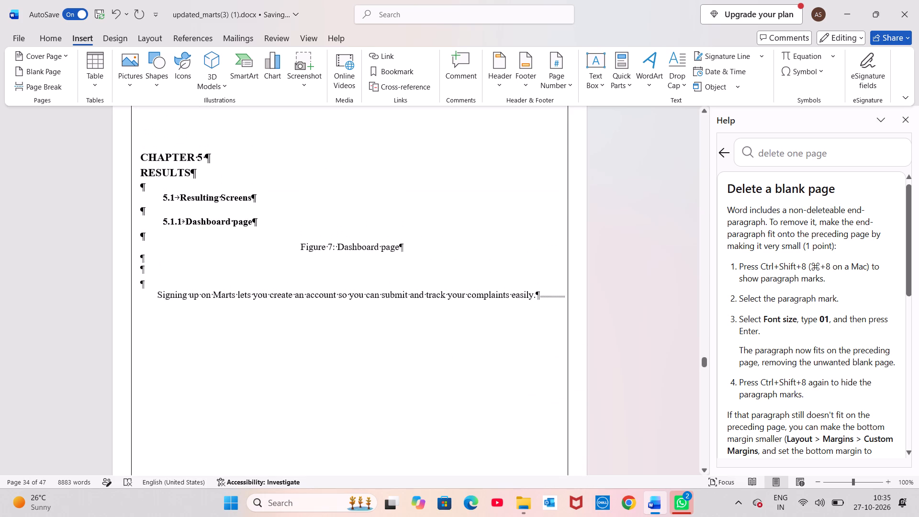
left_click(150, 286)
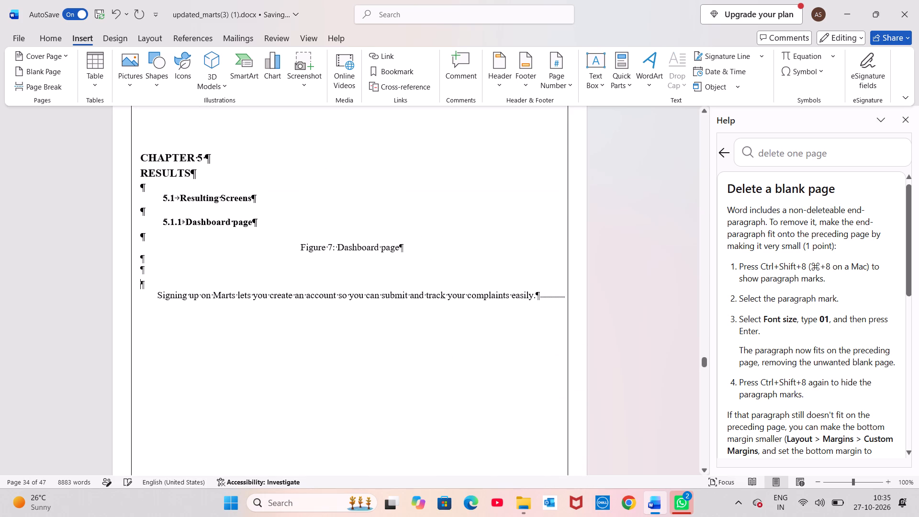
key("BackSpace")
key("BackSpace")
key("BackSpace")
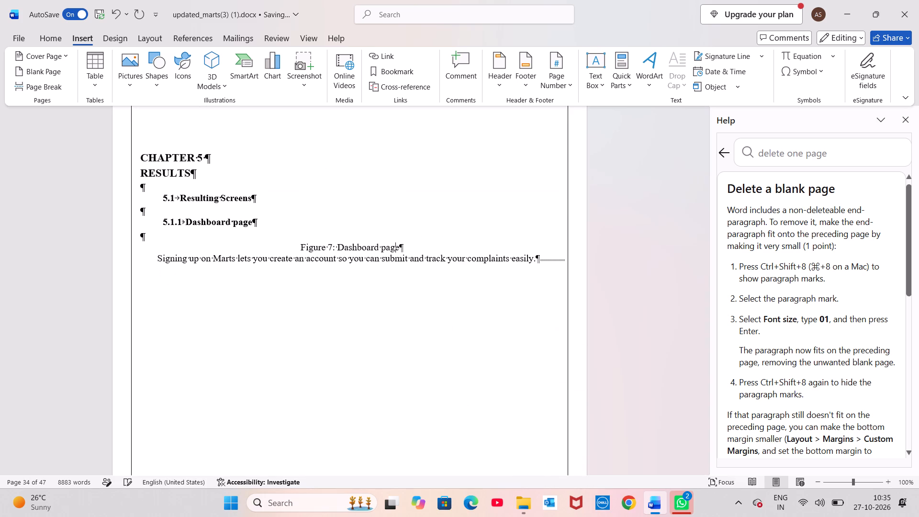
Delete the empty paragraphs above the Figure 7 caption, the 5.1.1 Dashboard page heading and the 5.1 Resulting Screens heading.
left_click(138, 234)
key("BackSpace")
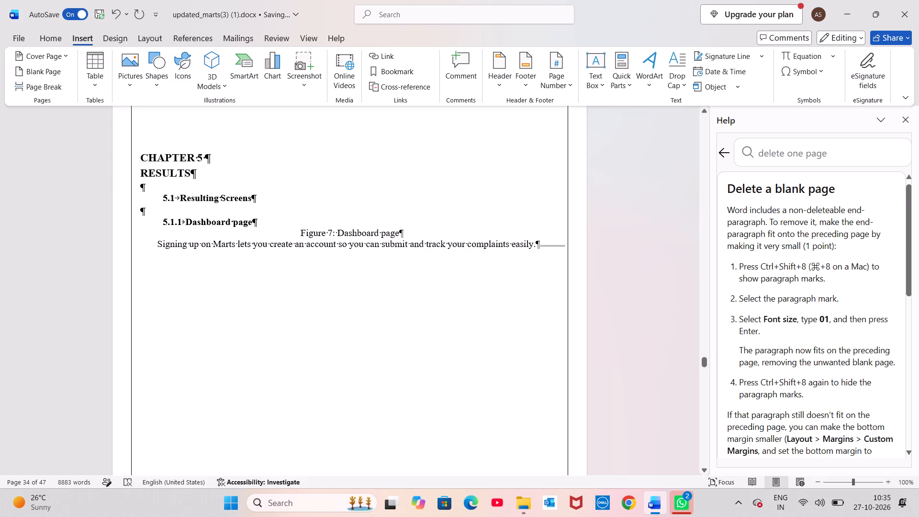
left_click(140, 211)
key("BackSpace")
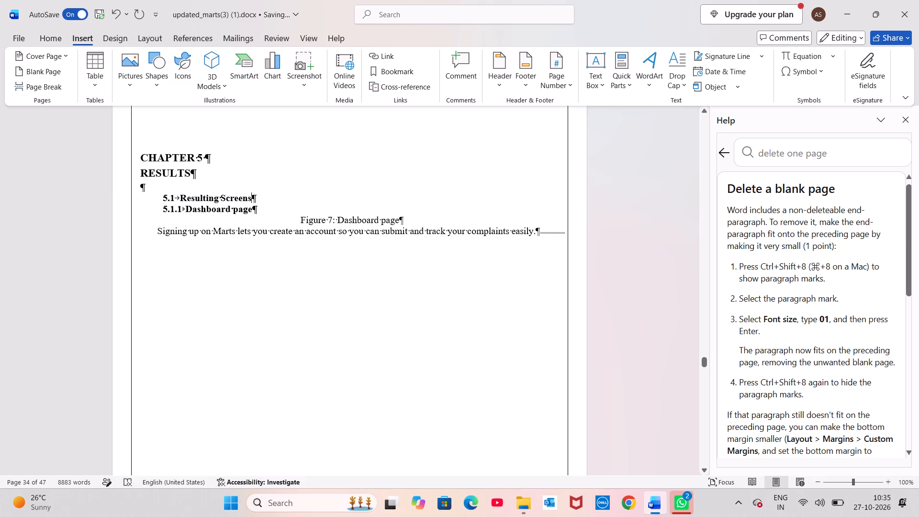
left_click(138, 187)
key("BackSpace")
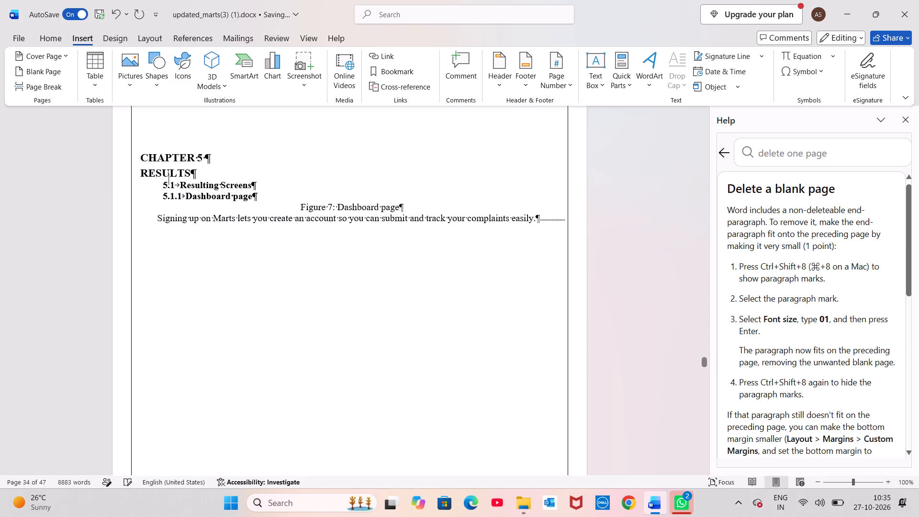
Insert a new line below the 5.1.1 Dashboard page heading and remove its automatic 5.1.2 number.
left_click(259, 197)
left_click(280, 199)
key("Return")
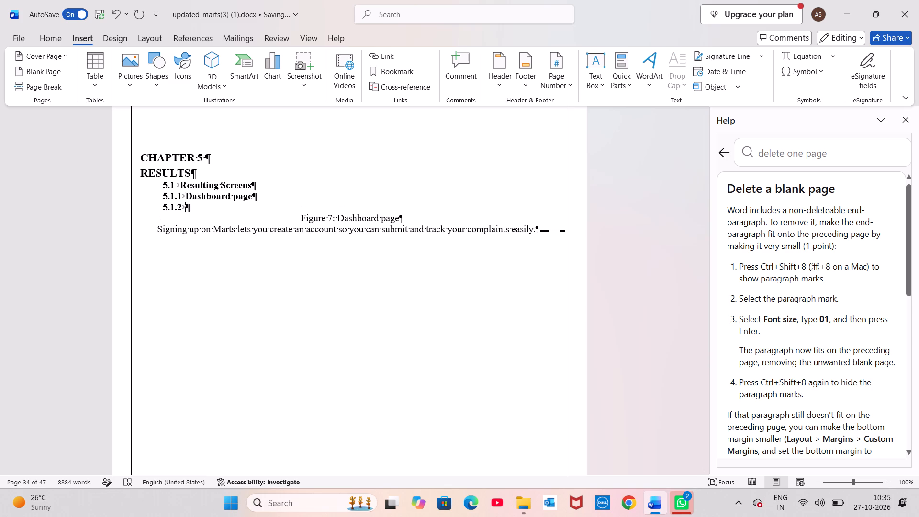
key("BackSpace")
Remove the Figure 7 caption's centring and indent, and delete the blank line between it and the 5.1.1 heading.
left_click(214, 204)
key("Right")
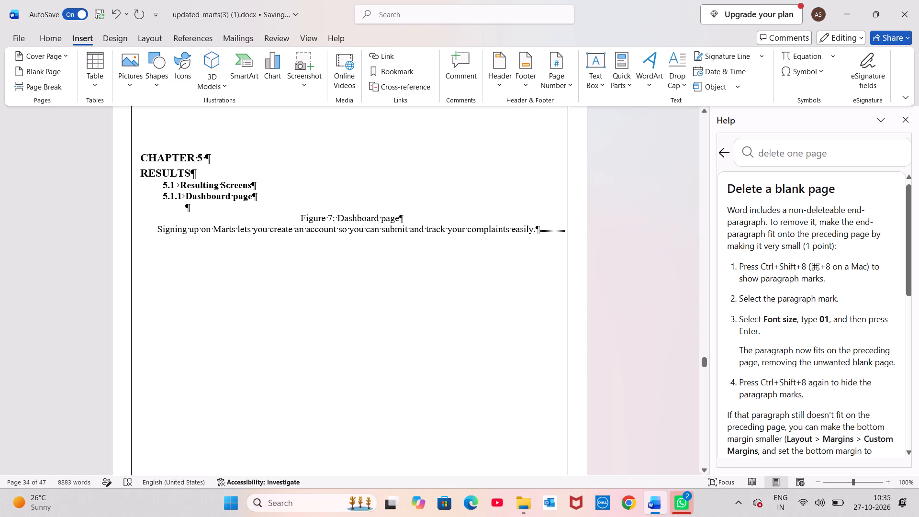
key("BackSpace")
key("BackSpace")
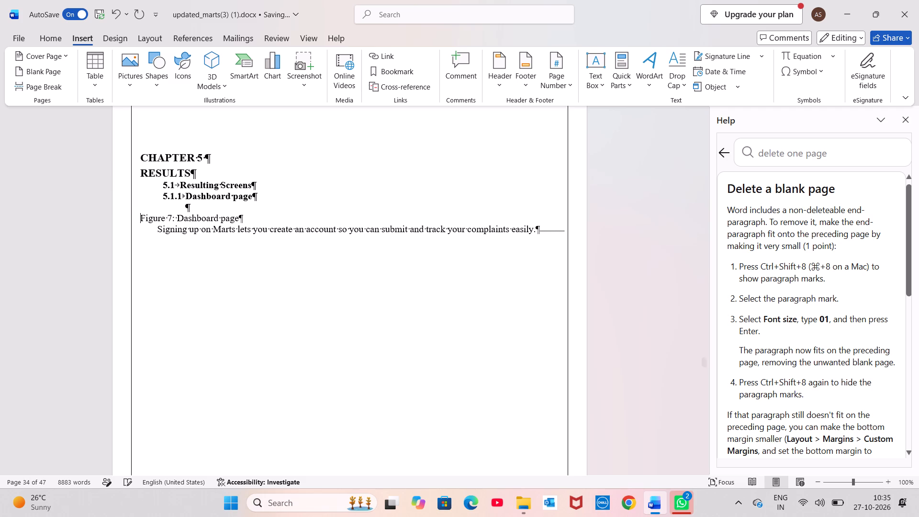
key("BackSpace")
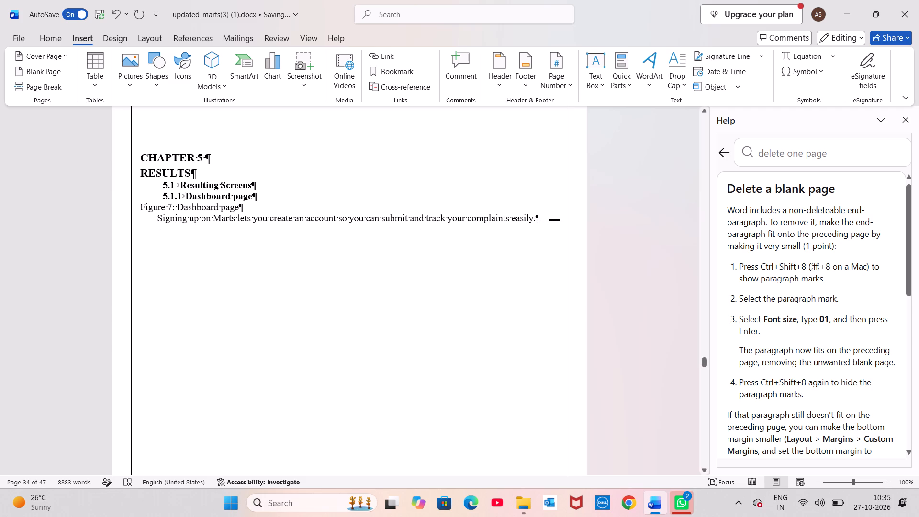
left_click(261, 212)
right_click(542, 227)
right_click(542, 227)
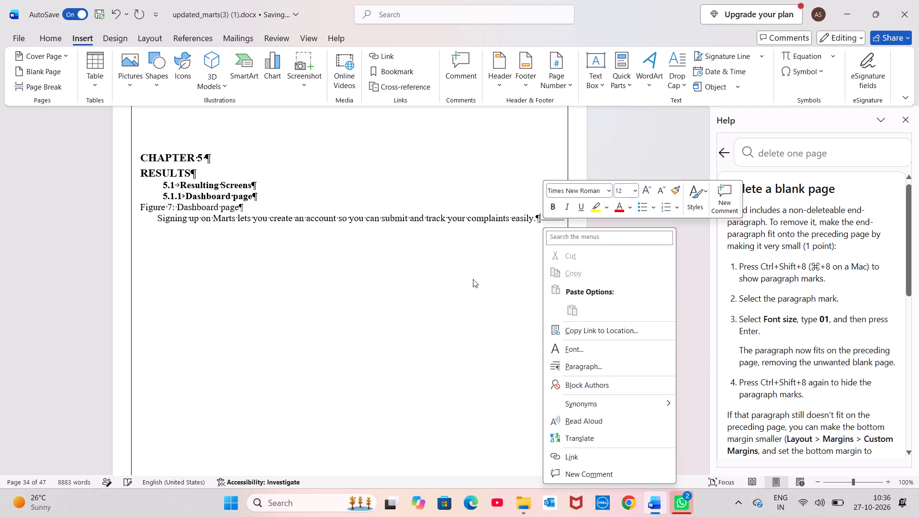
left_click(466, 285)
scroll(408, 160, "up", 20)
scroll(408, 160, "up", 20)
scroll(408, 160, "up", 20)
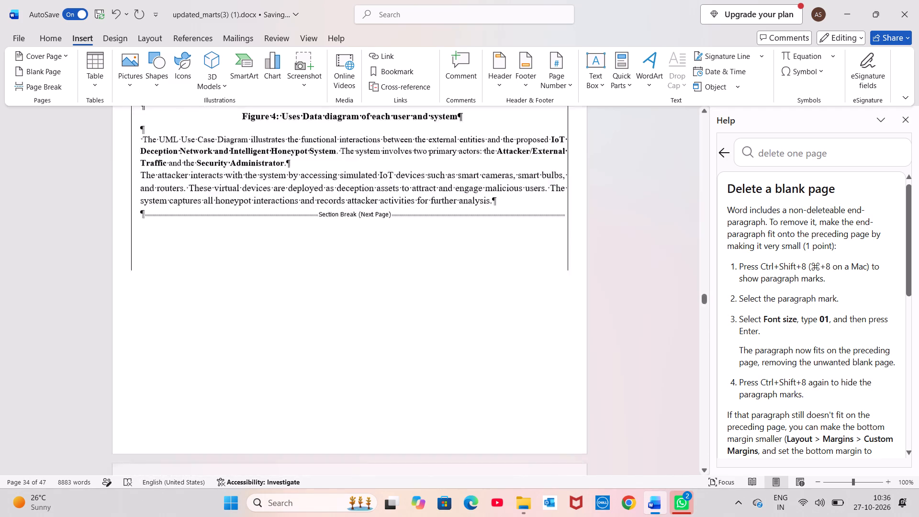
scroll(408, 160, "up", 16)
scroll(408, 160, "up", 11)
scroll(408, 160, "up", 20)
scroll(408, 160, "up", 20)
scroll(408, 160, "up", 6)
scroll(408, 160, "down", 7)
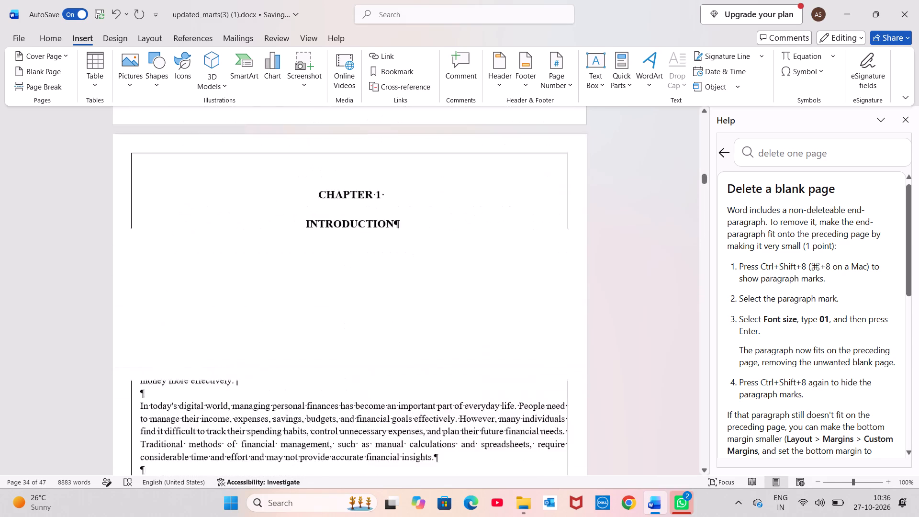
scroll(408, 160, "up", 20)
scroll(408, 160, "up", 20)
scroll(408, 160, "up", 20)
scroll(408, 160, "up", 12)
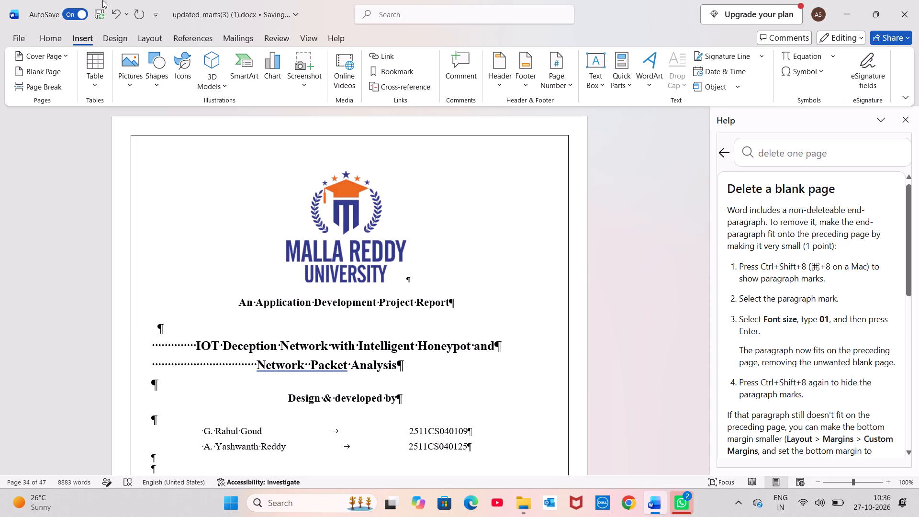
Undo the Figure 7 caption formatting and the deletions of empty paragraphs around the caption and the 5.1 and 5.1.1 headings.
left_click(117, 8)
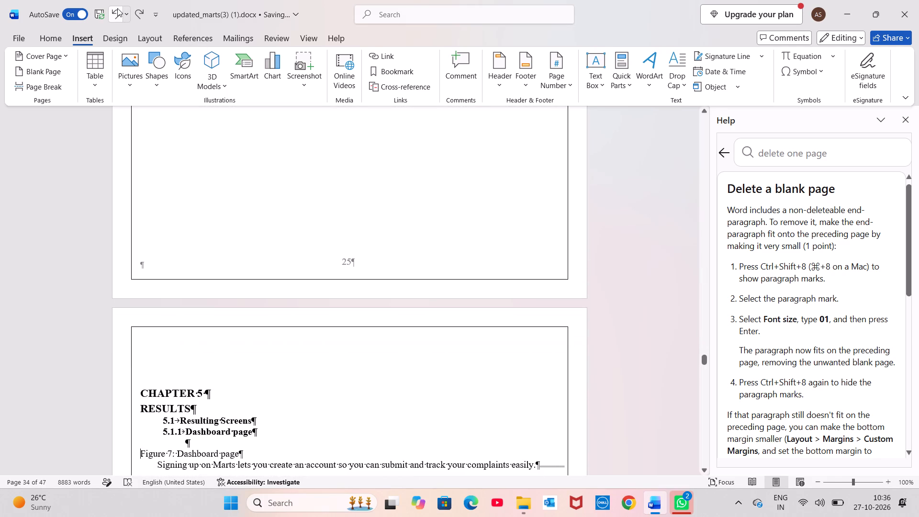
left_click(117, 8)
left_click(117, 8)
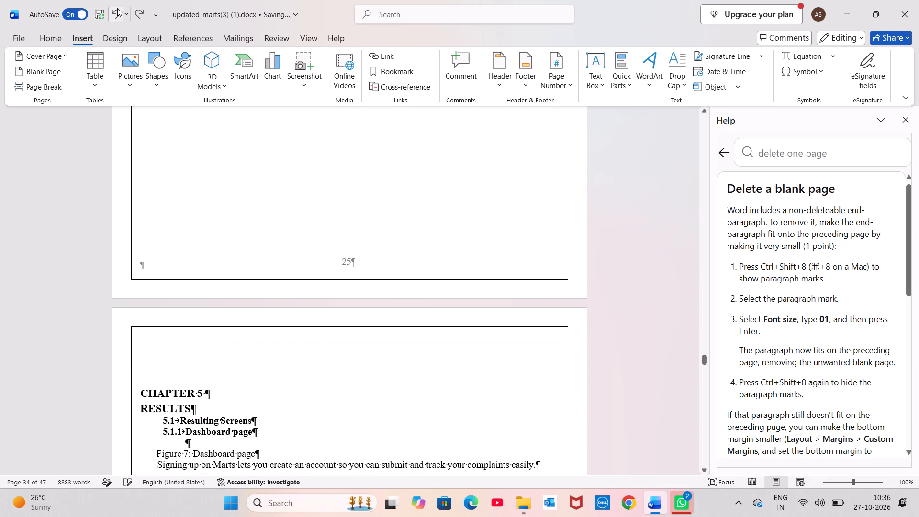
left_click(117, 8)
left_click(117, 8)
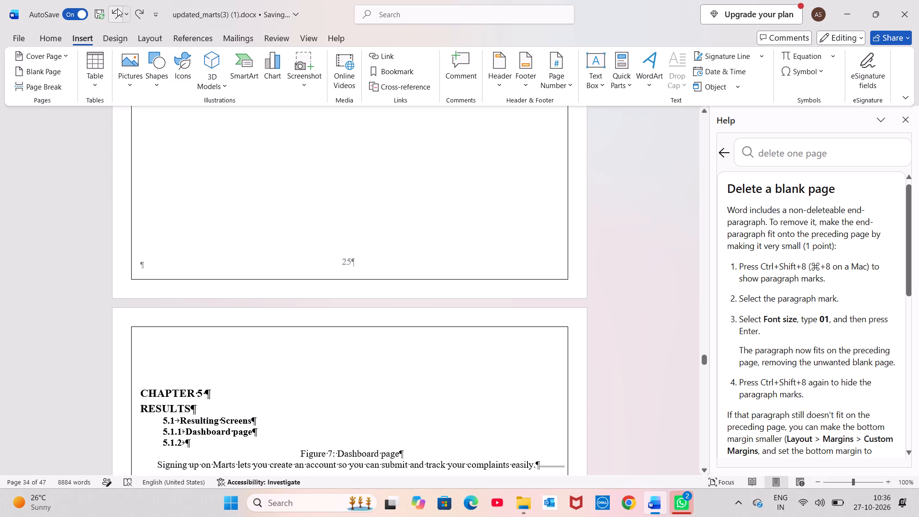
left_click(117, 8)
left_click(117, 8)
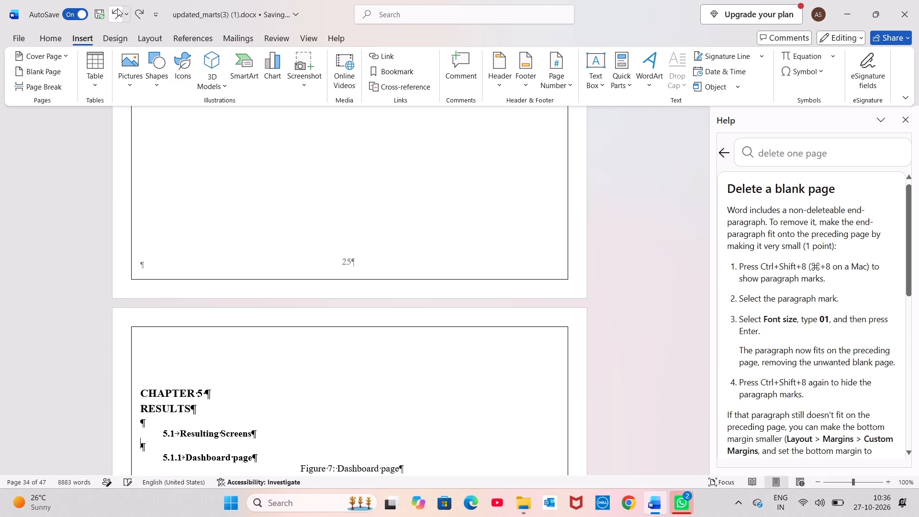
left_click(117, 8)
left_click(117, 8)
left_click(117, 8)
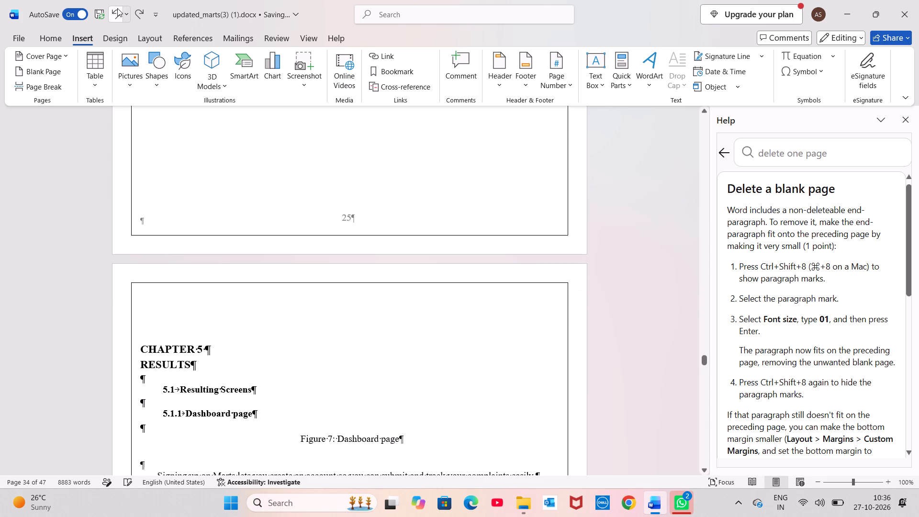
left_click(117, 8)
left_click(117, 8)
left_click(117, 8)
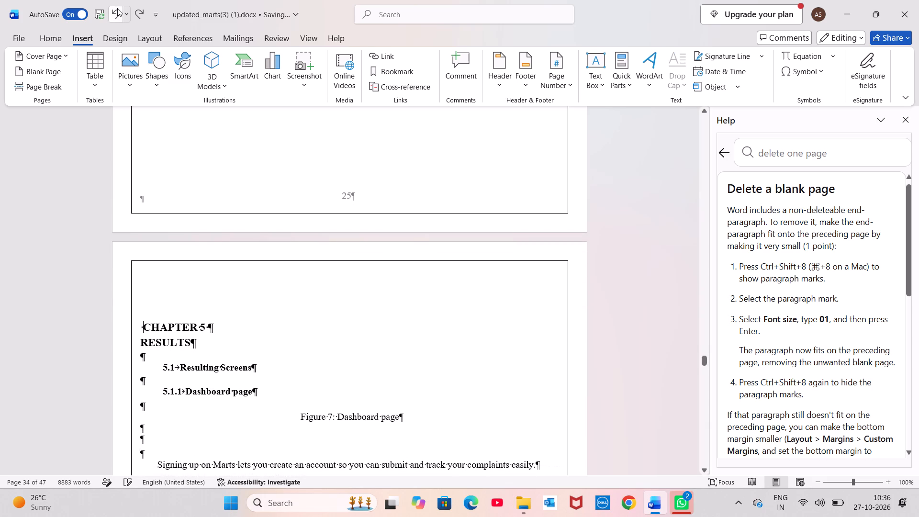
Undo the removal of the leading spaces before the CHAPTER 5 heading, one action at a time.
triple_click(117, 8)
triple_click(117, 8)
triple_click(117, 8)
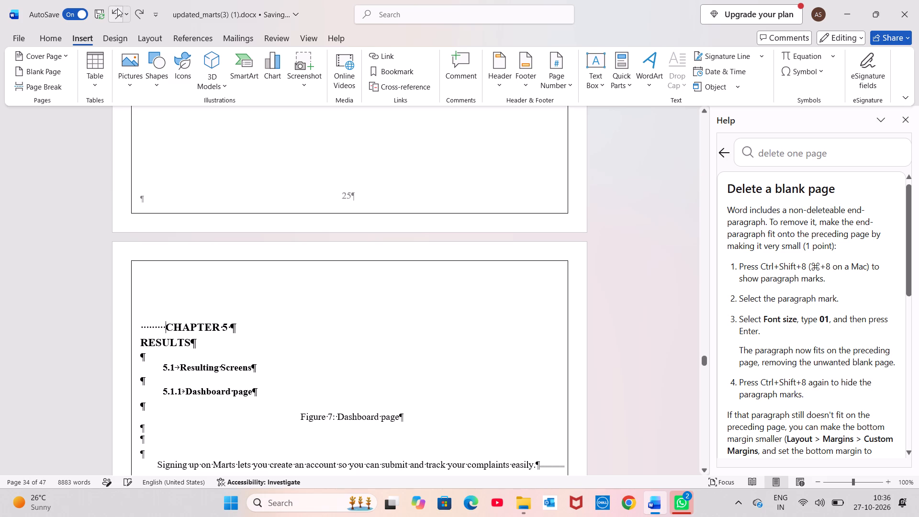
triple_click(117, 8)
triple_click(117, 8)
triple_click(117, 8)
Revert all earlier typing and clearing edits through the undo history, back to and including the later of the two oldest Font Formatting actions.
left_click_drag(117, 8, 127, 16)
left_click(127, 16)
scroll(139, 237, "down", 2)
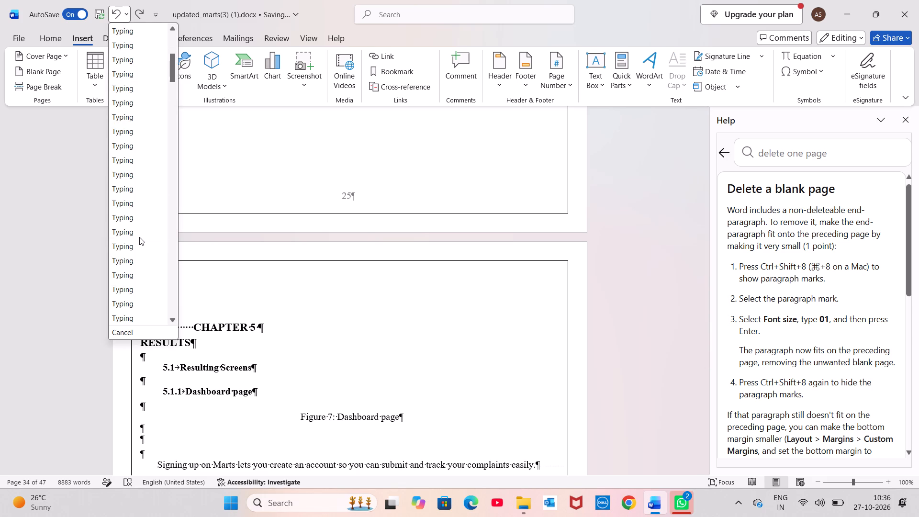
scroll(139, 237, "down", 2)
scroll(131, 324, "down", 4)
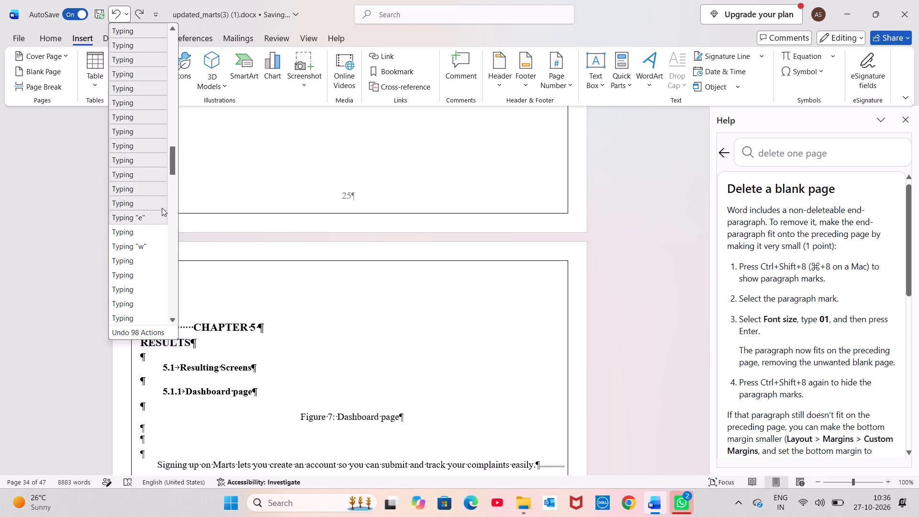
scroll(147, 328, "down", 4)
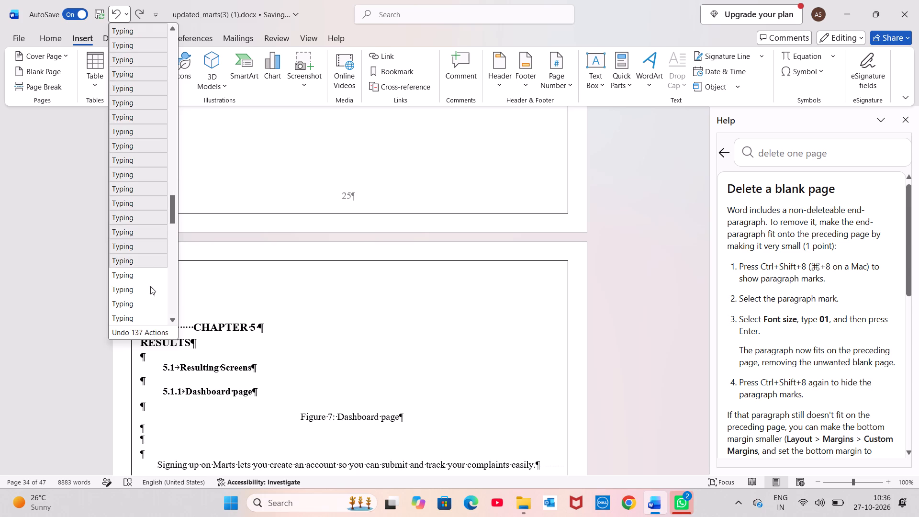
scroll(151, 302, "down", 4)
triple_click(171, 320)
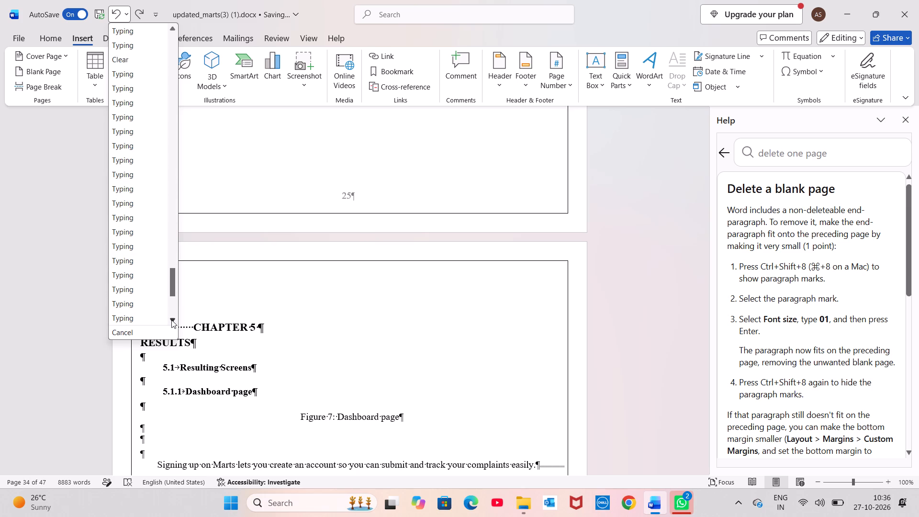
left_click(171, 320)
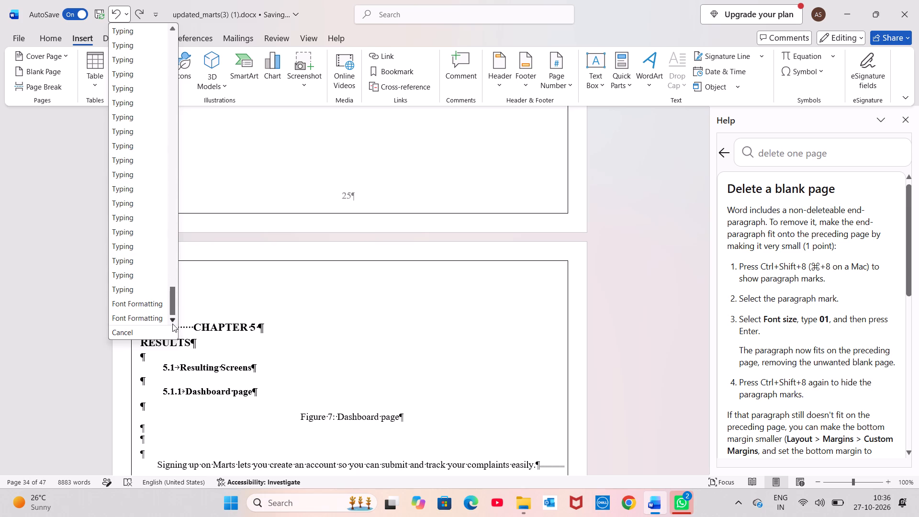
left_click(152, 305)
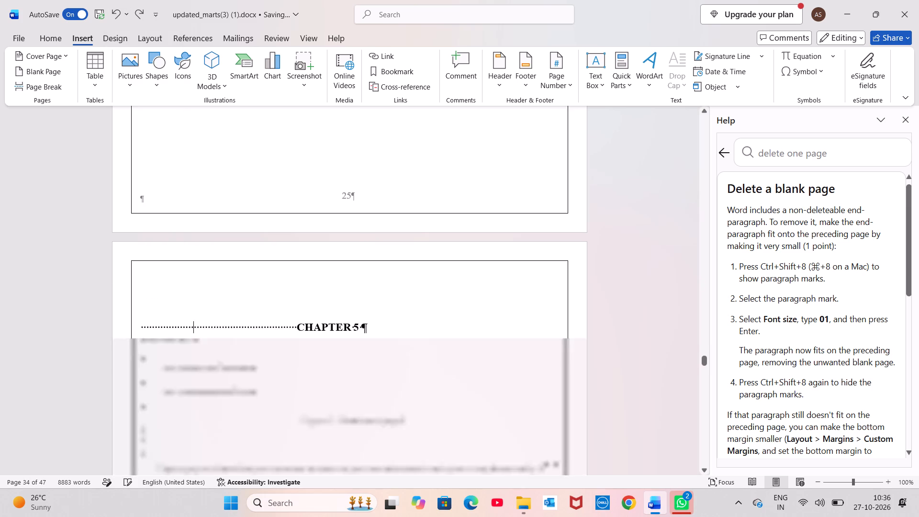
Check the restored Chapter 5 page and undo the one remaining Font Formatting action.
scroll(303, 282, "up", 3)
scroll(303, 282, "down", 3)
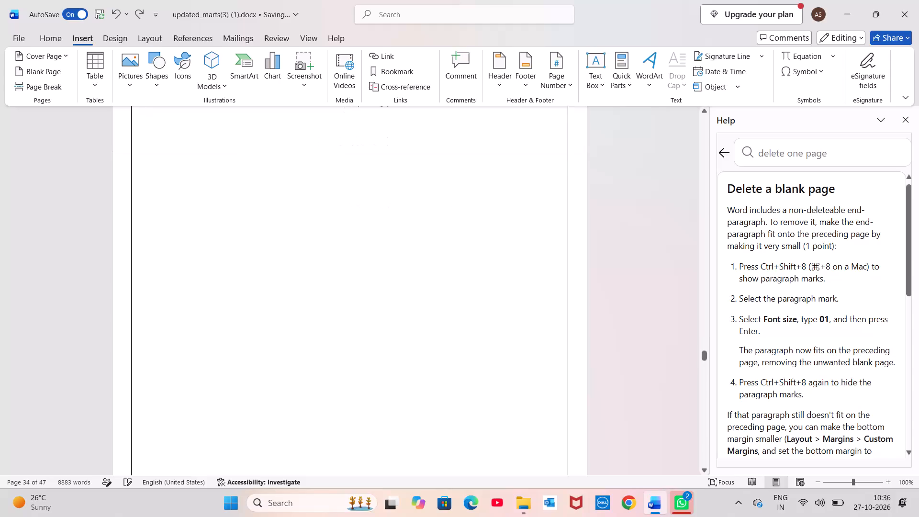
scroll(303, 282, "down", 4)
scroll(303, 282, "up", 4)
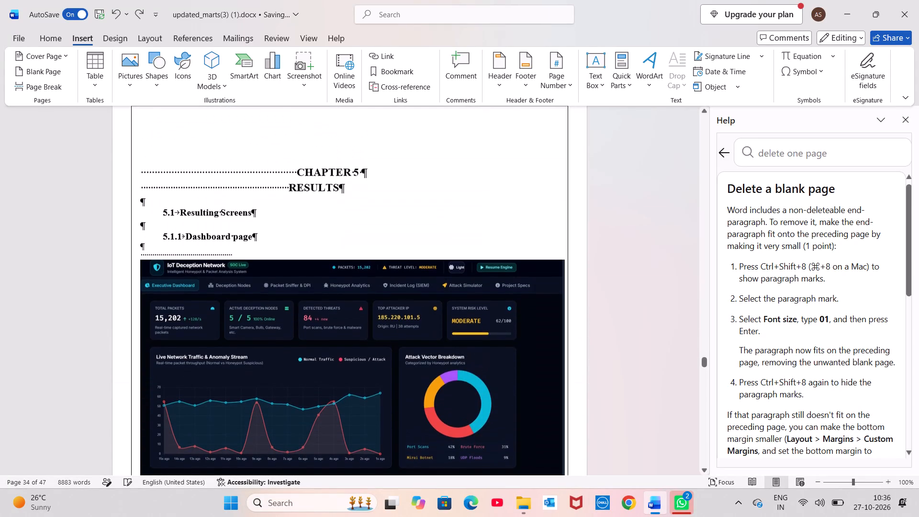
left_click(123, 18)
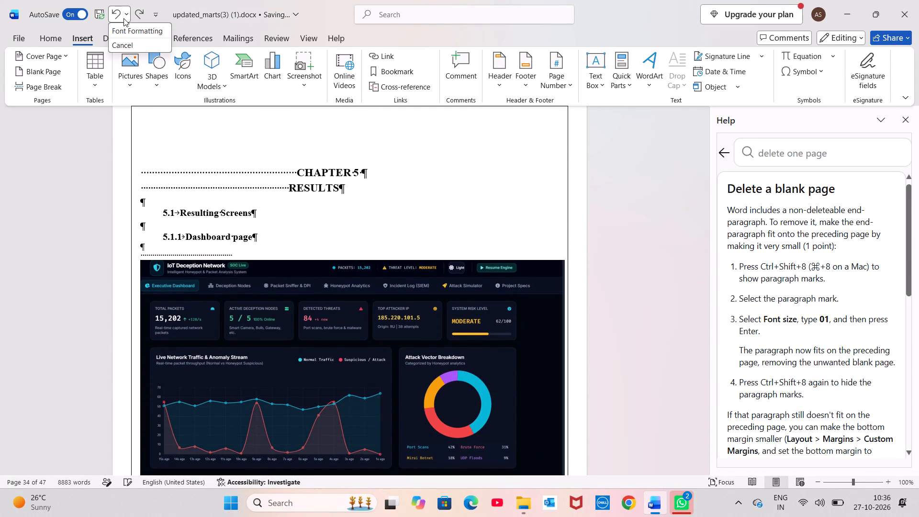
left_click(145, 33)
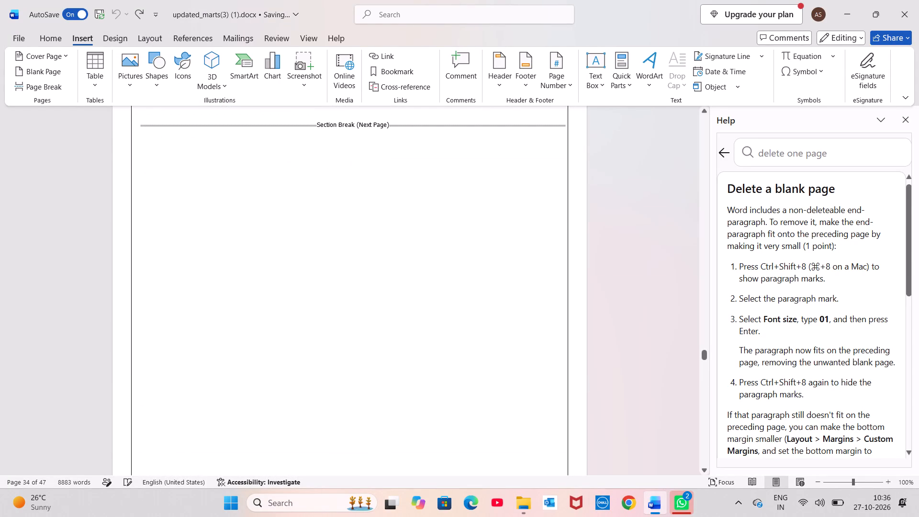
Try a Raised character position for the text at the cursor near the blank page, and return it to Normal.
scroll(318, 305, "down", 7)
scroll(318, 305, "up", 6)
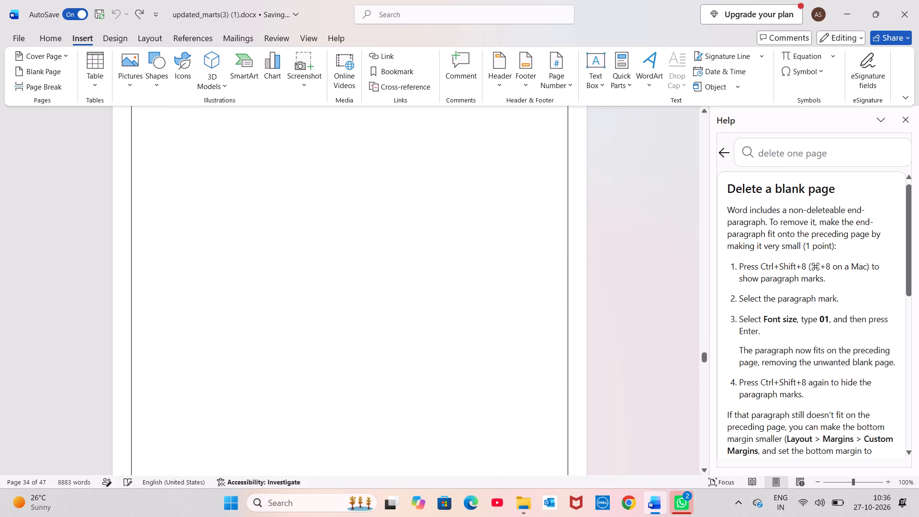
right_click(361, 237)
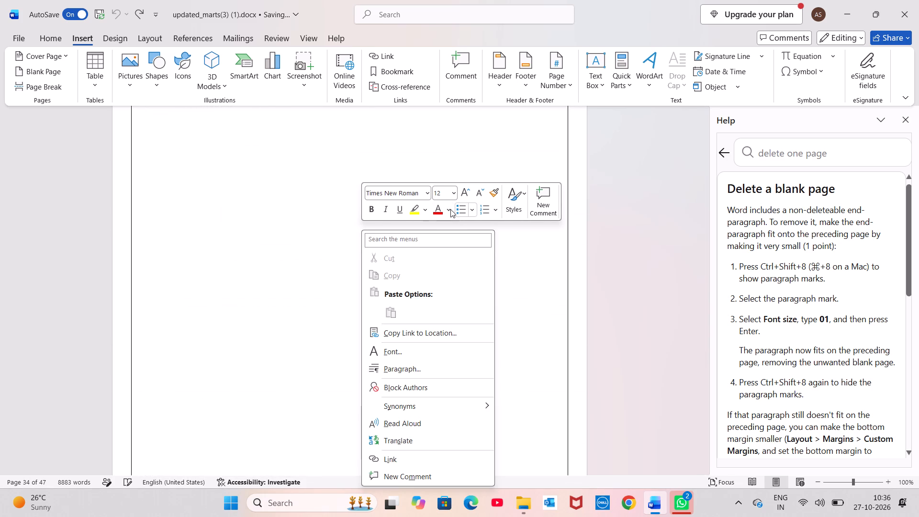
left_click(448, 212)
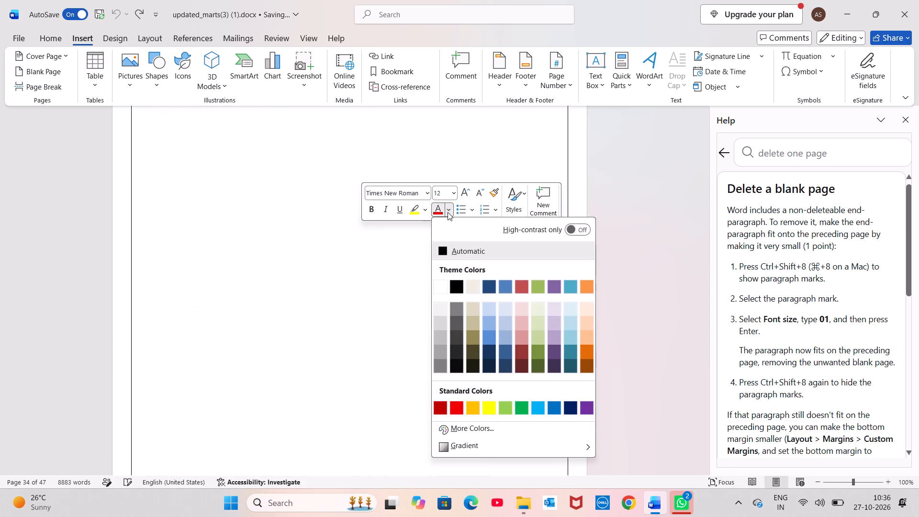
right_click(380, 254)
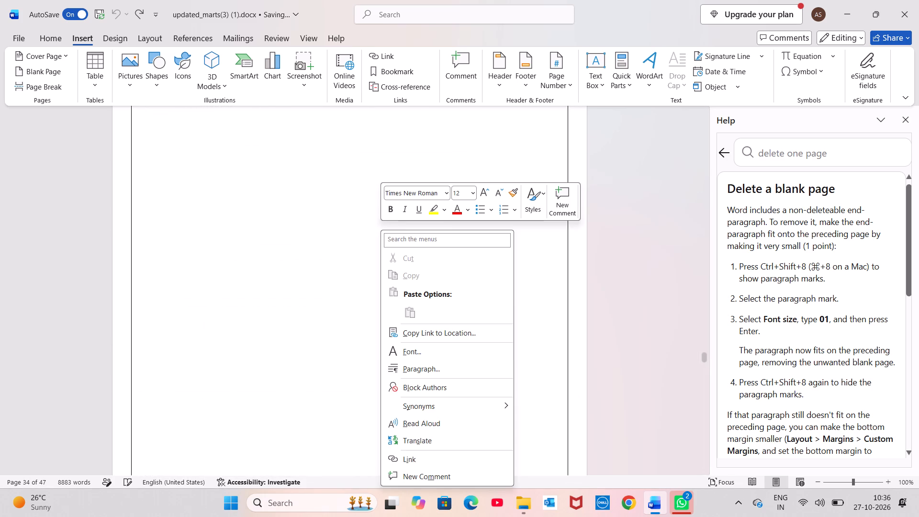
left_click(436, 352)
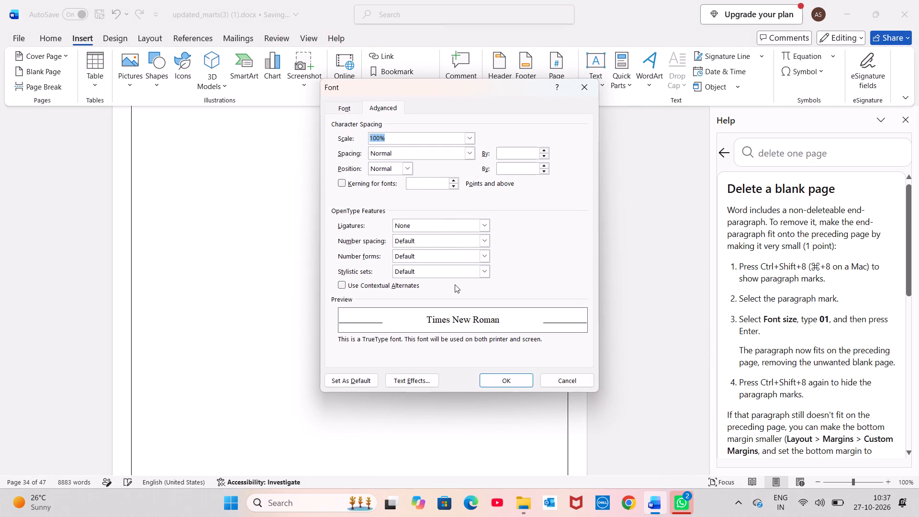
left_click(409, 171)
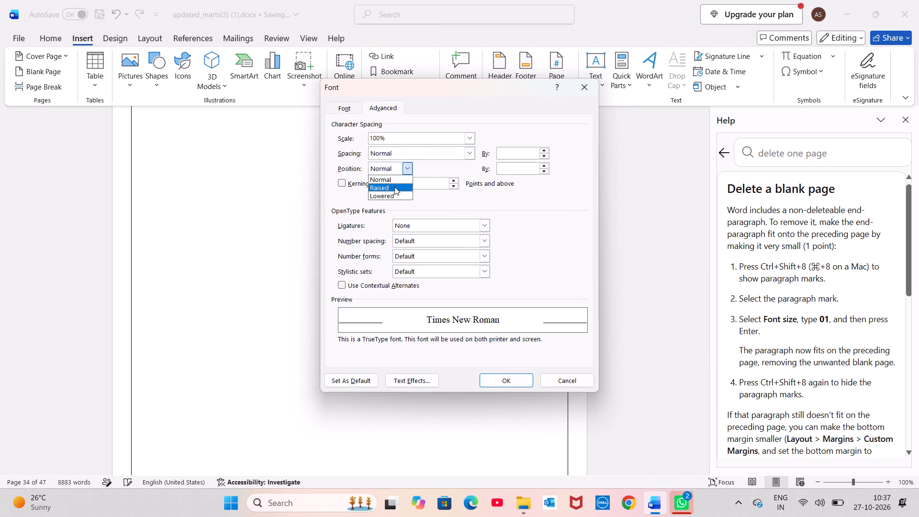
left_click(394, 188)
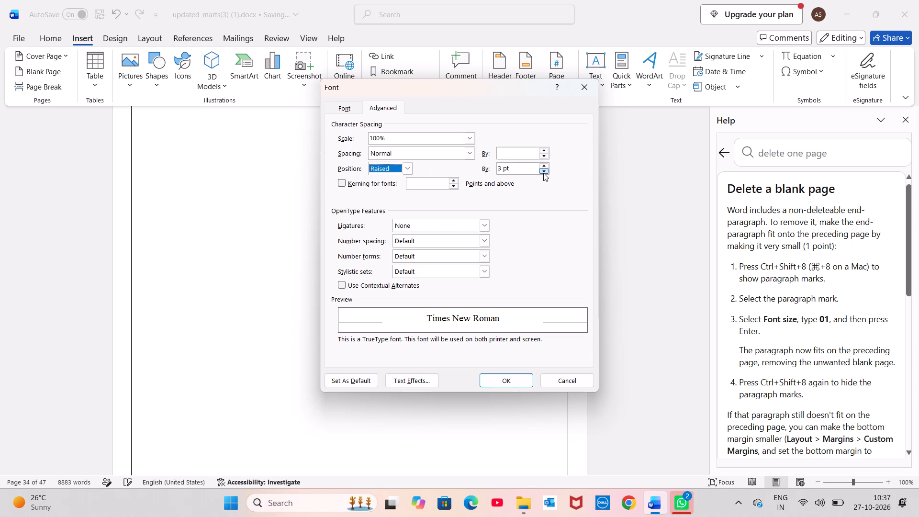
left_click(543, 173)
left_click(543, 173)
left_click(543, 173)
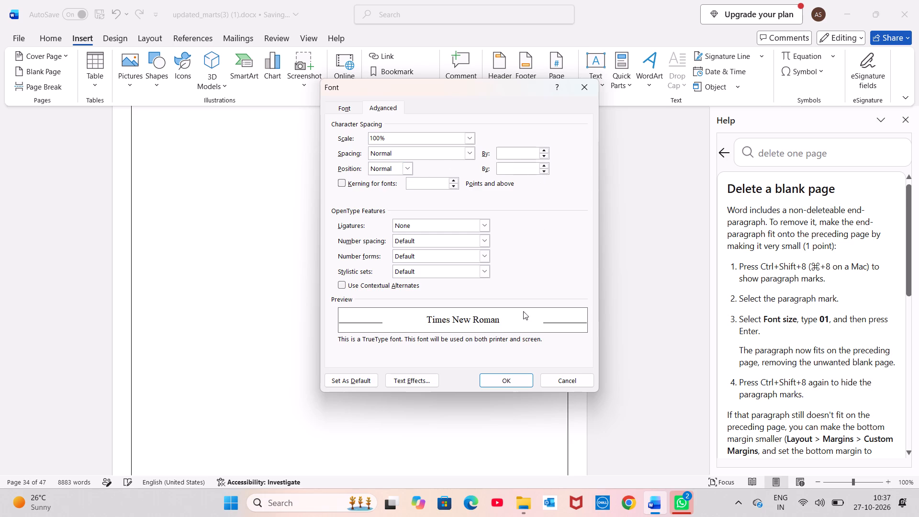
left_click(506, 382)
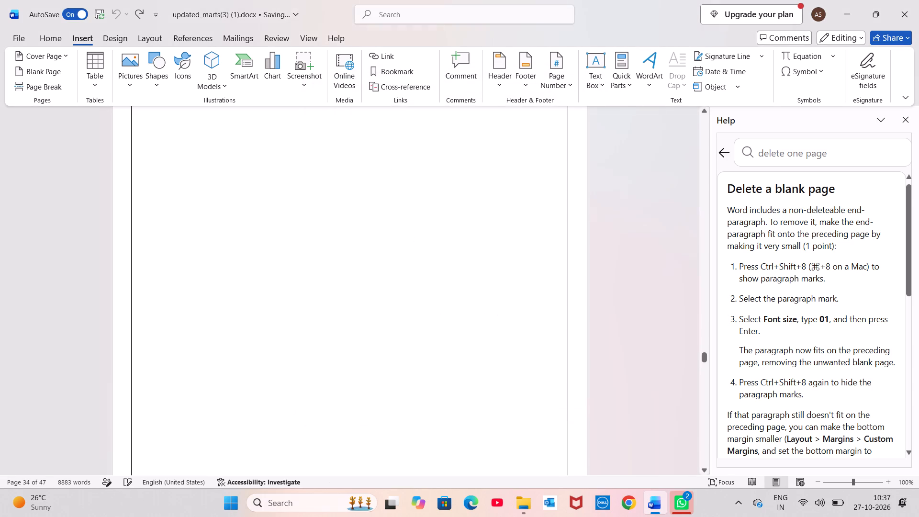
Look through the report from Chapter 5 to the POSTER PRESENTATION page and back to the cover page.
scroll(432, 358, "down", 9)
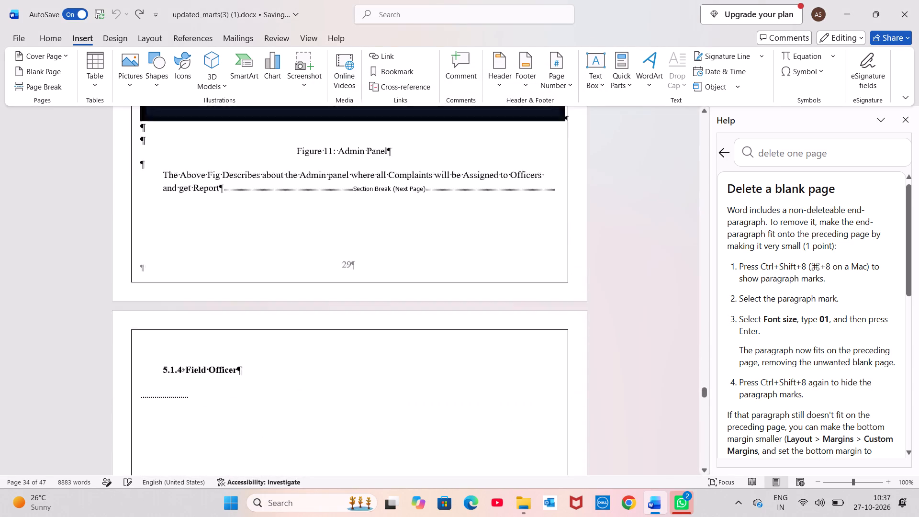
scroll(432, 358, "down", 13)
scroll(432, 358, "up", 4)
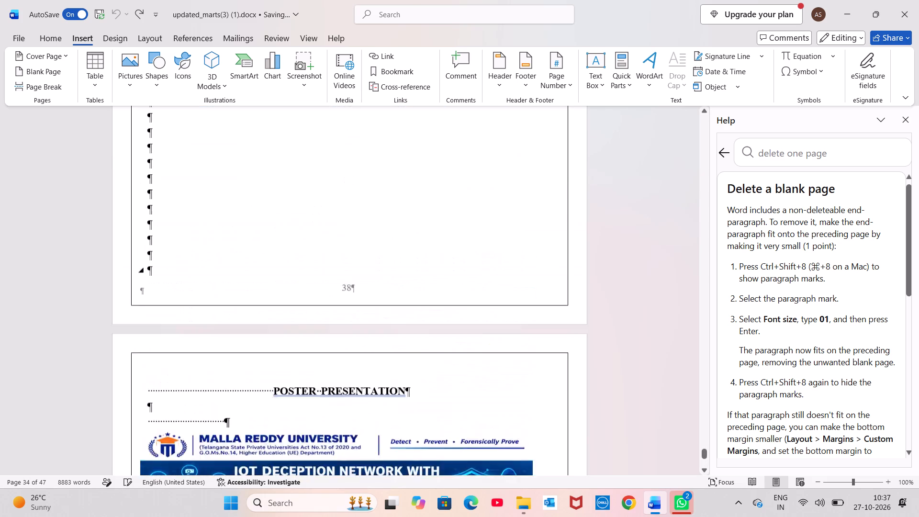
scroll(432, 358, "up", 13)
scroll(432, 358, "up", 18)
scroll(432, 358, "up", 8)
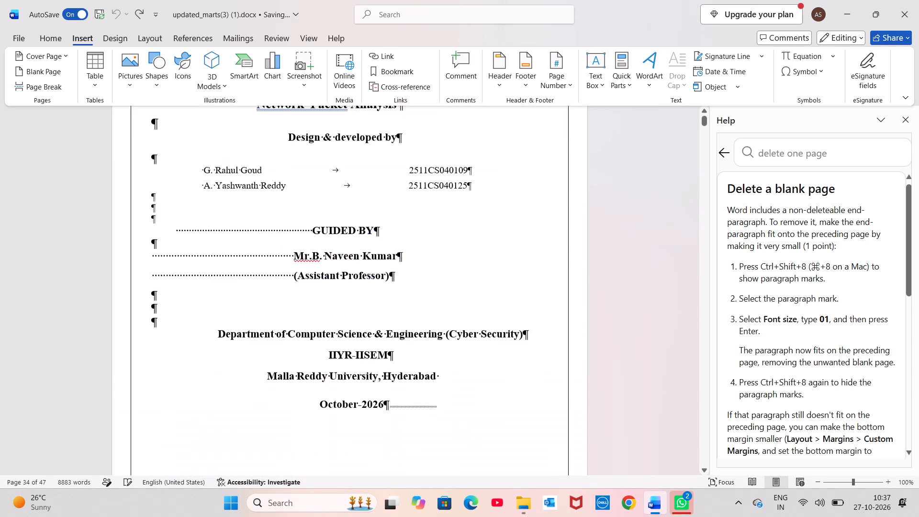
Delete the three empty paragraphs between (Assistant Professor) and the Department of Computer Science & Engineering line on the cover page.
scroll(474, 281, "down", 1)
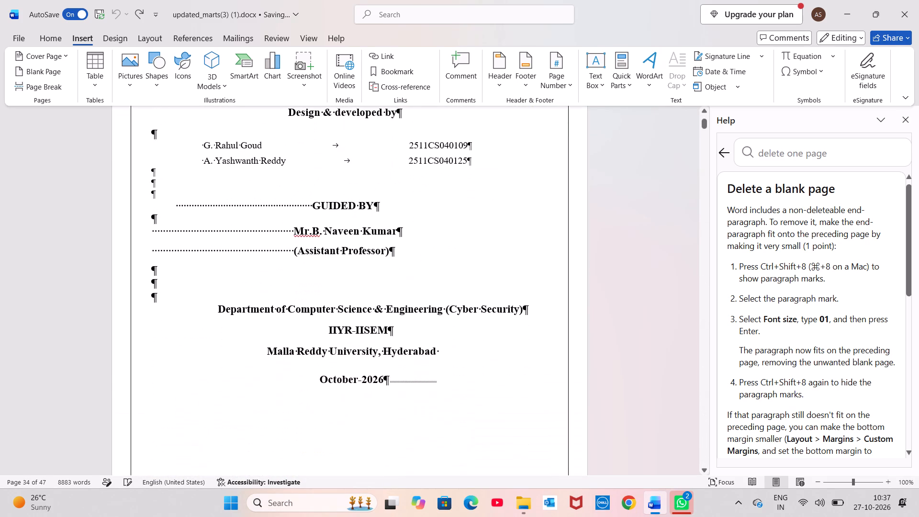
scroll(474, 281, "down", 4)
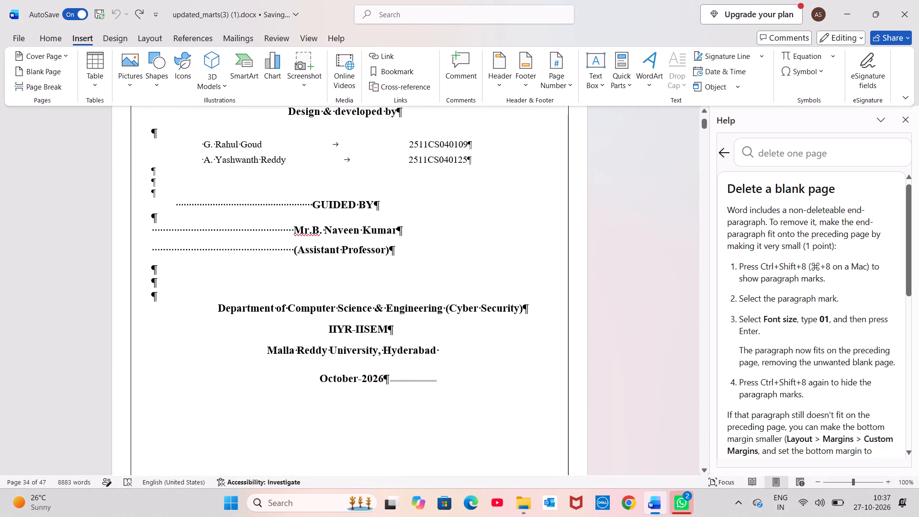
scroll(474, 281, "down", 2)
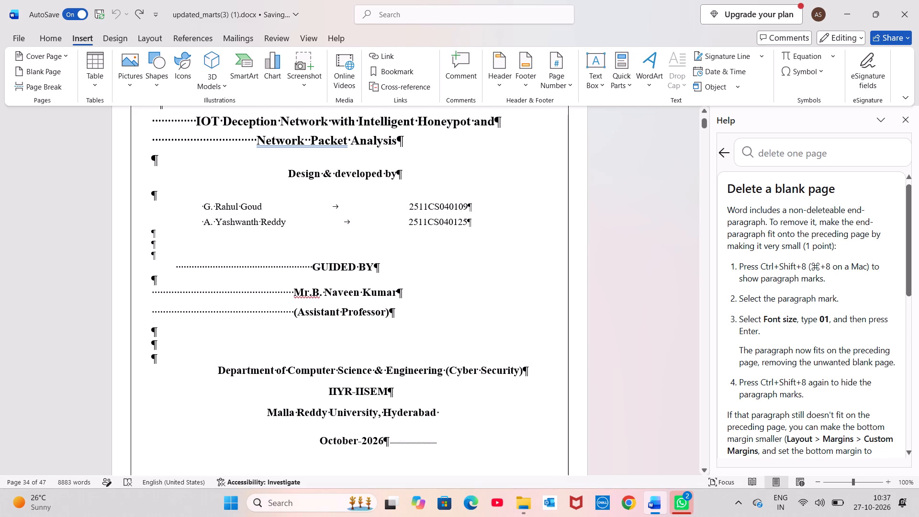
left_click(162, 360)
key("BackSpace")
key("BackSpace")
key("BackSpace")
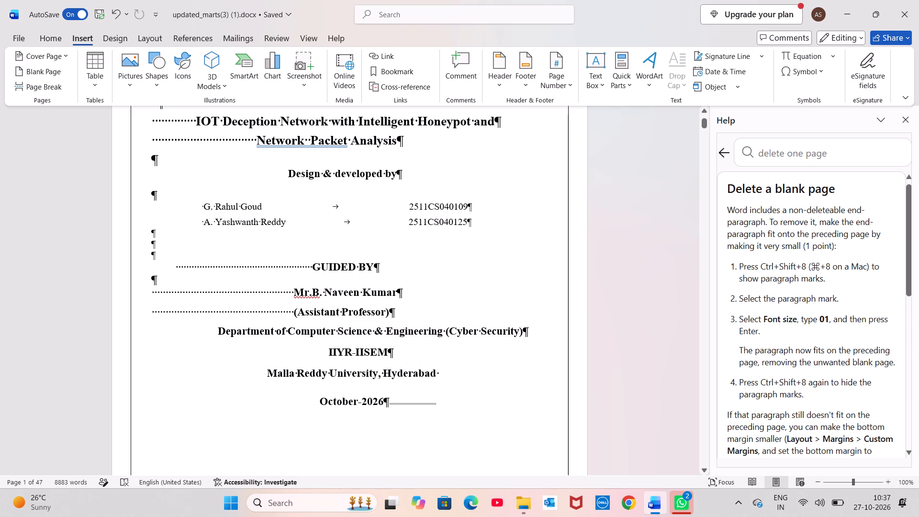
Delete the empty paragraph below GUIDED BY and the three empty paragraphs between the student list and GUIDED BY on the cover page.
left_click(162, 280)
key("BackSpace")
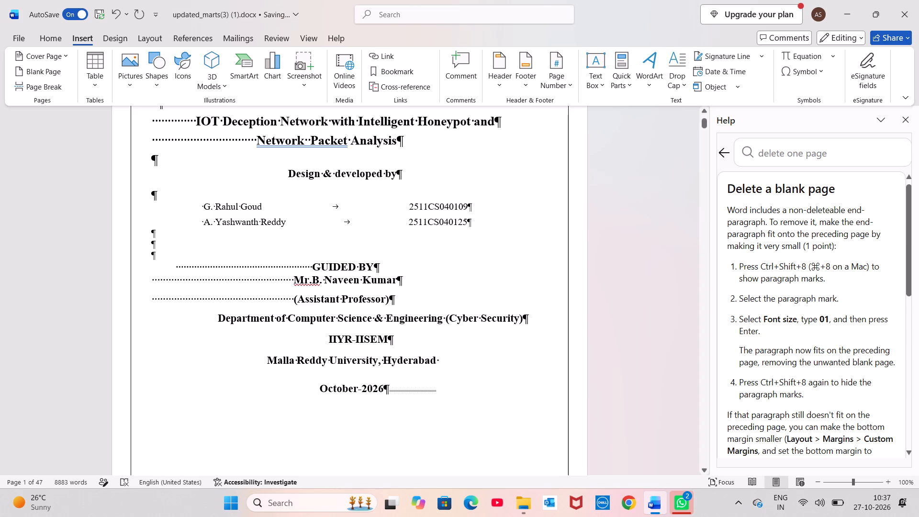
left_click(149, 253)
key("BackSpace")
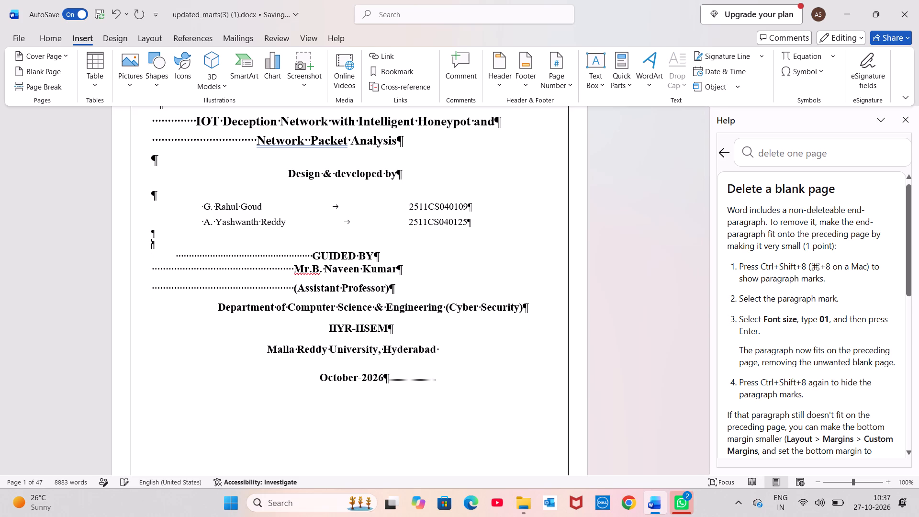
key("BackSpace")
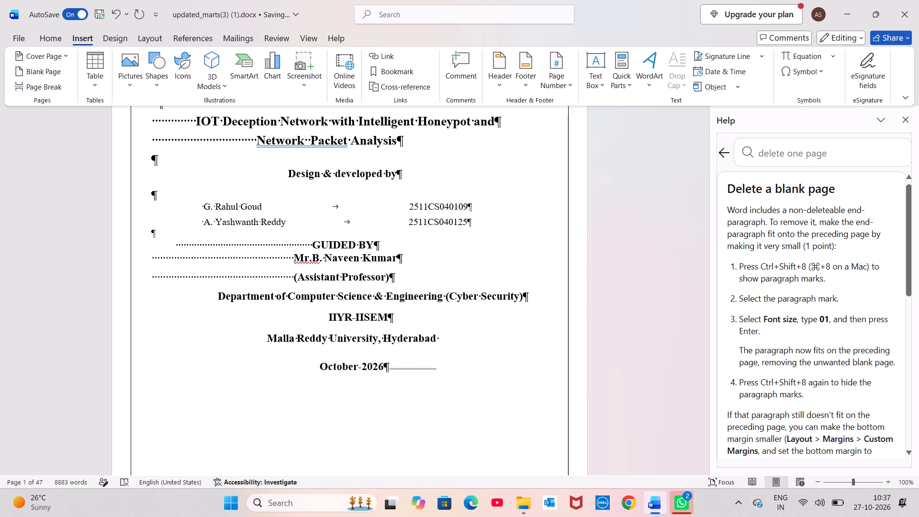
key("BackSpace")
Look through the report's Chapter 5 result graph, Admin Panel and Dashboard pages, and review the cover page layout.
scroll(287, 418, "down", 20)
scroll(287, 418, "down", 20)
scroll(287, 418, "down", 20)
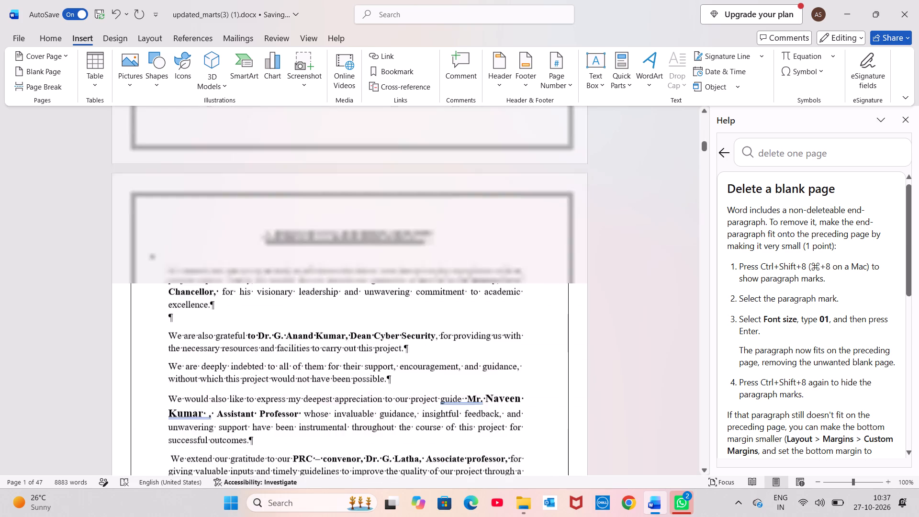
scroll(287, 418, "down", 20)
scroll(287, 418, "down", 20)
scroll(287, 418, "down", 20)
scroll(287, 418, "up", 1)
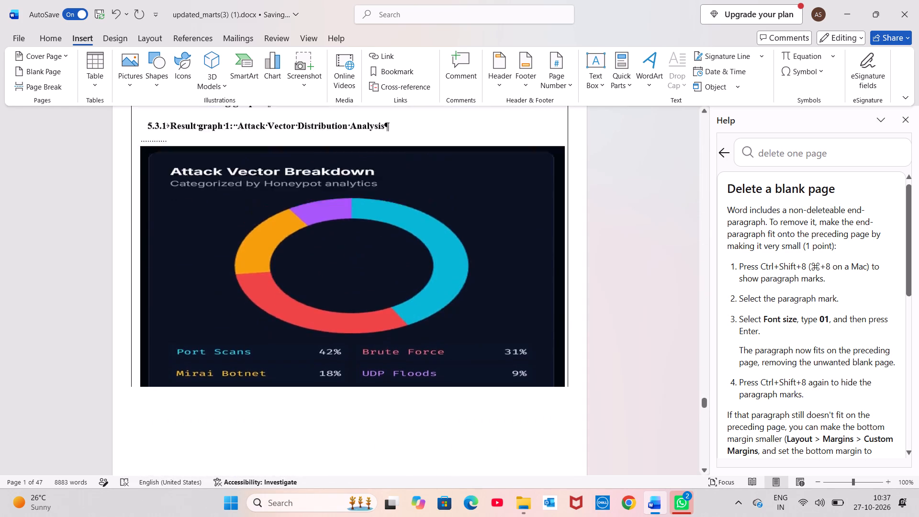
scroll(287, 418, "up", 7)
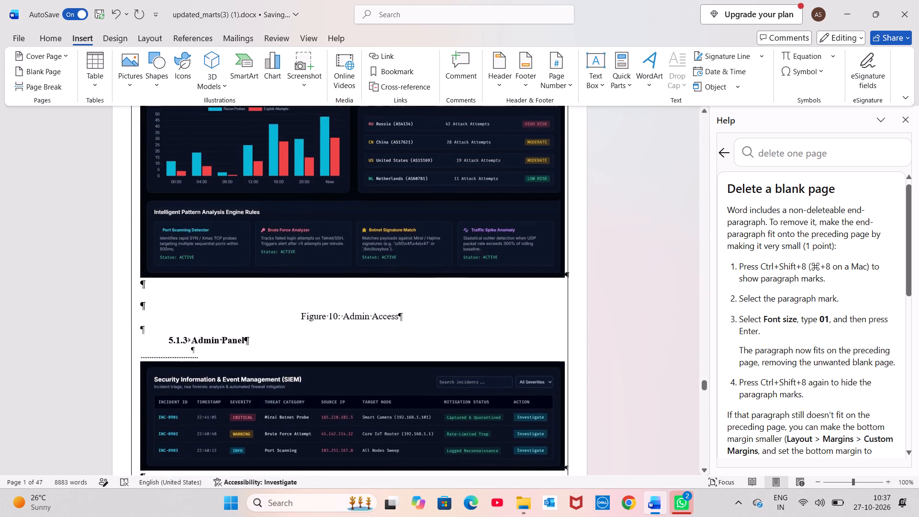
scroll(287, 418, "up", 9)
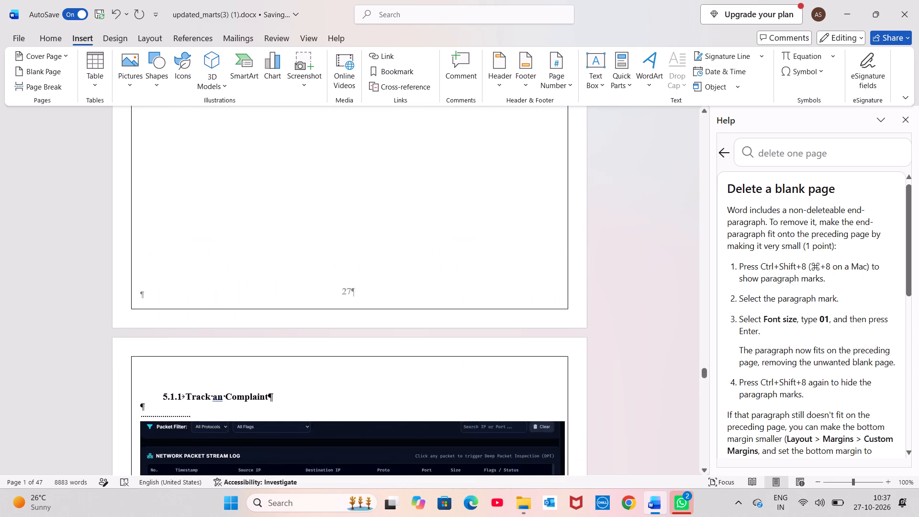
scroll(287, 418, "up", 2)
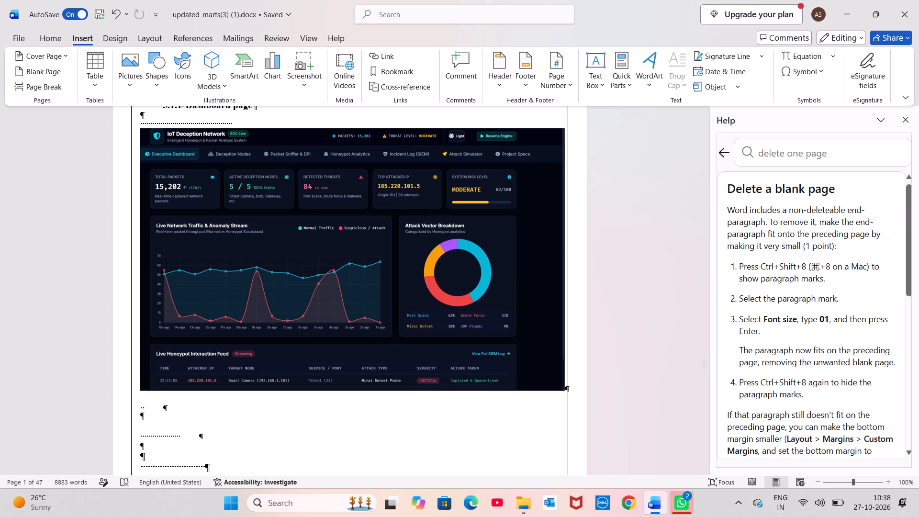
scroll(414, 322, "up", 15)
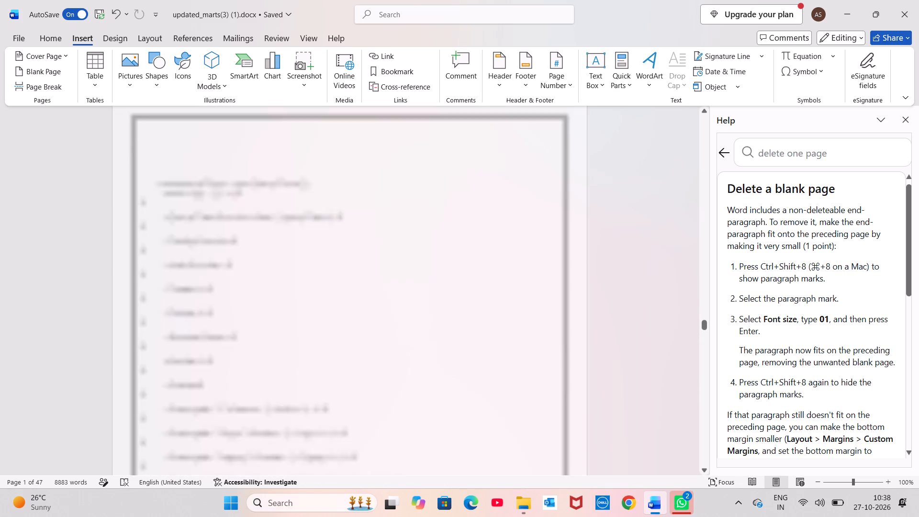
scroll(414, 322, "up", 17)
scroll(414, 322, "up", 13)
scroll(414, 322, "down", 1)
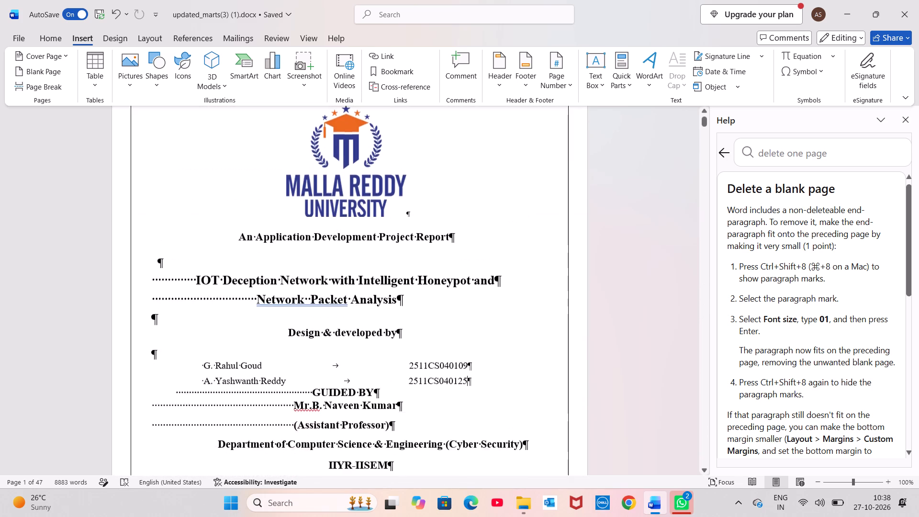
scroll(414, 322, "down", 1)
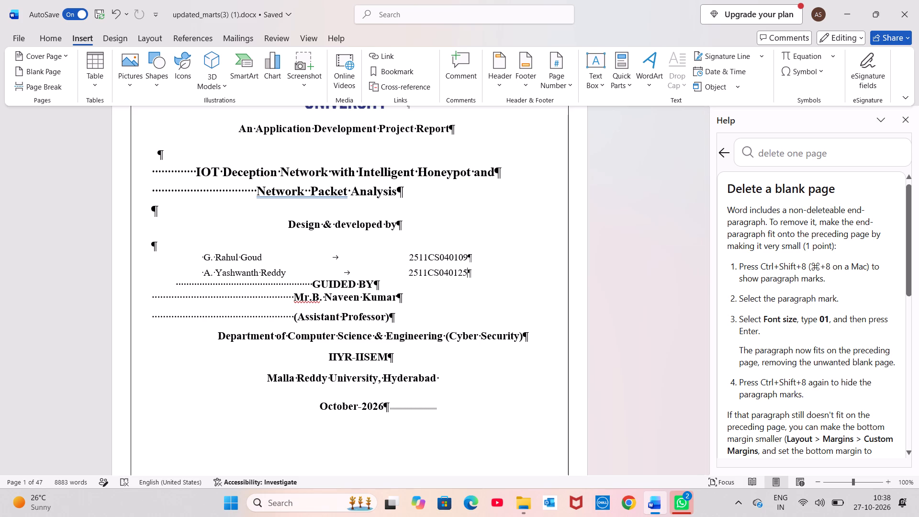
Remove the leading spaces before the title line IOT Deception Network with Intelligent Honeypot and, plus the empty paragraph above it.
scroll(382, 255, "up", 9)
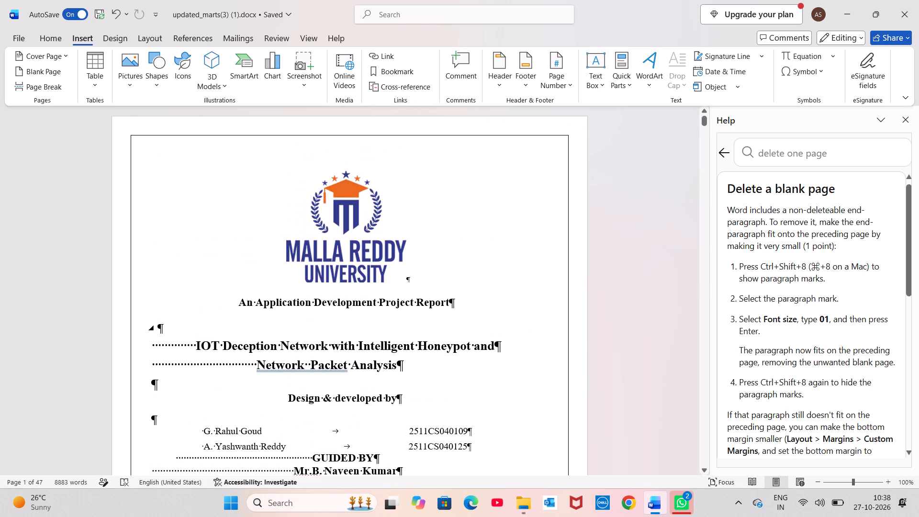
left_click(196, 346)
key("BackSpace")
key("BackSpace")
key("BackSpace")
key("BackSpace")
key("BackSpace")
key("BackSpace")
key("BackSpace")
key("BackSpace")
key("BackSpace")
key("BackSpace")
key("BackSpace")
key("BackSpace")
key("BackSpace")
key("BackSpace")
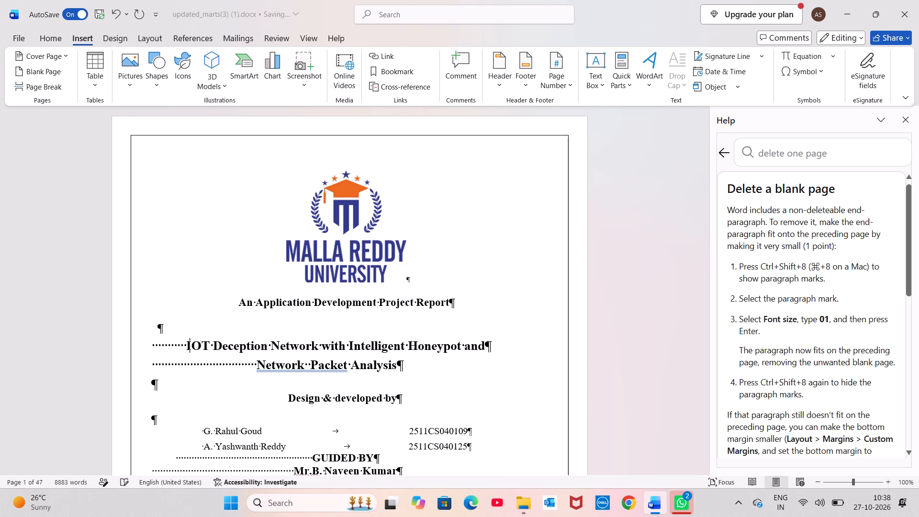
key("BackSpace")
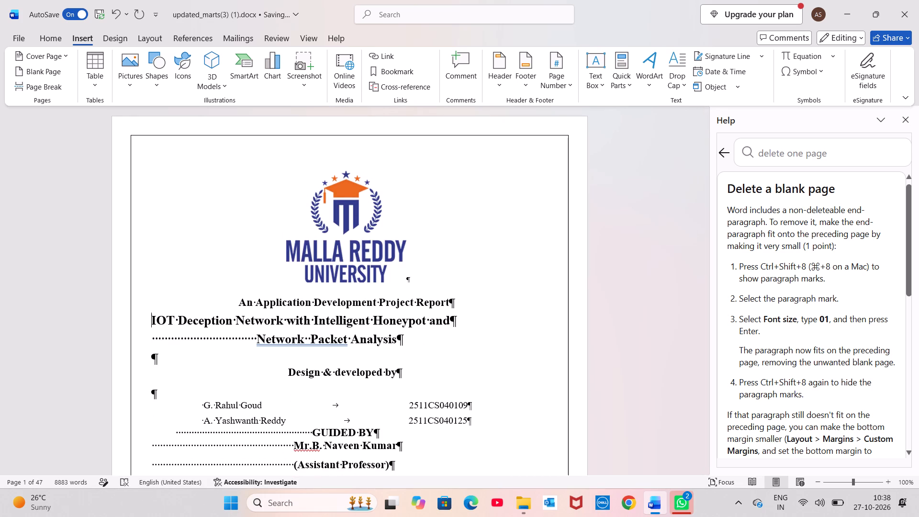
Remove all leading spaces before the second title line, Network Packet Analysis, on the cover page.
left_click(258, 338)
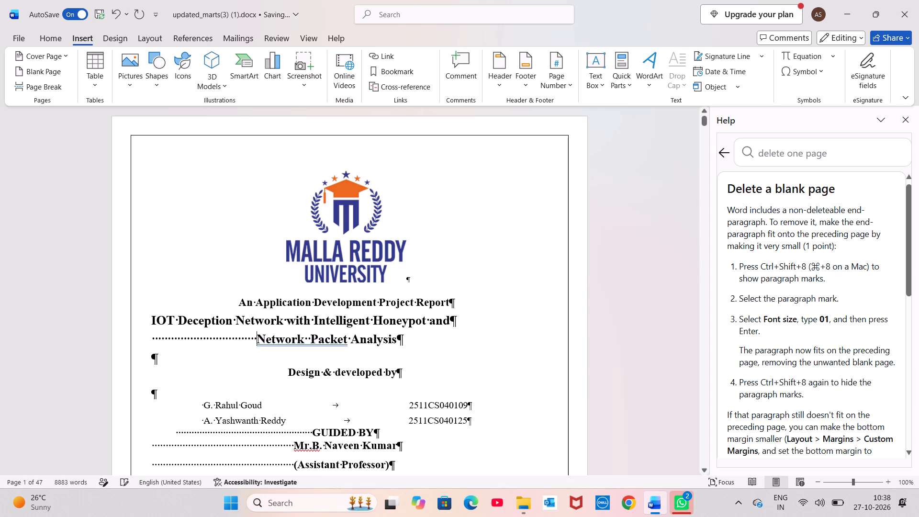
key("BackSpace")
key("BackSpace")
key("BackSpace")
key("BackSpace")
key("BackSpace")
key("BackSpace")
key("BackSpace")
key("BackSpace")
key("BackSpace")
key("BackSpace")
key("BackSpace")
key("BackSpace")
key("BackSpace")
key("BackSpace")
key("BackSpace")
key("BackSpace")
key("BackSpace")
key("BackSpace")
key("BackSpace")
key("BackSpace")
key("BackSpace")
key("BackSpace")
key("BackSpace")
key("BackSpace")
key("BackSpace")
key("BackSpace")
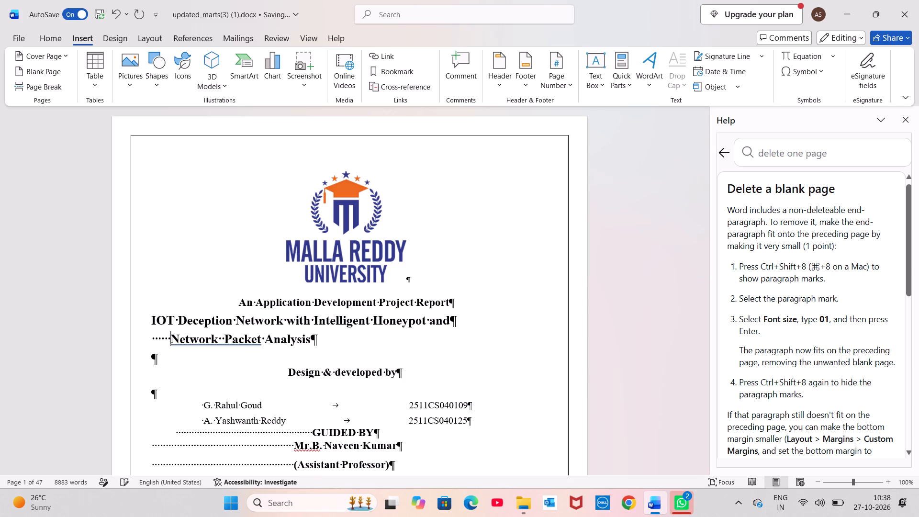
key("BackSpace")
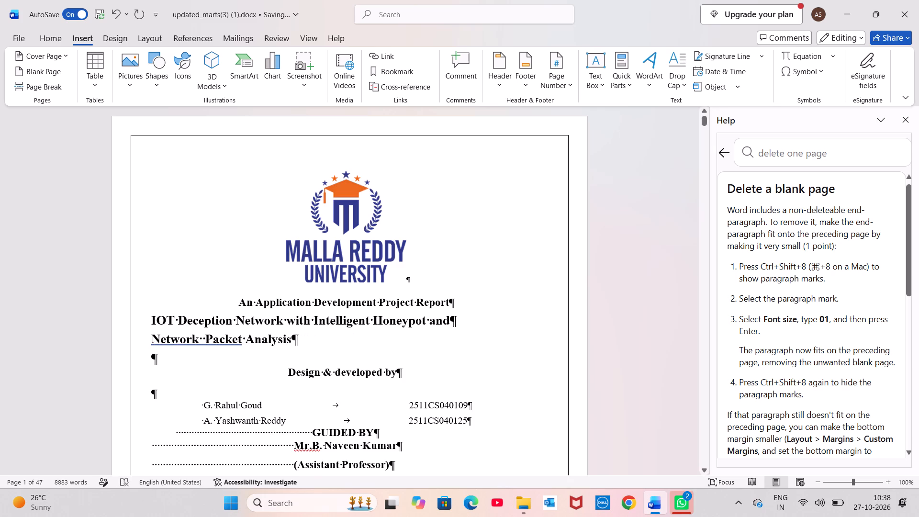
Delete the empty paragraphs directly above and below the Design & developed by line on the cover page.
left_click(168, 358)
key("BackSpace")
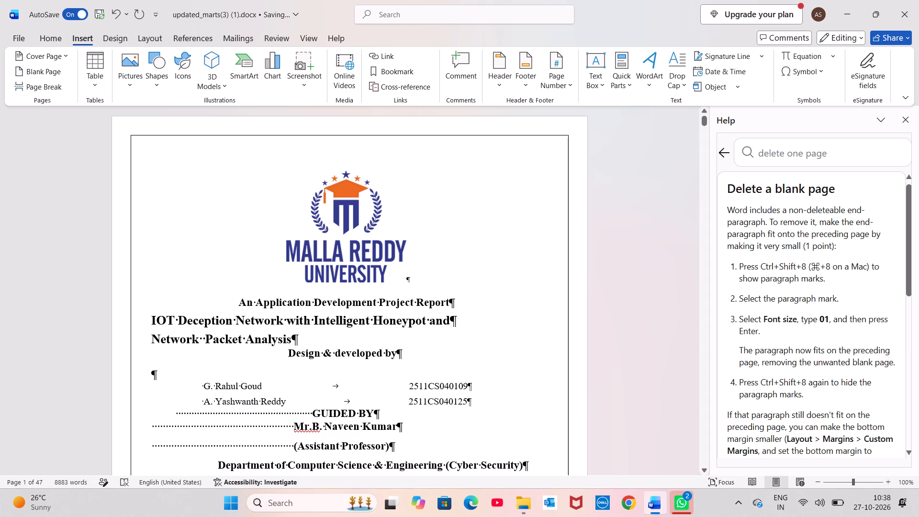
left_click(162, 376)
key("BackSpace")
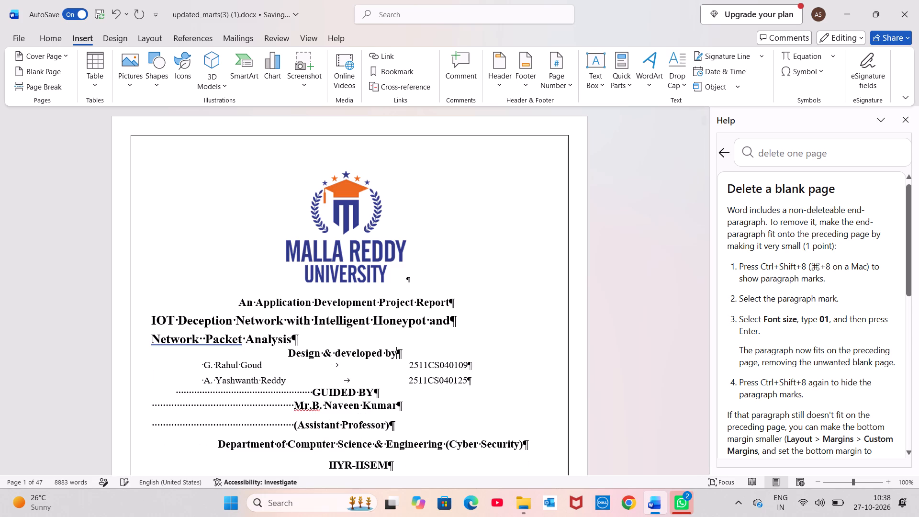
Close the Help pane showing the Delete a blank page article.
scroll(311, 377, "down", 5)
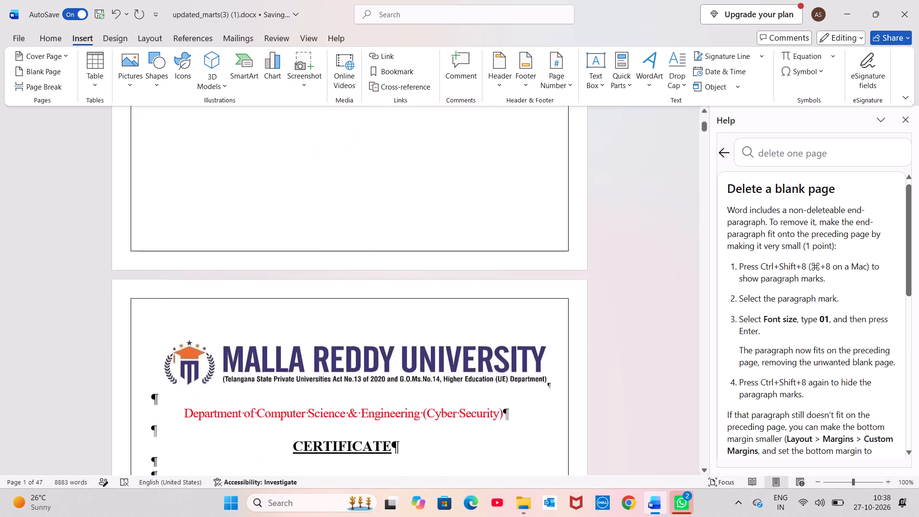
scroll(311, 377, "down", 15)
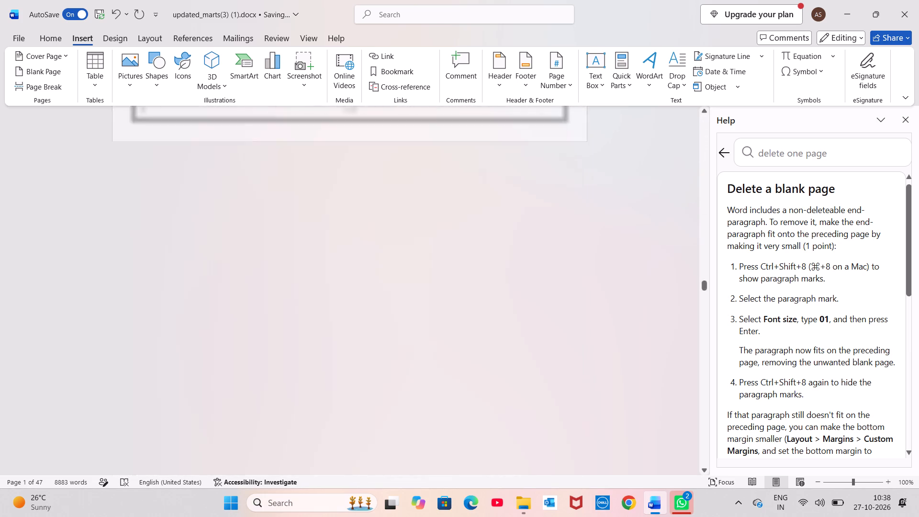
scroll(311, 377, "down", 6)
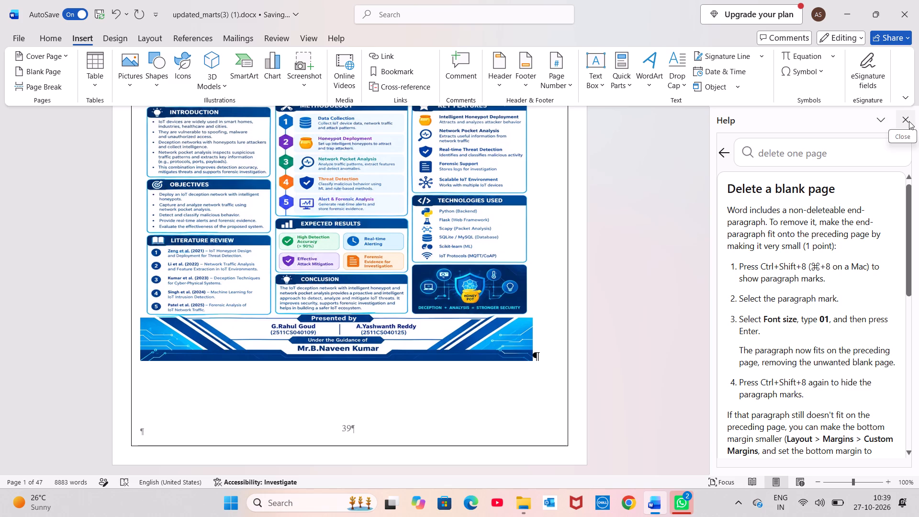
left_click(909, 121)
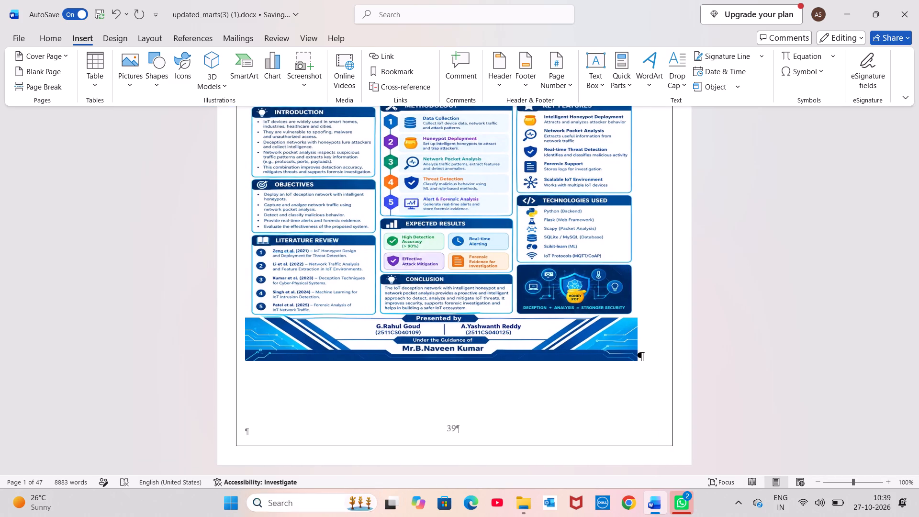
Launch the Kuro app from the recently used apps in Windows Search.
left_click(306, 506)
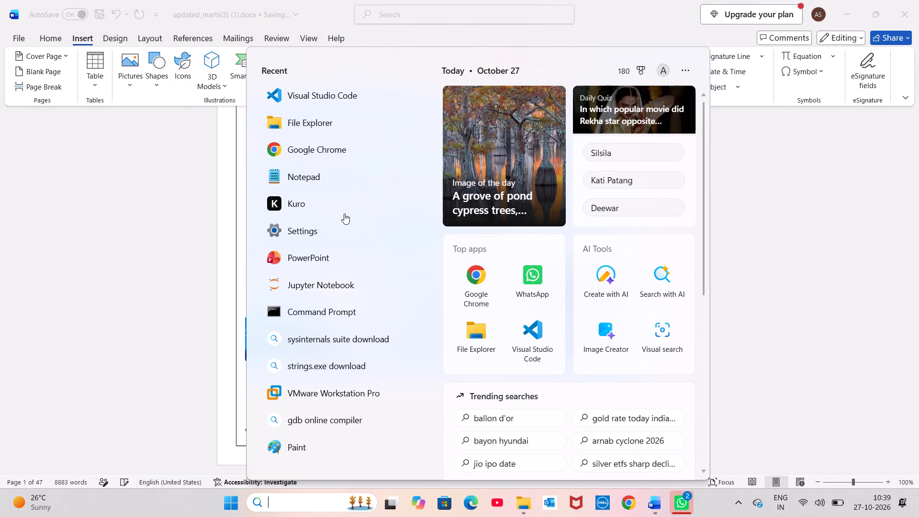
left_click(342, 202)
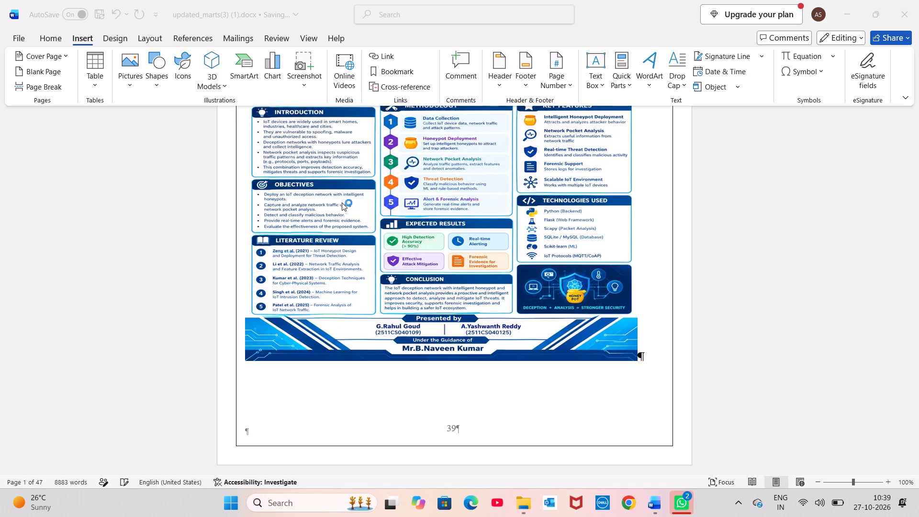
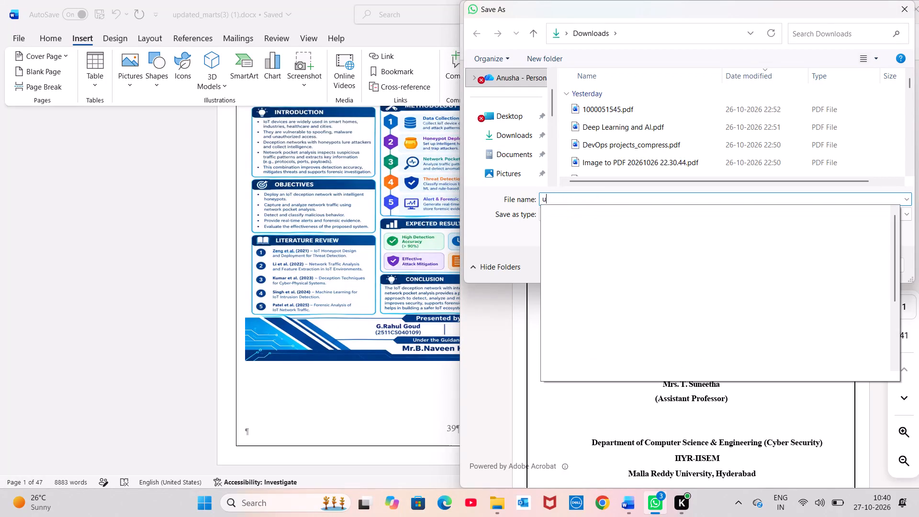
Name the PDF received in WhatsApp sidhuu docc and choose Desktop as the folder for saving it.
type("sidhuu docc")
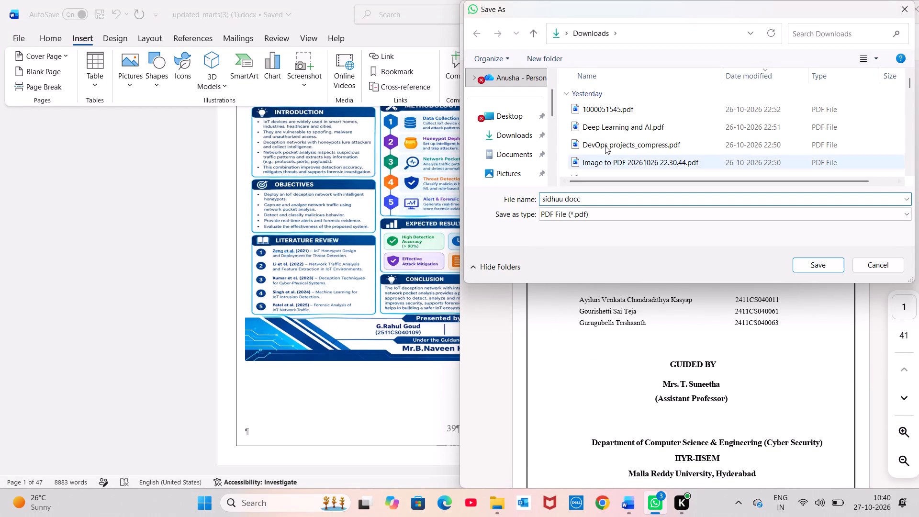
left_click(520, 136)
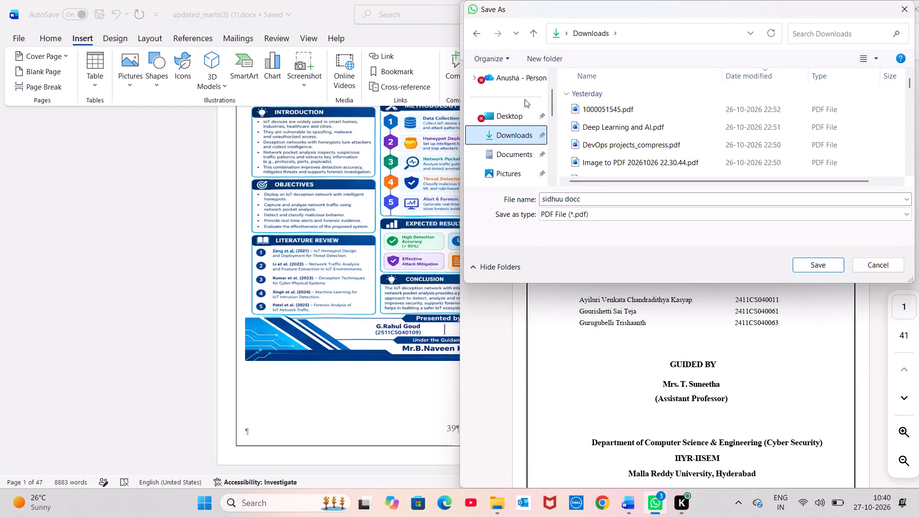
left_click(521, 110)
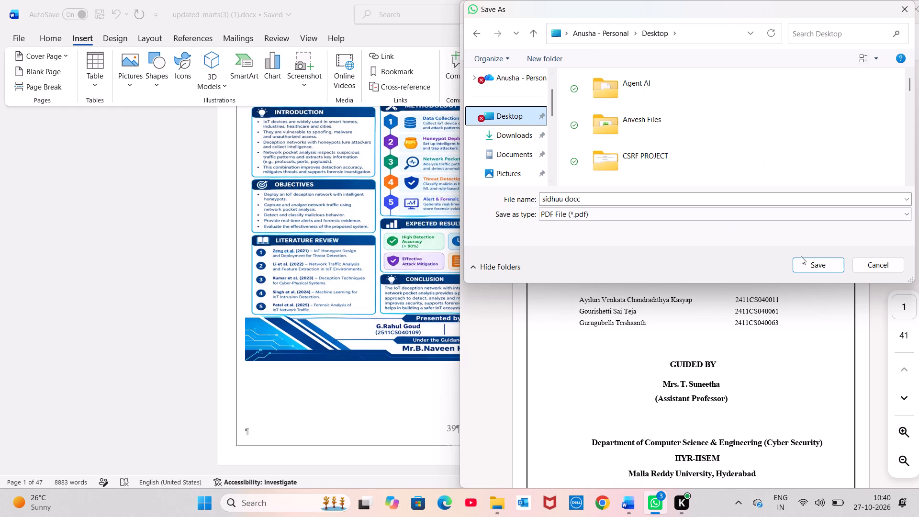
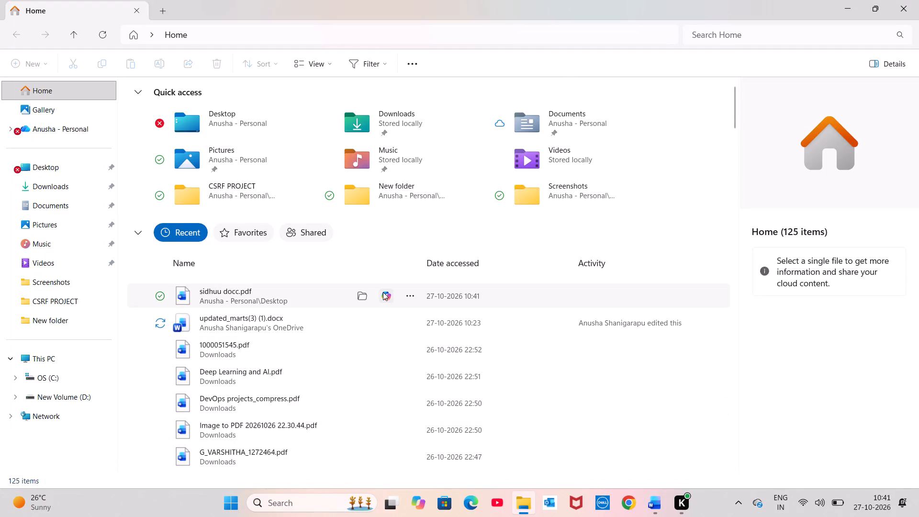
Open sidhuu docc.pdf from the recent files in Word, examine its cover page, and close it.
double_click(314, 294)
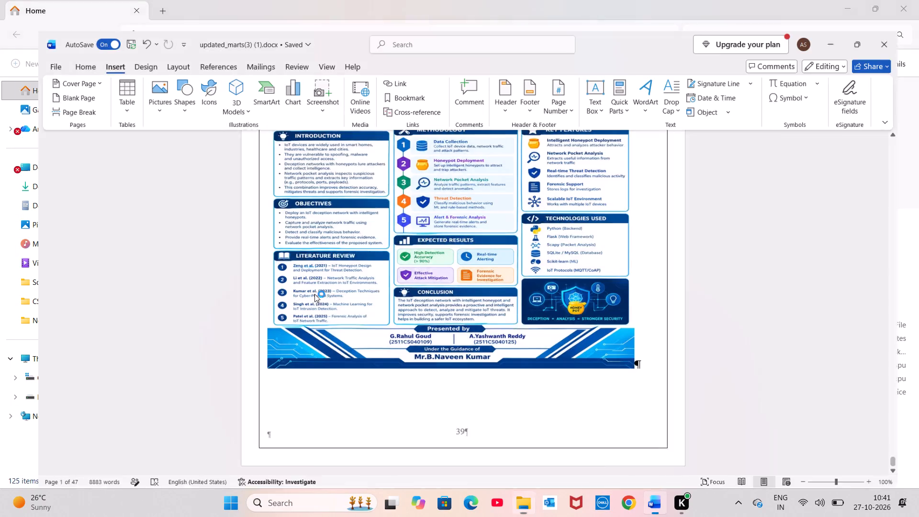
scroll(505, 259, "up", 1)
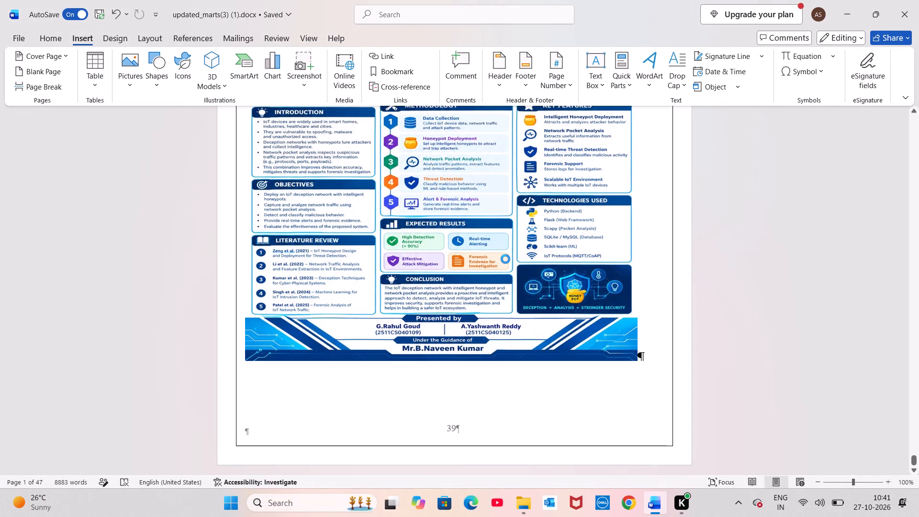
scroll(505, 259, "up", 2)
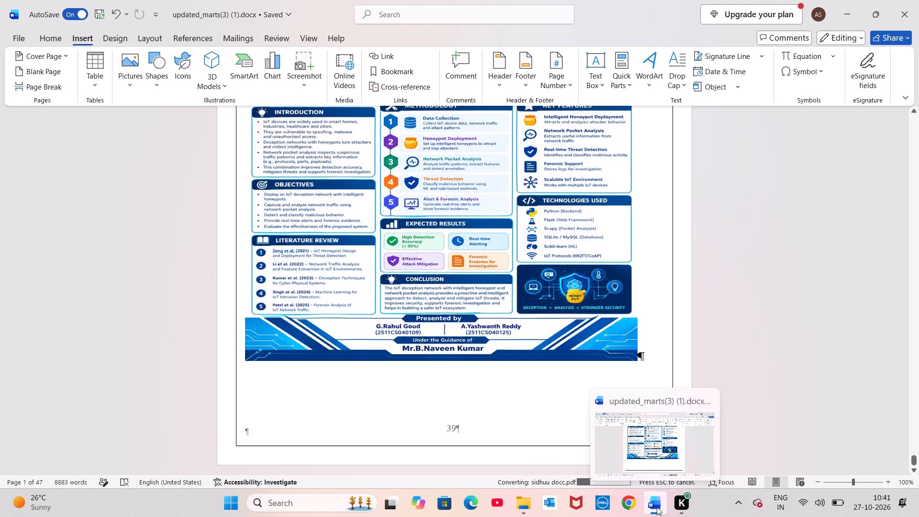
scroll(556, 261, "up", 16)
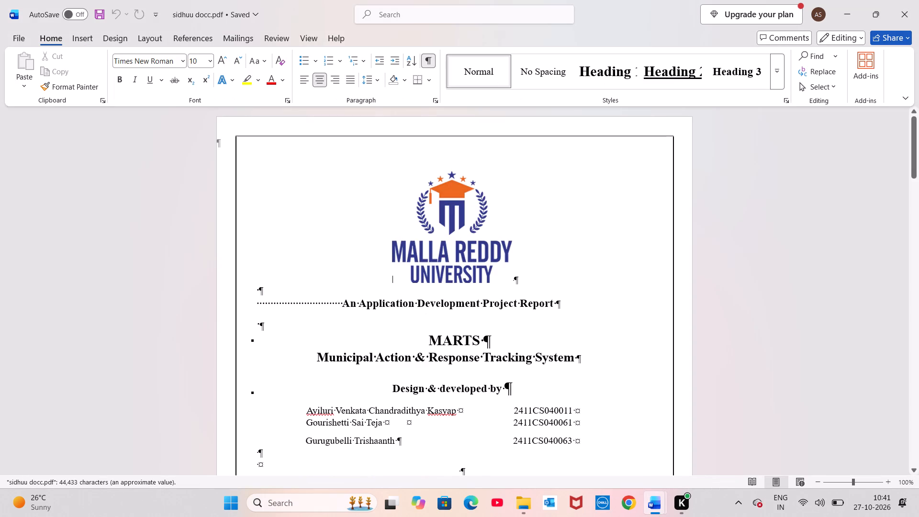
scroll(485, 318, "down", 2)
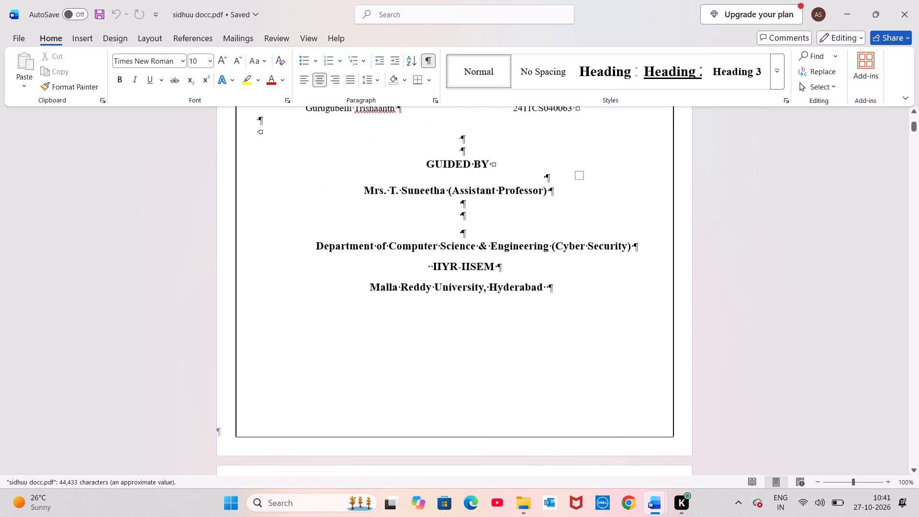
scroll(485, 318, "down", 3)
scroll(485, 318, "up", 13)
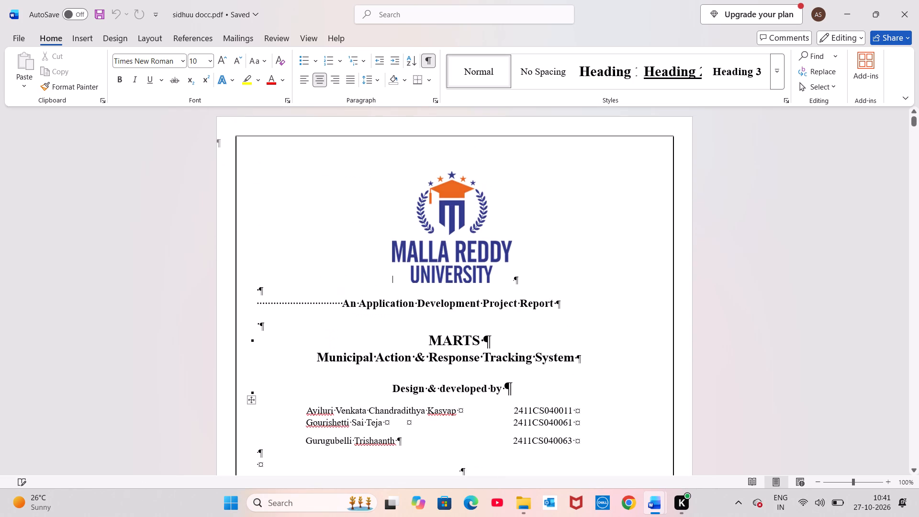
left_click(918, 2)
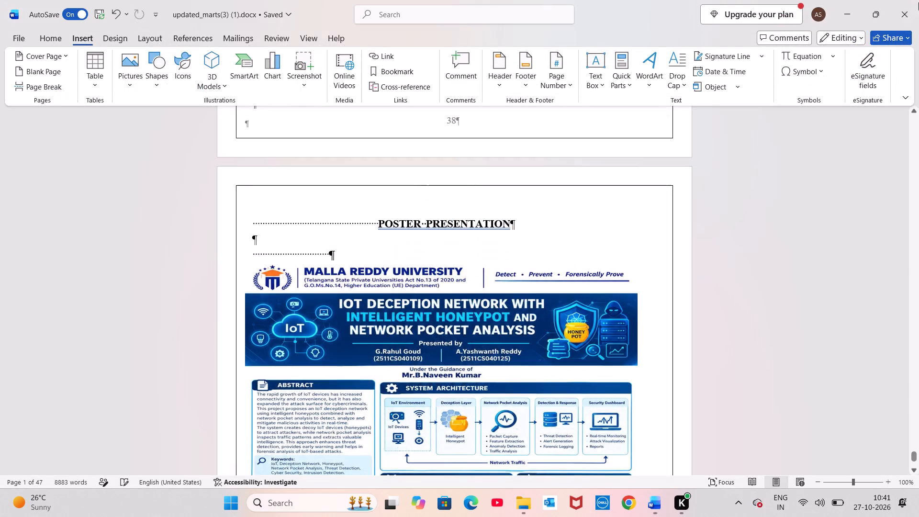
Close the updated_marts(3) (1).docx report.
left_click(918, 2)
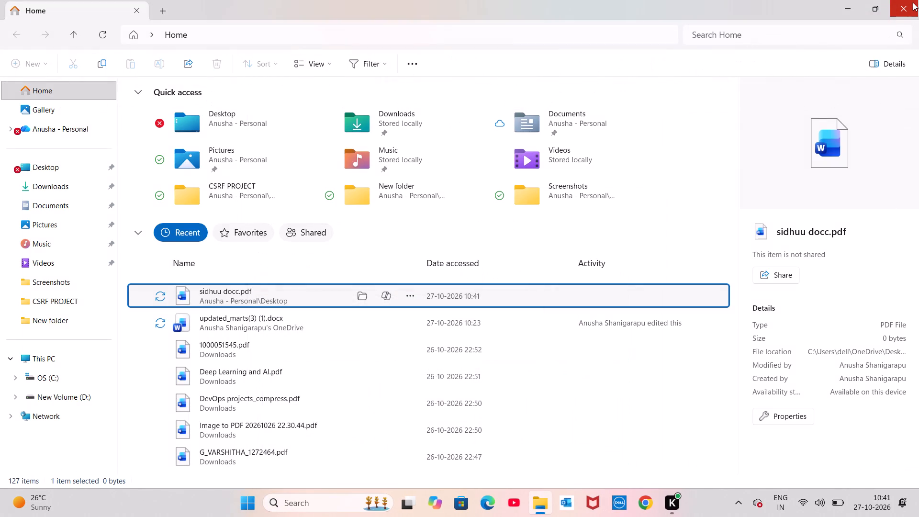
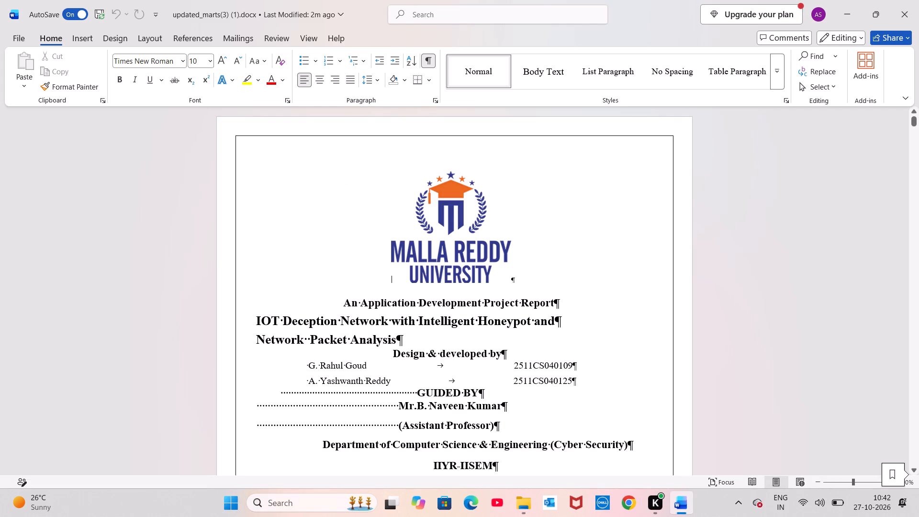
Hide the paragraph and formatting marks in the report.
left_click(426, 60)
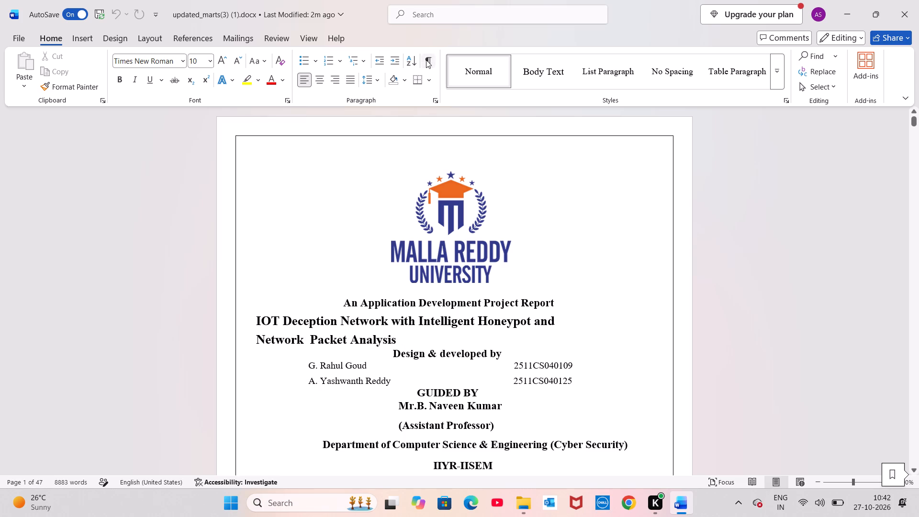
Centre the cover title's first line, "IOT Deception Network with Intelligent Honeypot and", by adding leading spaces.
scroll(444, 360, "down", 5)
scroll(444, 360, "up", 1)
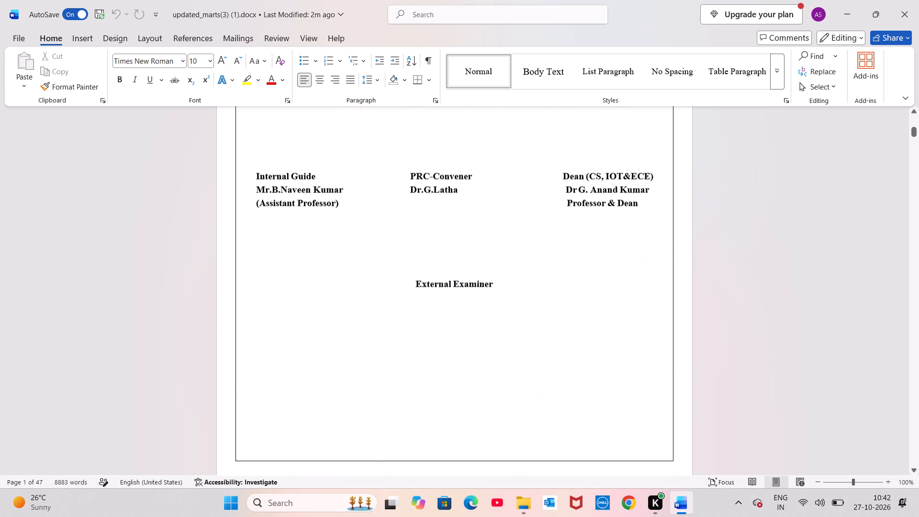
scroll(444, 360, "up", 6)
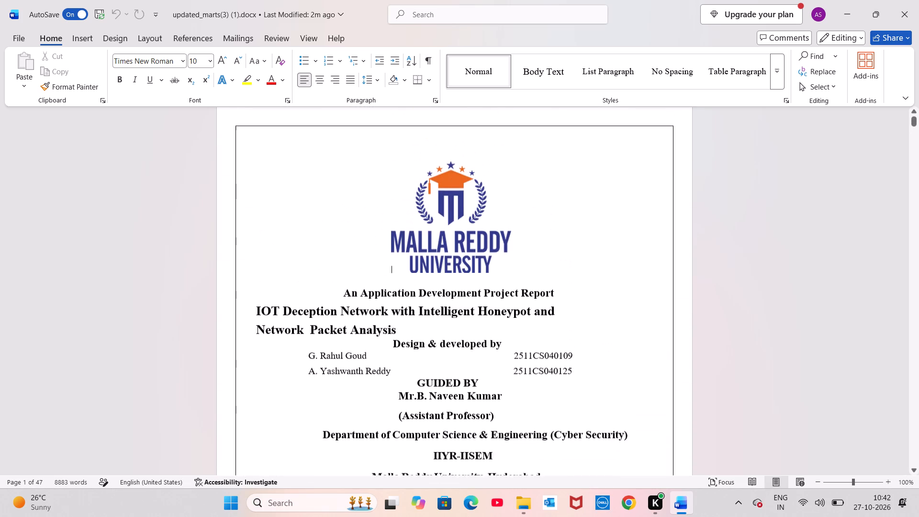
scroll(444, 360, "up", 1)
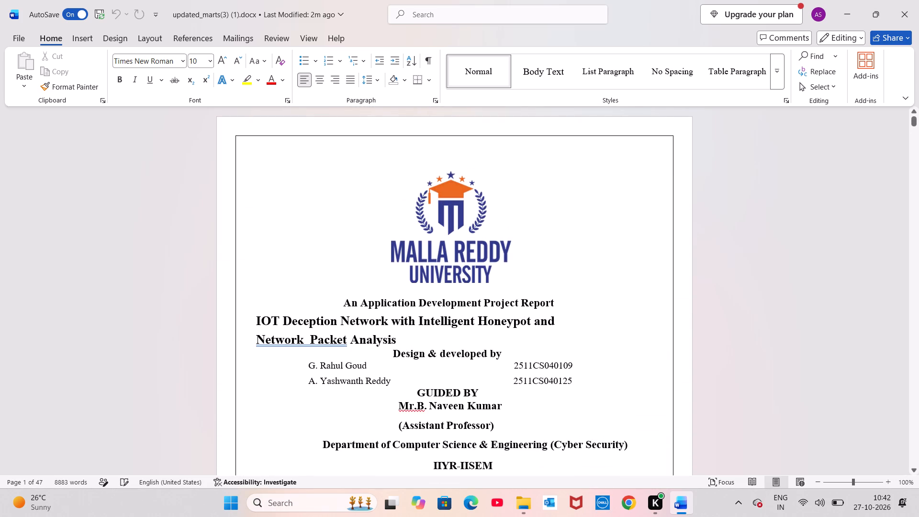
left_click(258, 320)
key("space")
key("space")
key("space")
key("space")
key("space")
key("space")
key("space")
key("space")
key("space")
key("space")
key("space")
key("space")
key("space")
key("space")
key("space")
key("space")
key("space")
key("space")
key("space")
key("space")
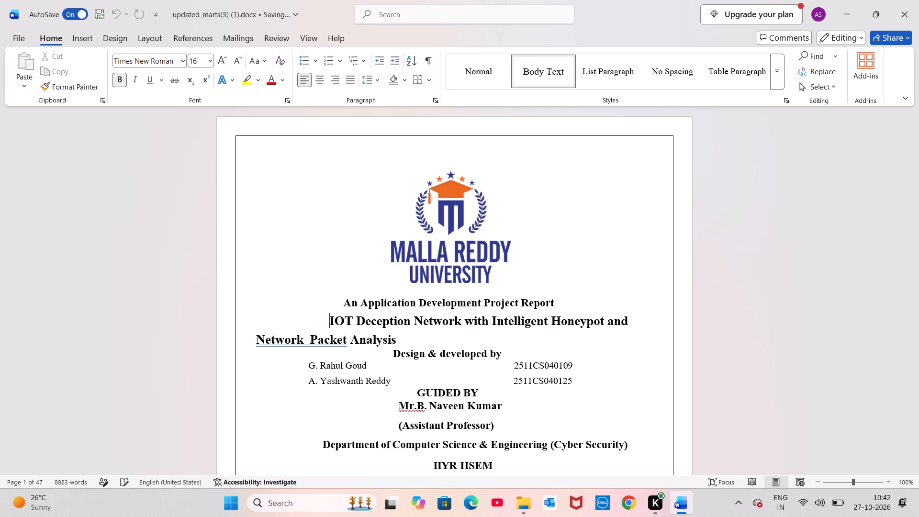
key("BackSpace")
key("BackSpace")
key("BackSpace")
key("BackSpace")
key("BackSpace")
key("BackSpace")
key("BackSpace")
key("BackSpace")
key("BackSpace")
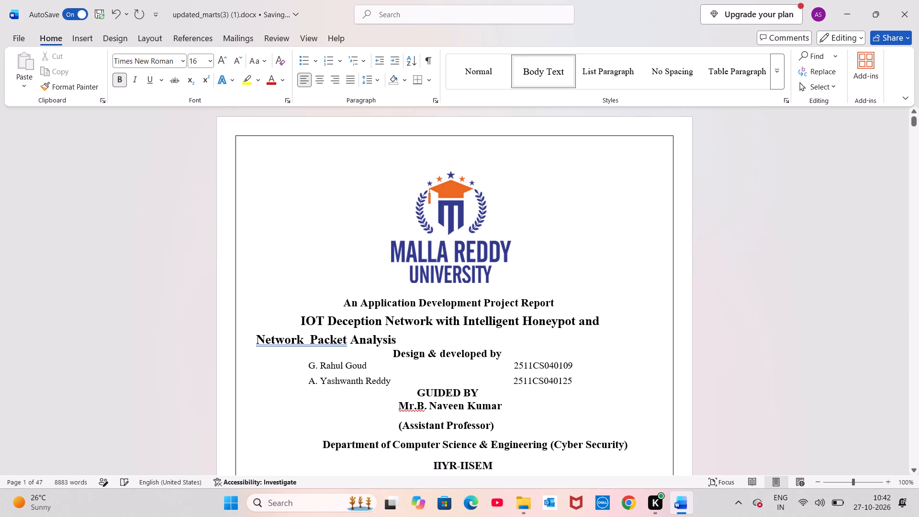
Centre the cover title's second line, "Network Packet Analysis", by adding leading spaces.
left_click(255, 339)
key("space")
key("space")
key("space")
key("space")
key("space")
key("space")
key("space")
key("space")
key("space")
key("space")
key("space")
key("space")
key("space")
key("space")
key("space")
key("space")
key("space")
key("space")
key("space")
key("space")
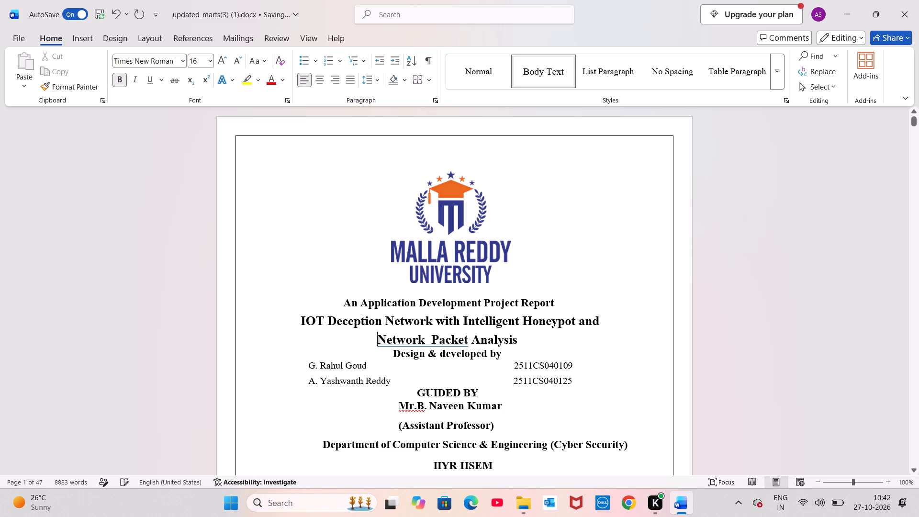
Add one blank line above the cover page's project title and two blank lines below it.
left_click(561, 300)
key("Return")
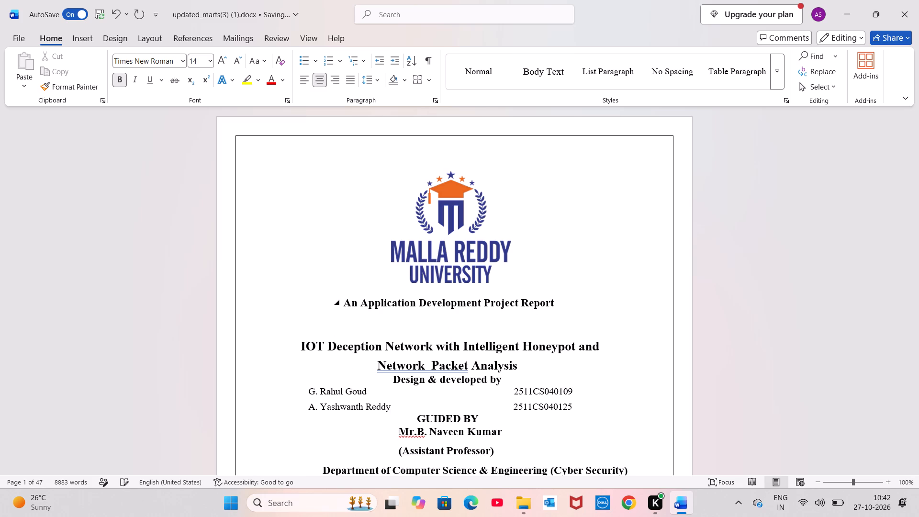
left_click(522, 366)
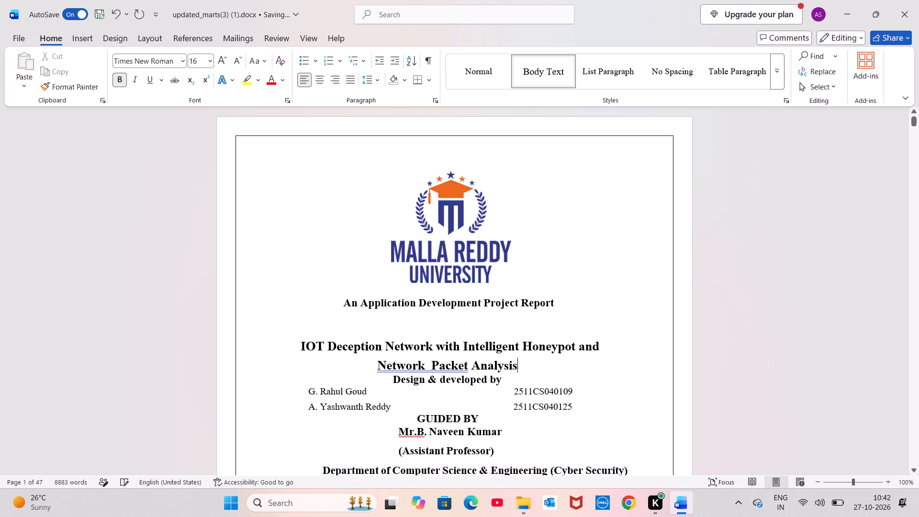
key("Return")
key("Return")
Insert six blank lines between the student names and the "GUIDED BY" heading on the cover page.
scroll(571, 387, "down", 1)
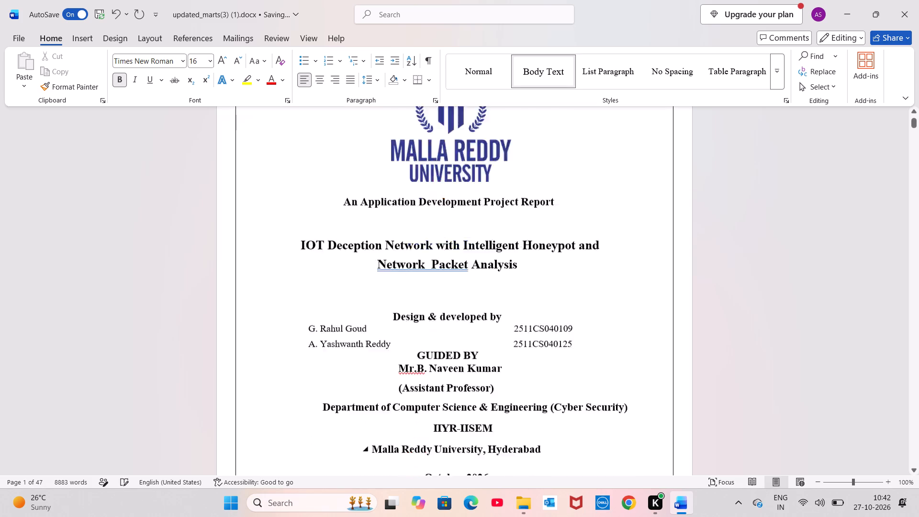
scroll(571, 387, "down", 1)
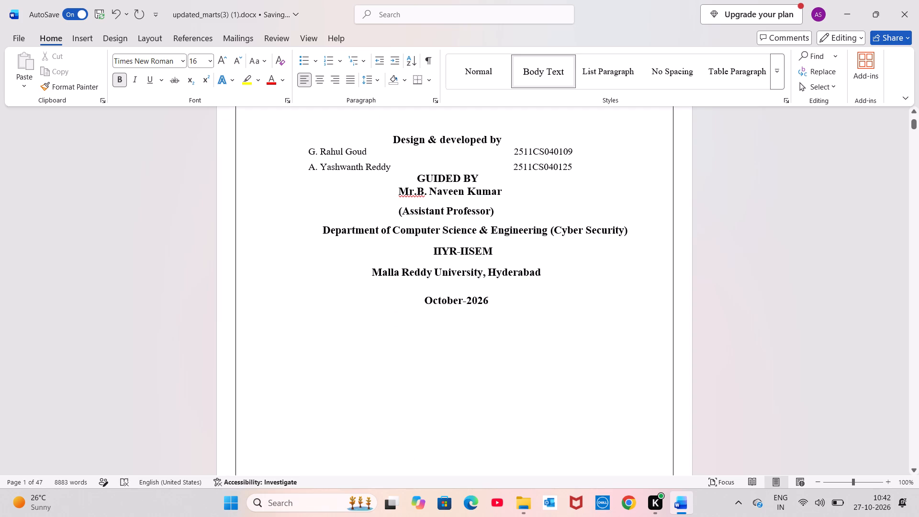
left_click(577, 168)
key("Return")
key("Return")
key("Return")
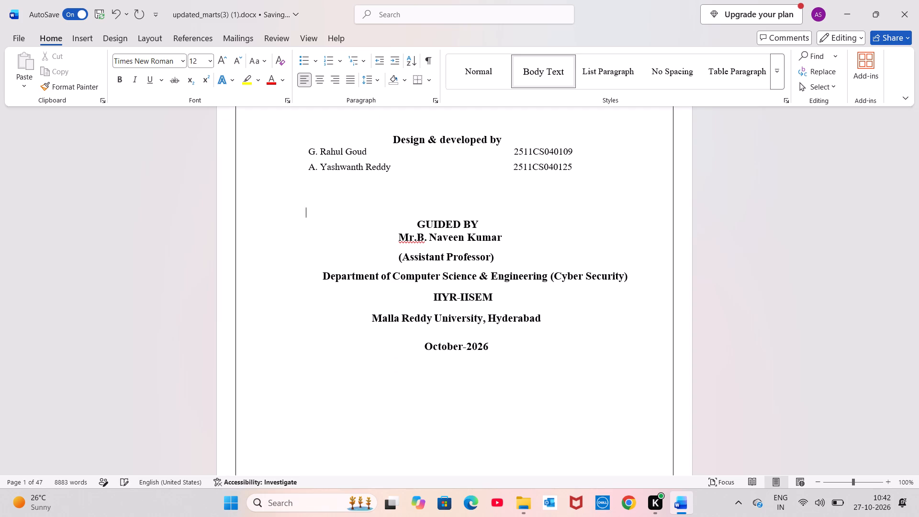
key("Return")
key("Return")
key("Return")
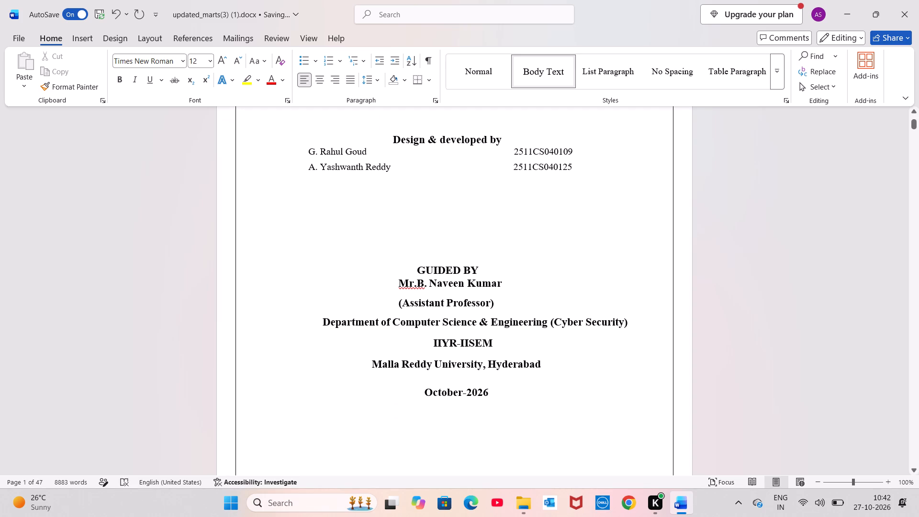
Review the pages from the certificate through the declaration, acknowledgement, abstract and contents table to Chapter 1.
scroll(566, 130, "down", 4)
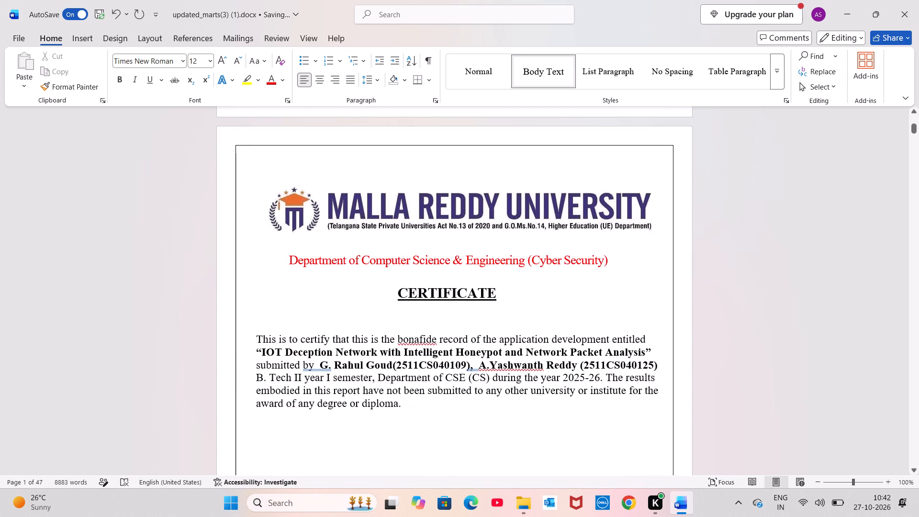
scroll(551, 284, "down", 4)
scroll(514, 337, "down", 1)
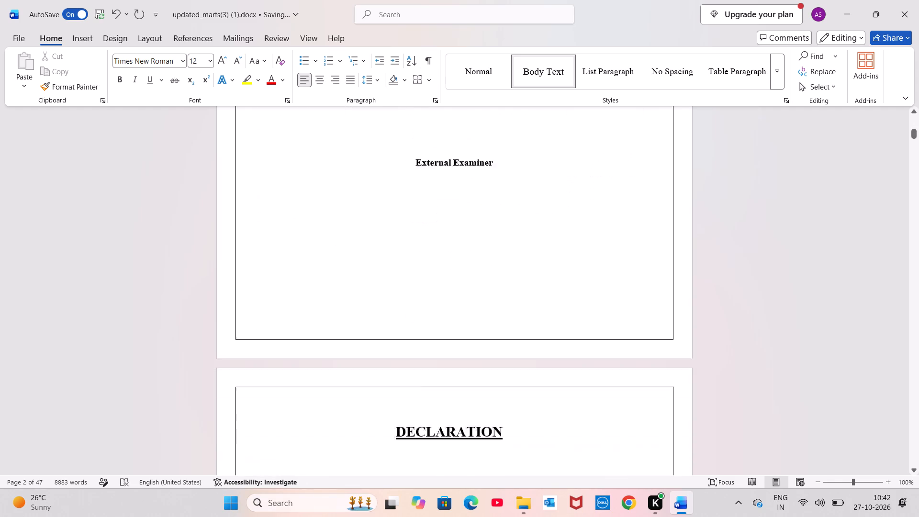
scroll(514, 337, "down", 3)
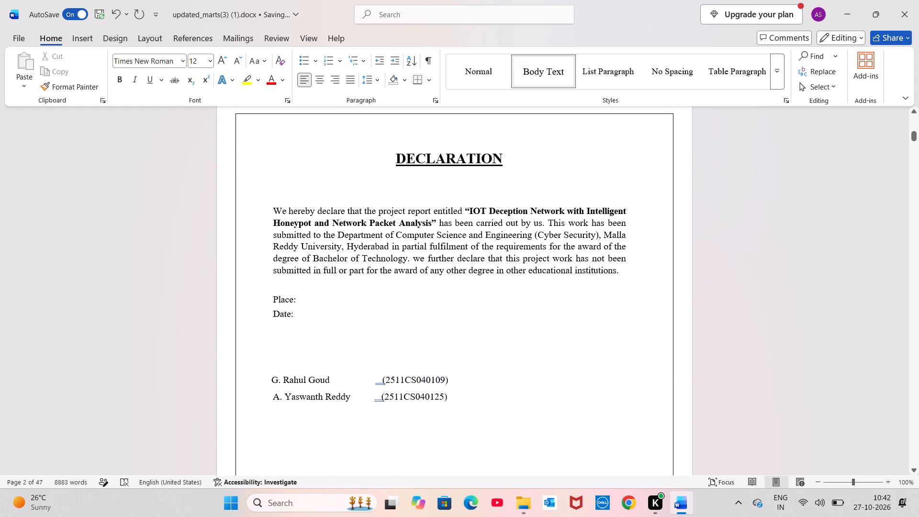
scroll(514, 337, "down", 5)
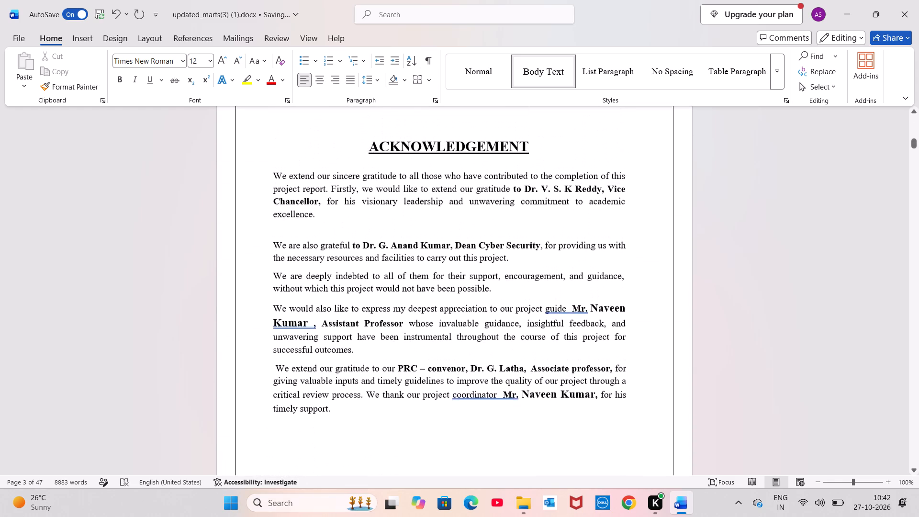
scroll(514, 337, "down", 7)
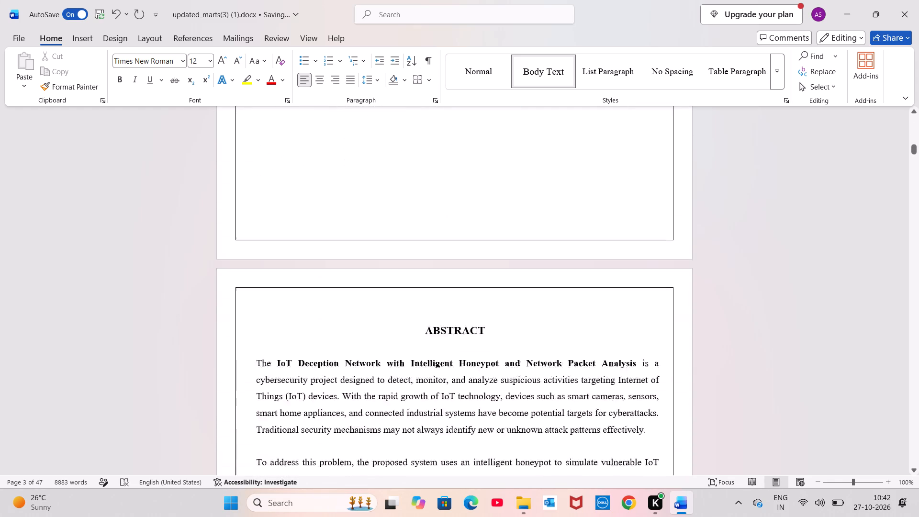
scroll(514, 337, "down", 3)
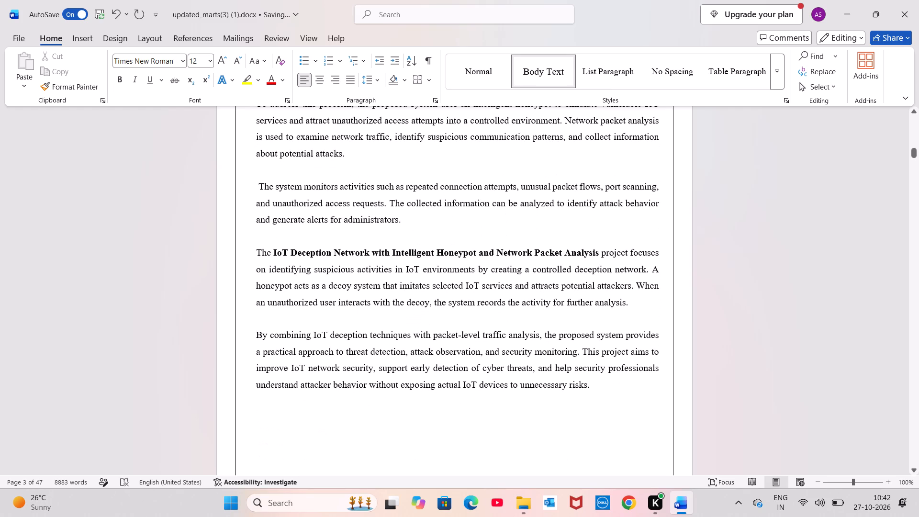
scroll(514, 337, "down", 5)
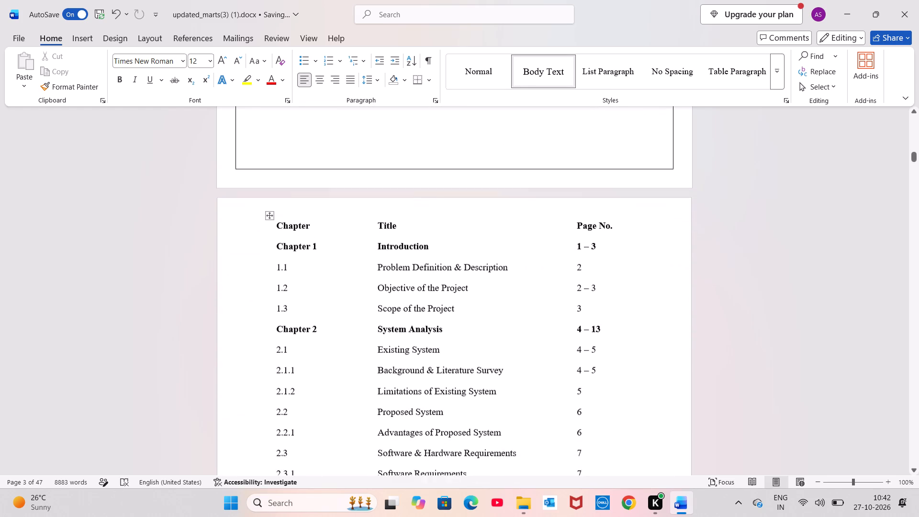
scroll(514, 337, "down", 5)
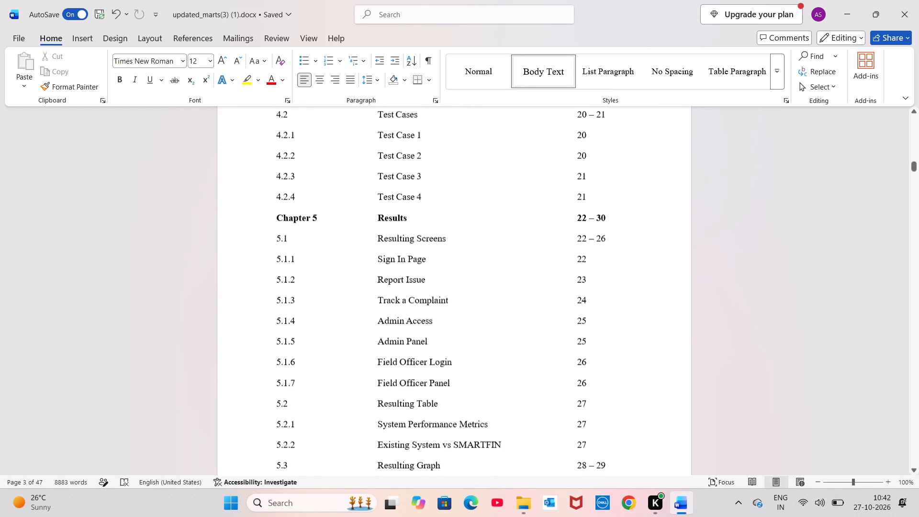
scroll(514, 337, "down", 8)
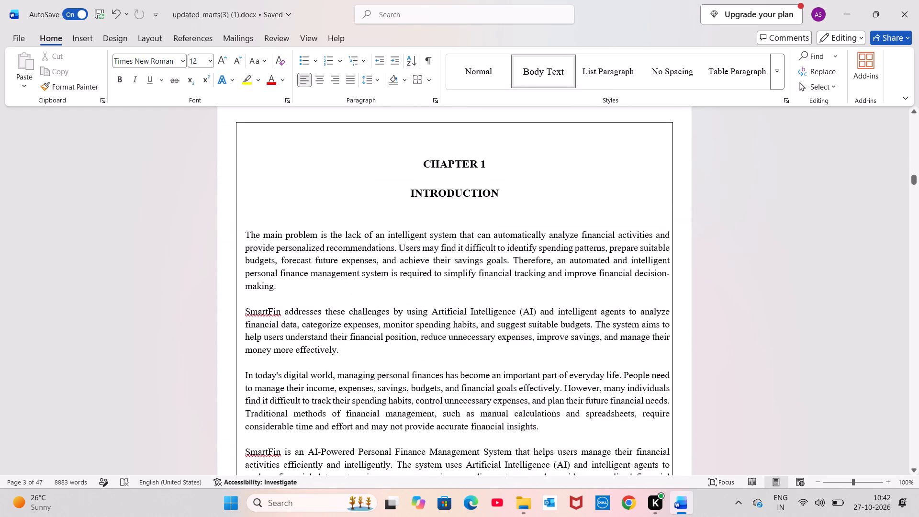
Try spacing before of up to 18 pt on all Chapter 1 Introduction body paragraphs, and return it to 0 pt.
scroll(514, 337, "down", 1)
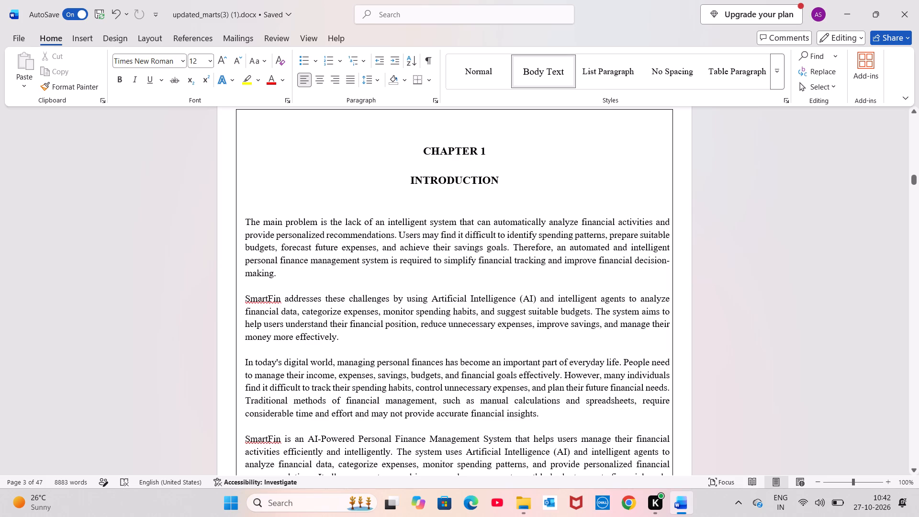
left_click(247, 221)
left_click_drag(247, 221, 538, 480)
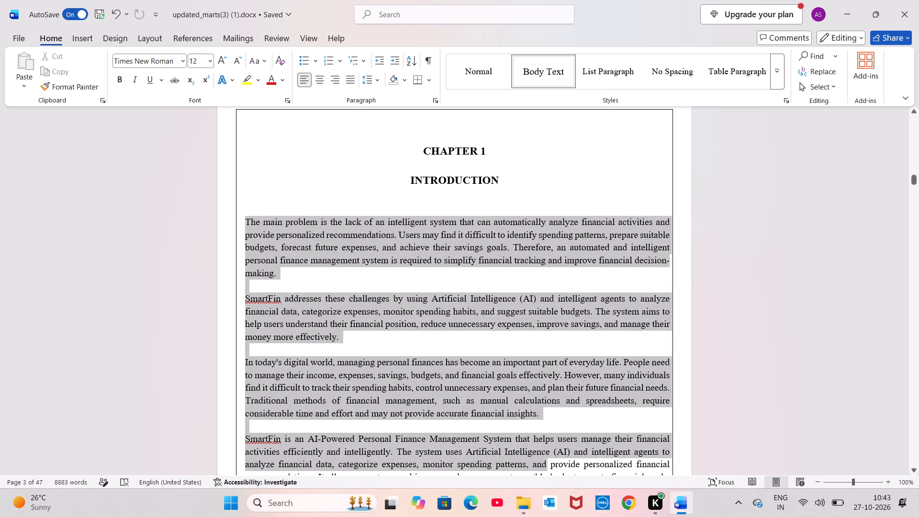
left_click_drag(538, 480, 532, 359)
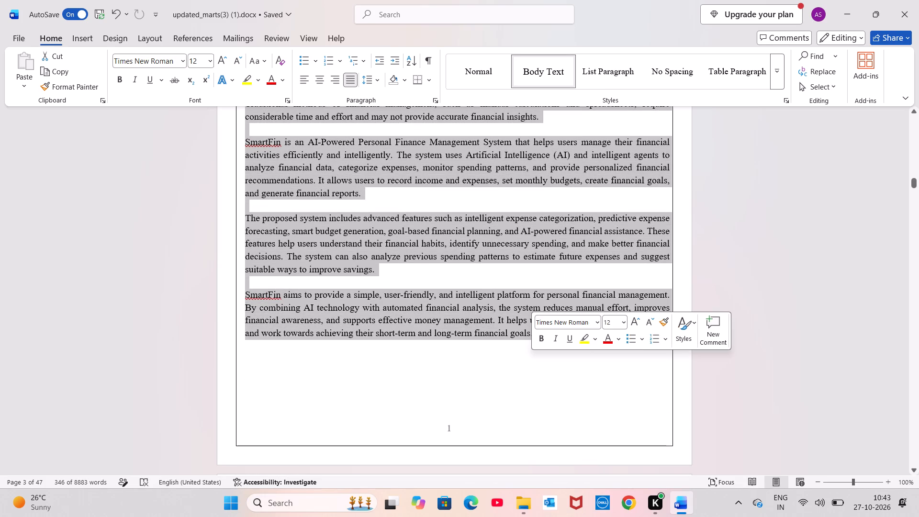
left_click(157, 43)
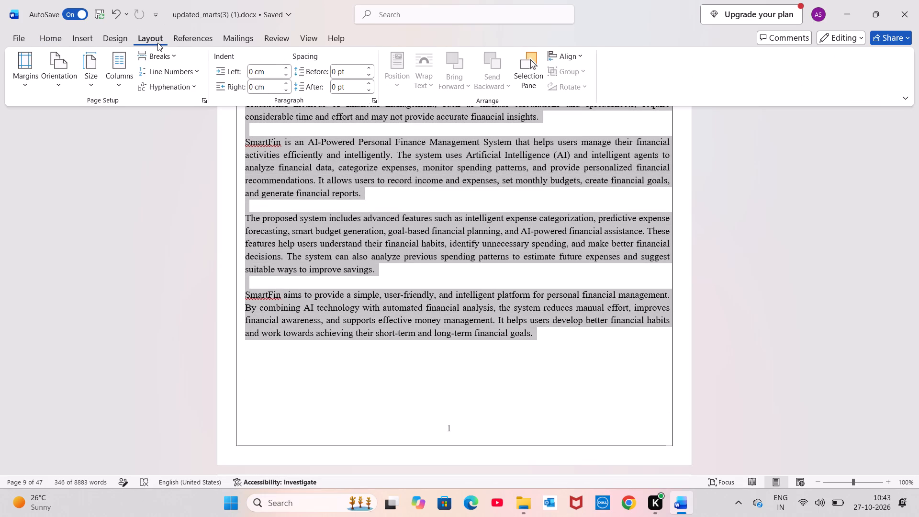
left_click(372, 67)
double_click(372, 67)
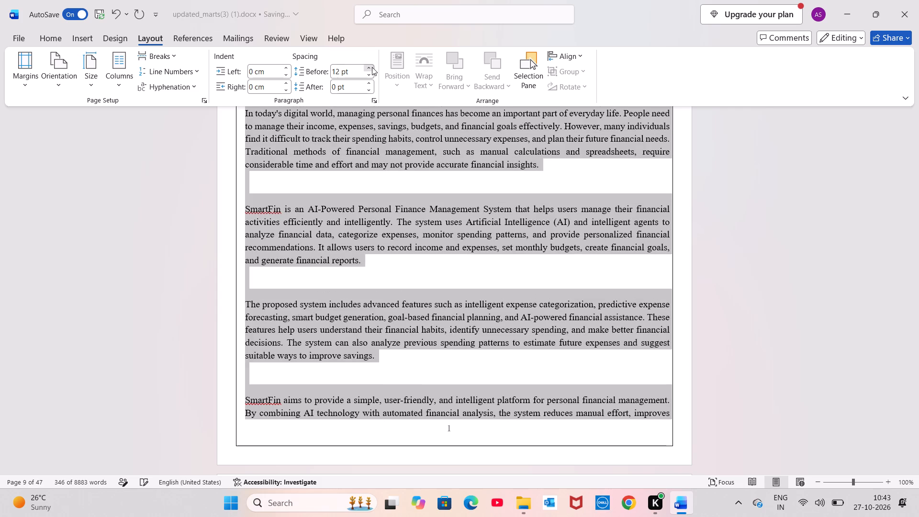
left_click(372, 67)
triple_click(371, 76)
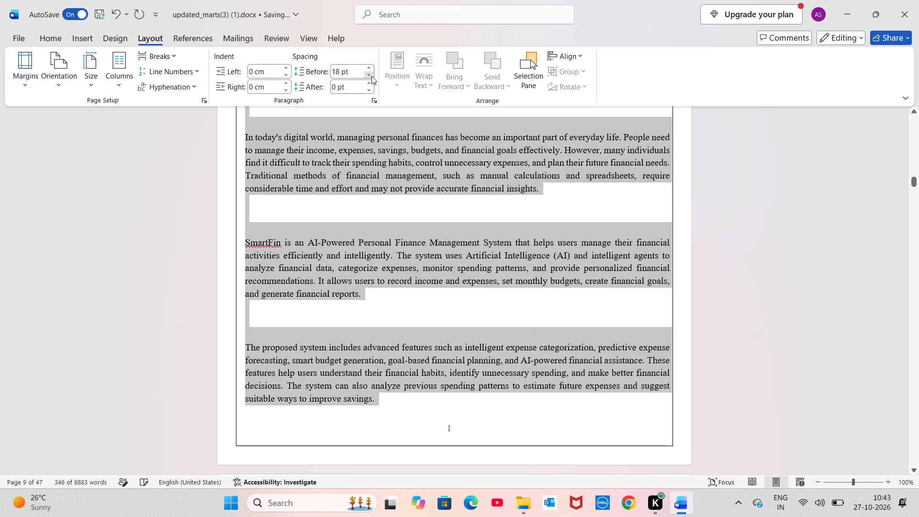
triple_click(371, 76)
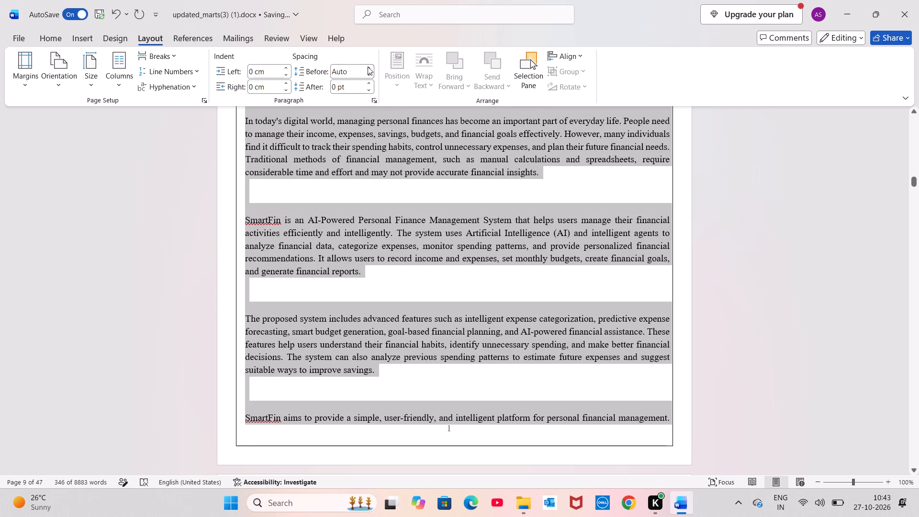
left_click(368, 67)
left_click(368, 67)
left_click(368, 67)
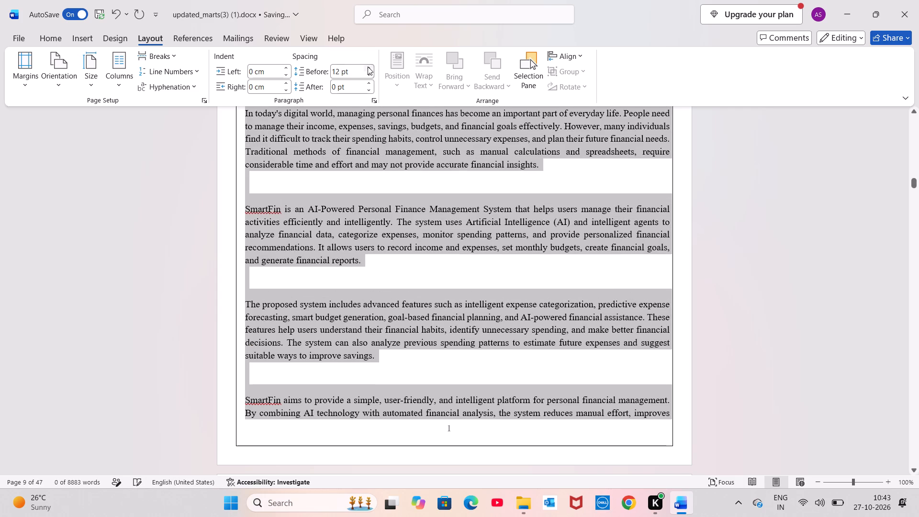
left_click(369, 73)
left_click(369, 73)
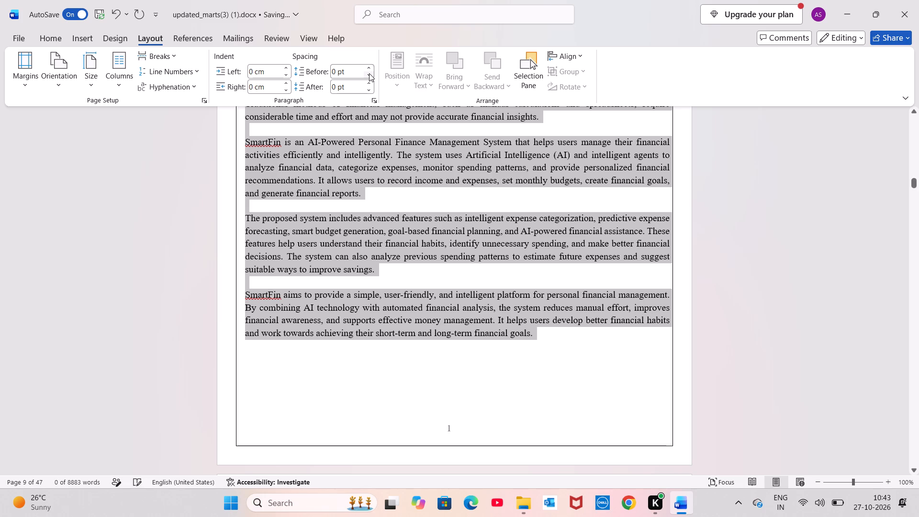
Set the left indent of the Chapter 1 Introduction body paragraphs to 1 cm.
left_click(288, 67)
triple_click(288, 67)
left_click(288, 67)
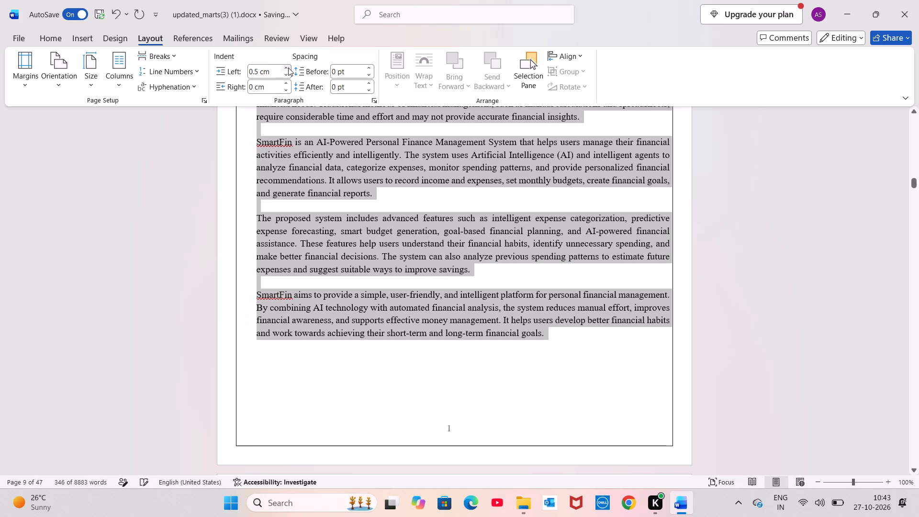
double_click(288, 67)
left_click(288, 67)
left_click(288, 67)
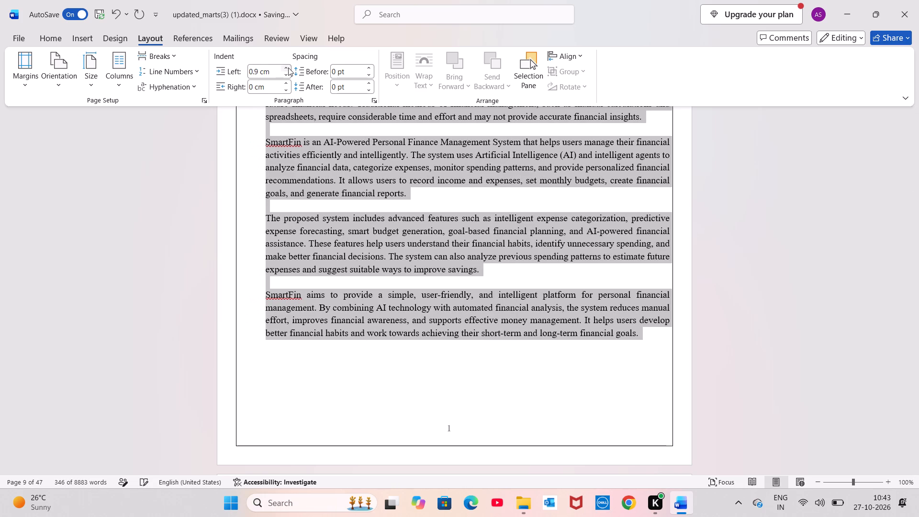
left_click(288, 67)
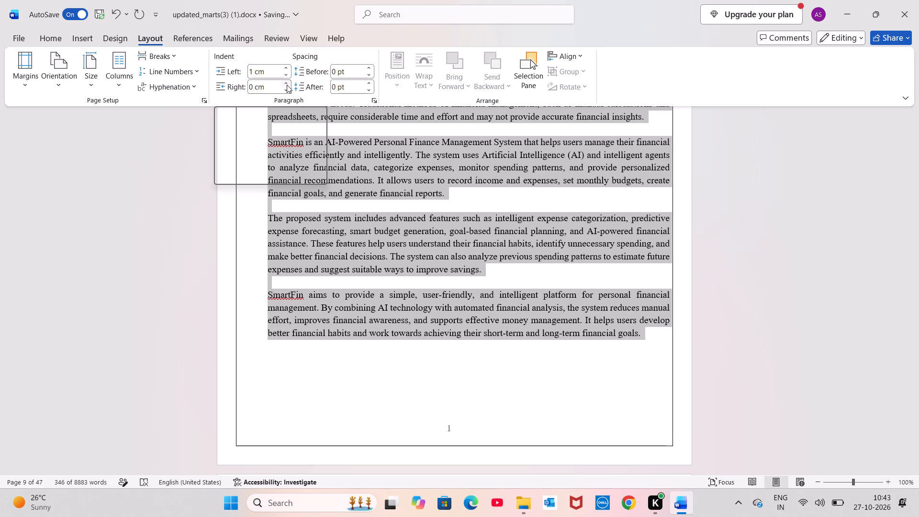
Set the right indent of the Chapter 1 Introduction body paragraphs to 1 cm.
triple_click(287, 85)
left_click(287, 85)
triple_click(287, 85)
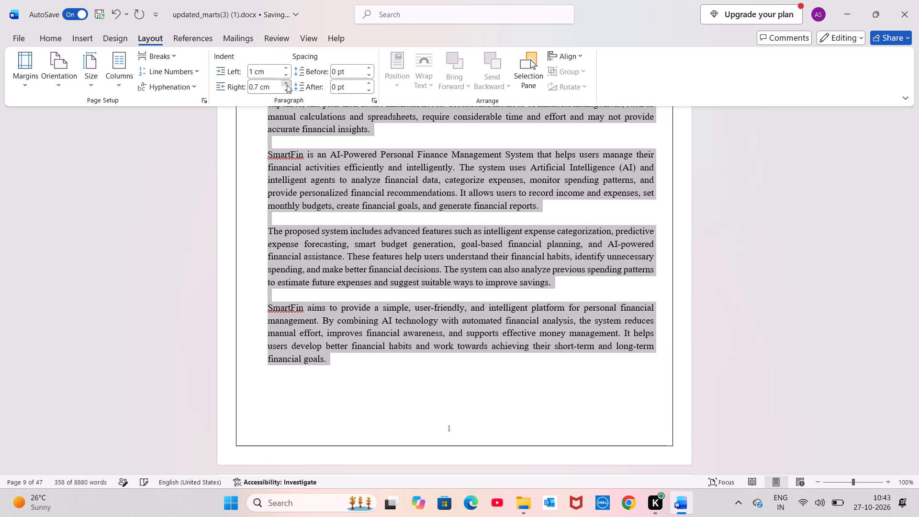
triple_click(287, 85)
left_click(287, 85)
left_click(286, 90)
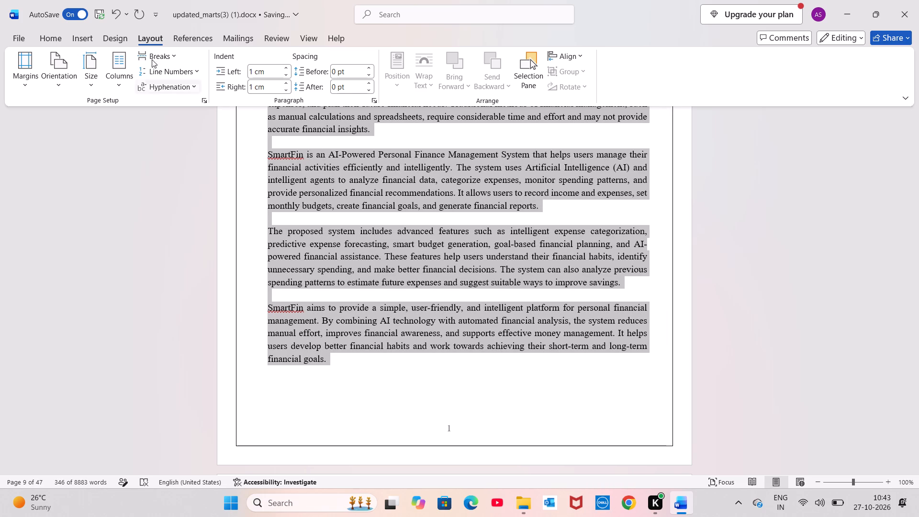
Switch the Chapter 1 Introduction body paragraphs from justified to left alignment.
left_click(52, 42)
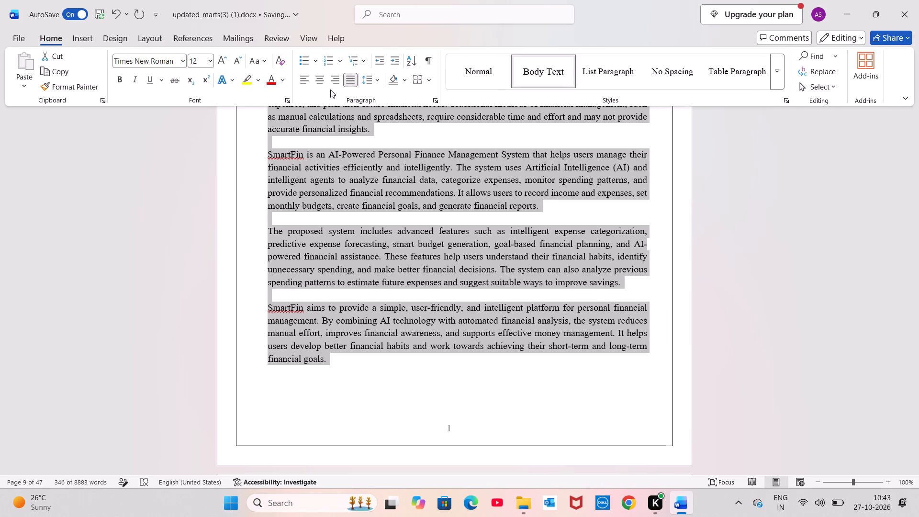
left_click(349, 83)
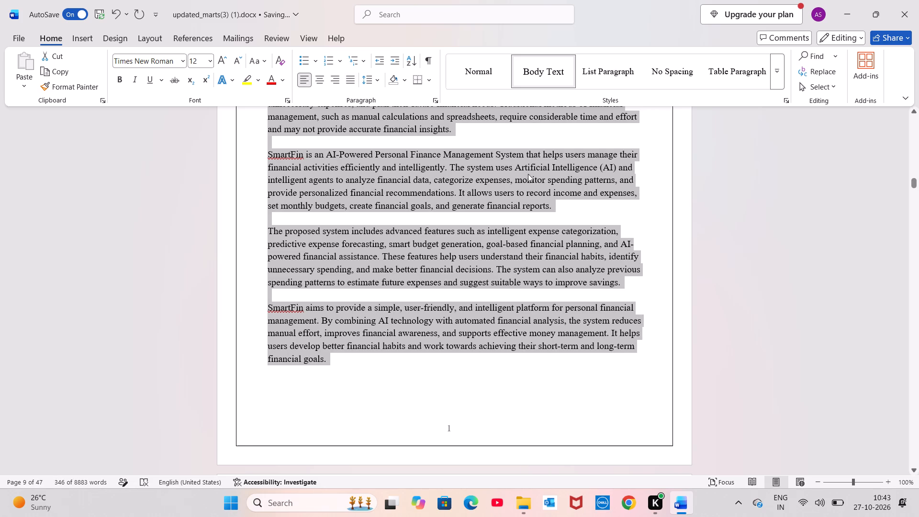
left_click(586, 205)
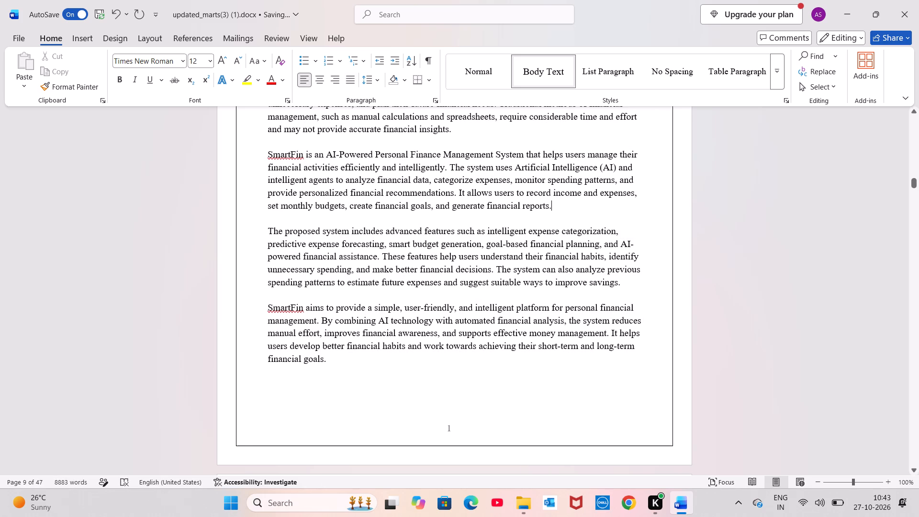
Increase the left indent of the three body paragraphs under 1.1 Problem Definition & Description to 0.8 cm.
scroll(597, 251, "down", 3)
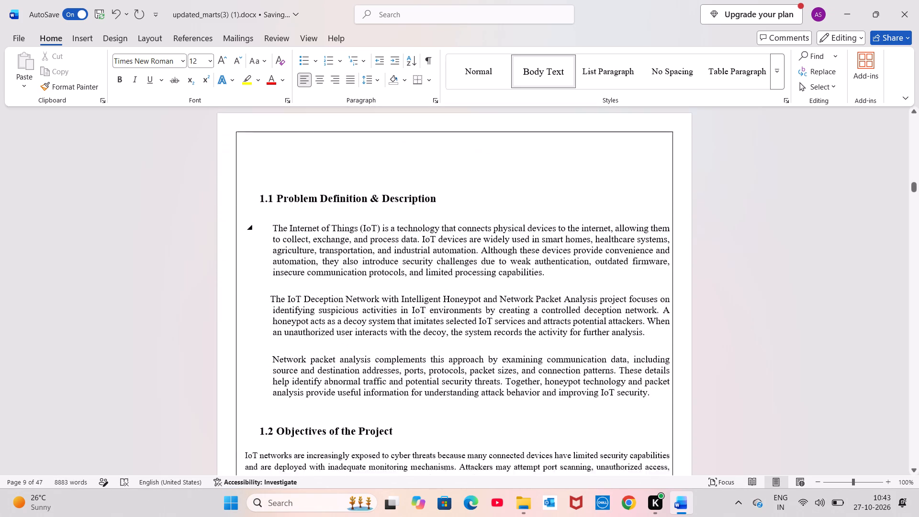
scroll(597, 251, "down", 3)
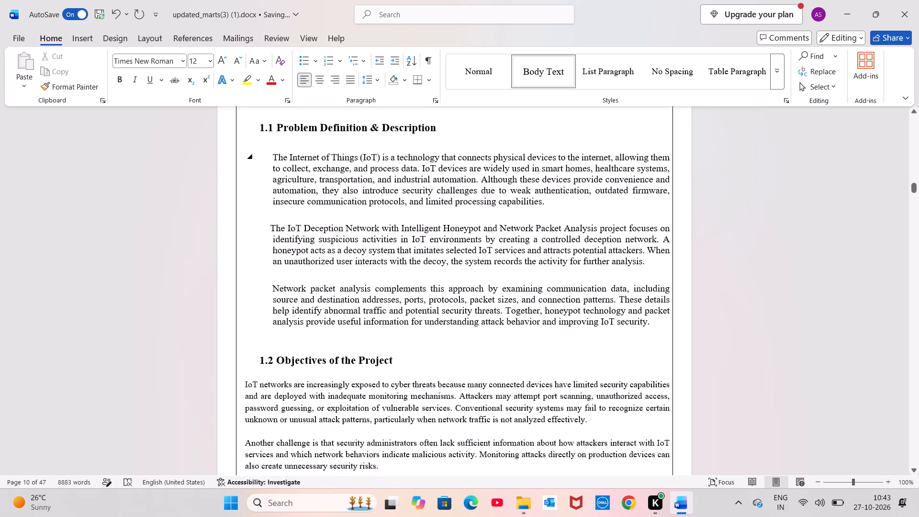
left_click(274, 156)
left_click_drag(274, 156, 650, 341)
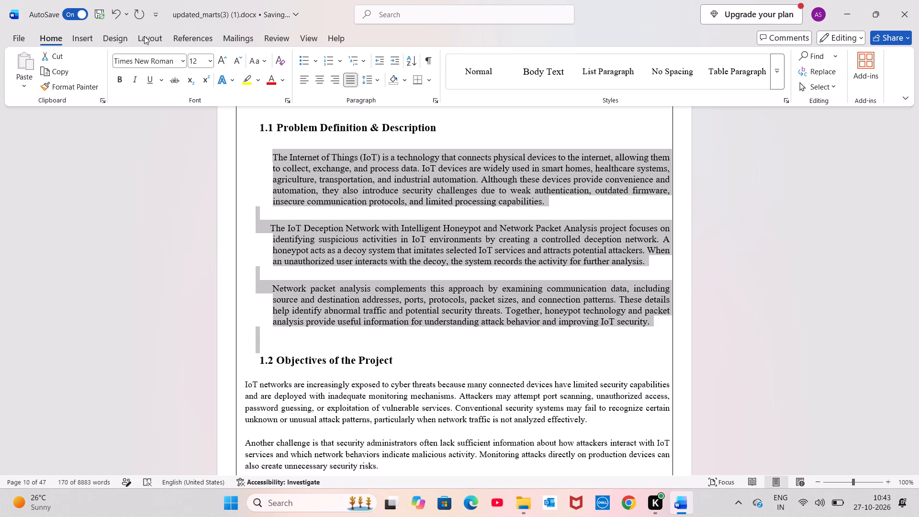
left_click(152, 37)
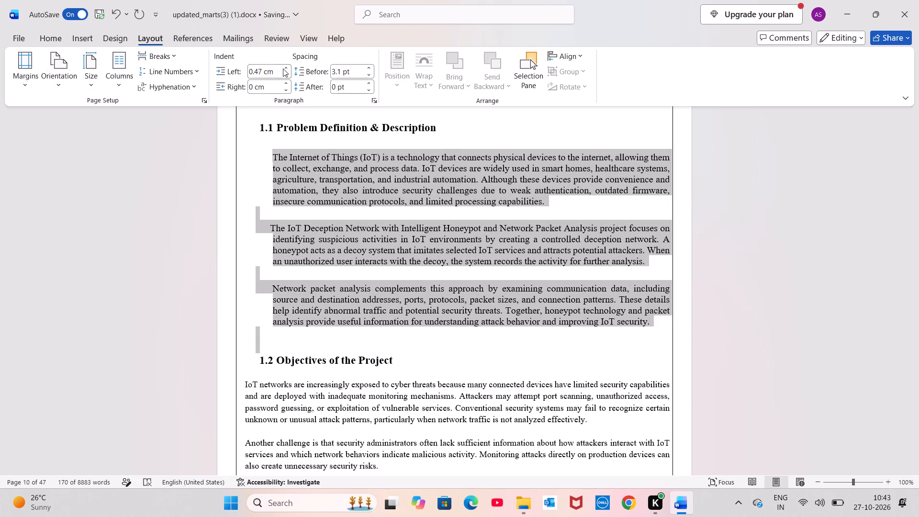
left_click(286, 68)
left_click(286, 68)
left_click(286, 68)
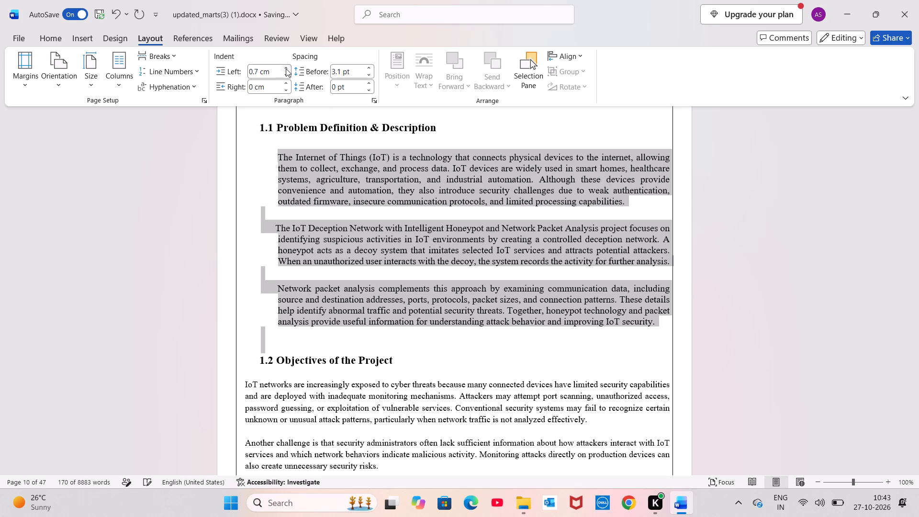
left_click(286, 68)
Set the spacing before the section 1.1 body paragraphs to 0 pt.
triple_click(365, 74)
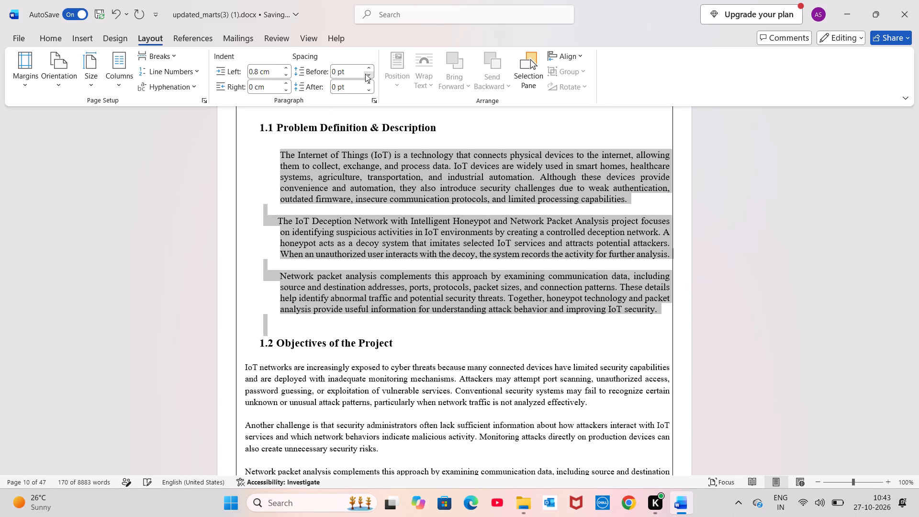
left_click(365, 74)
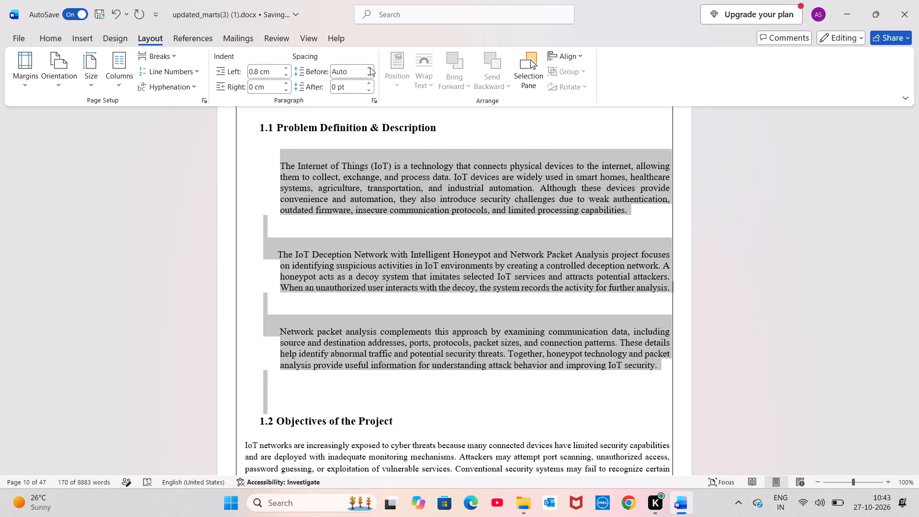
left_click(370, 67)
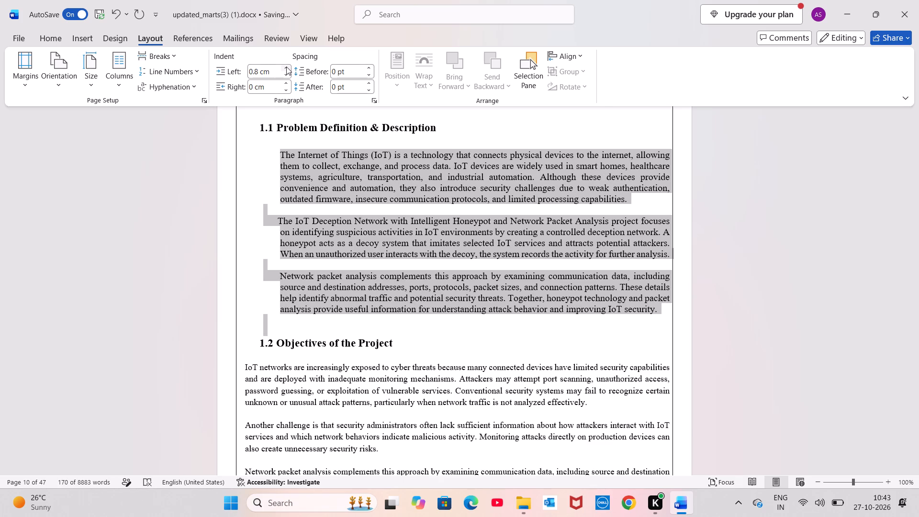
Set the left indent of the section 1.1 body paragraphs to 1 cm.
left_click(286, 67)
left_click(286, 67)
left_click(286, 67)
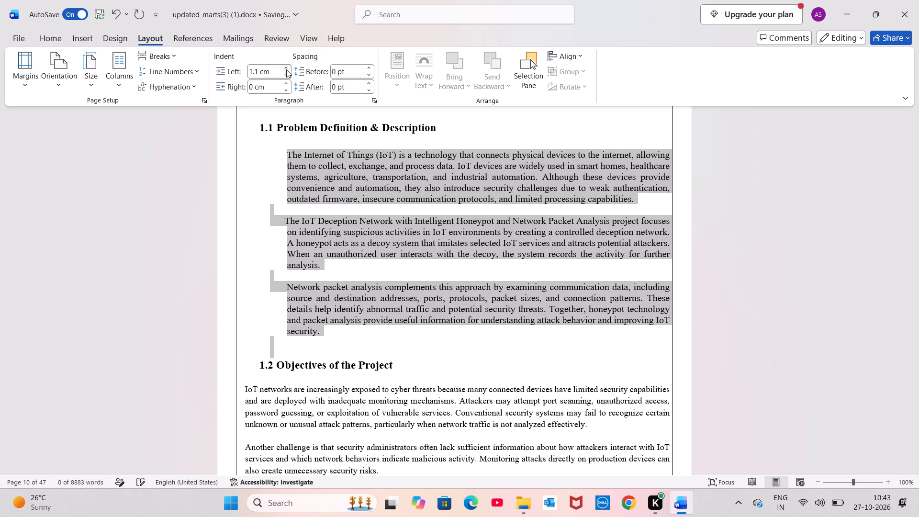
left_click(285, 78)
Set the right indent of the section 1.1 Problem Definition & Description body paragraphs to 1 cm.
triple_click(286, 82)
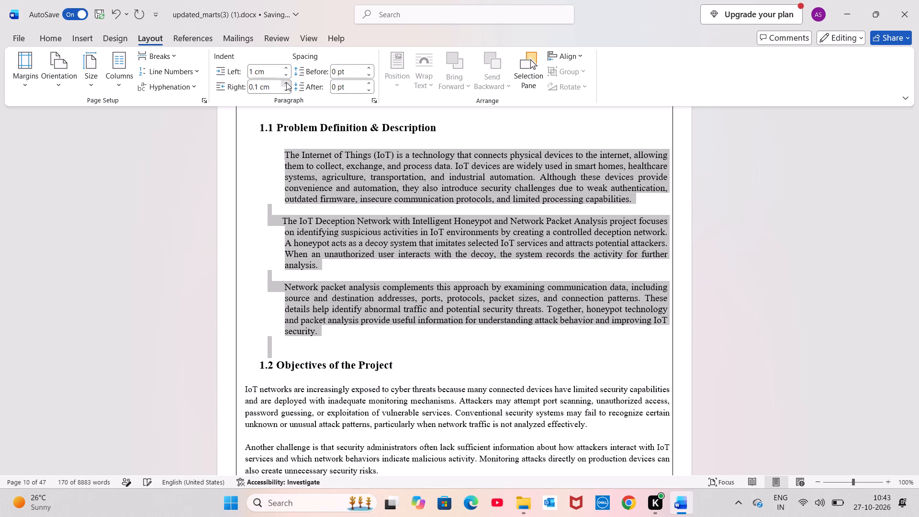
triple_click(286, 82)
double_click(286, 82)
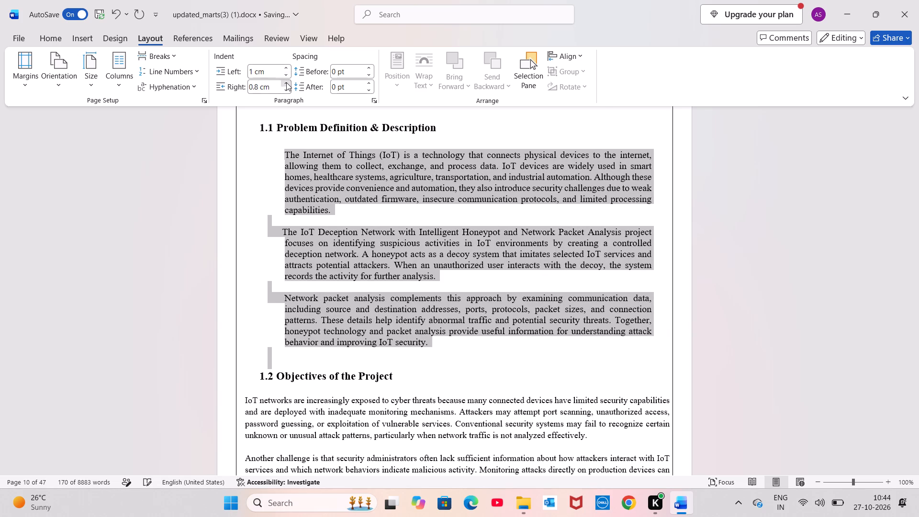
left_click(286, 82)
double_click(286, 82)
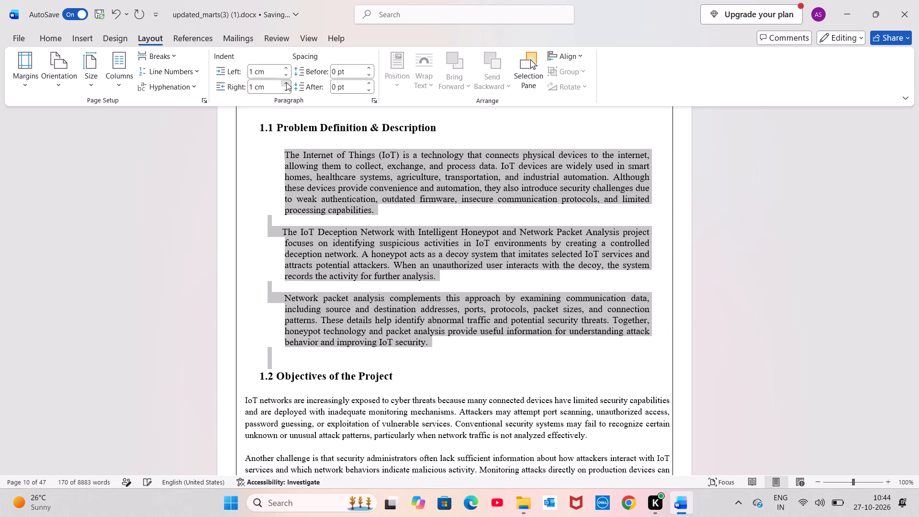
left_click(288, 90)
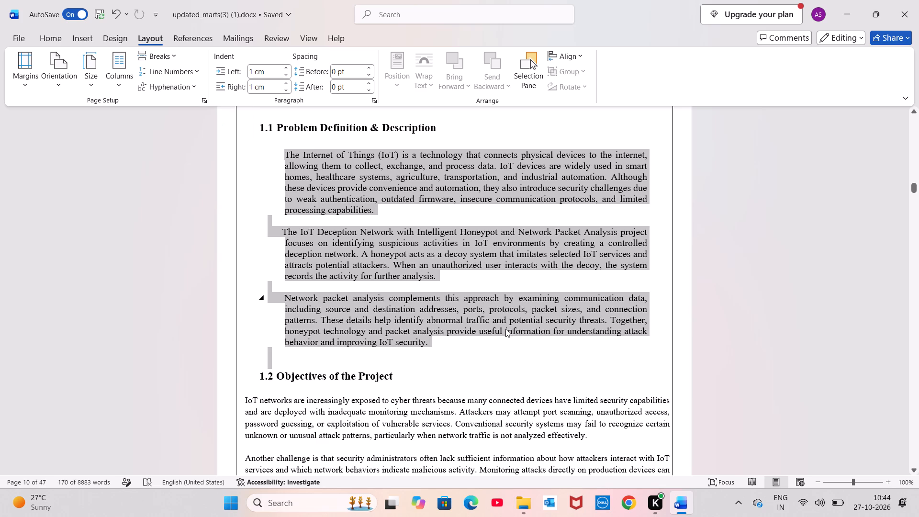
left_click(516, 352)
Set the left indent of all body paragraphs under 1.2 Objectives of the Project to 1 cm.
scroll(469, 356, "down", 1)
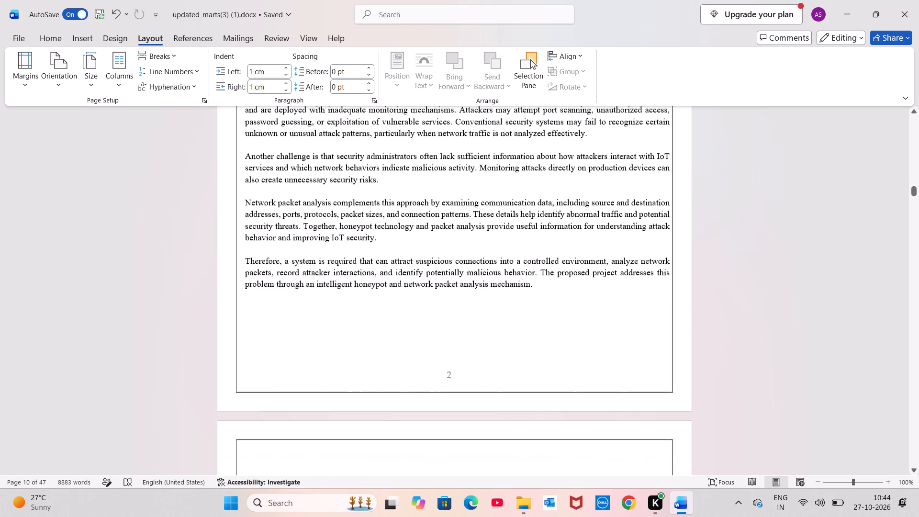
scroll(469, 356, "down", 1)
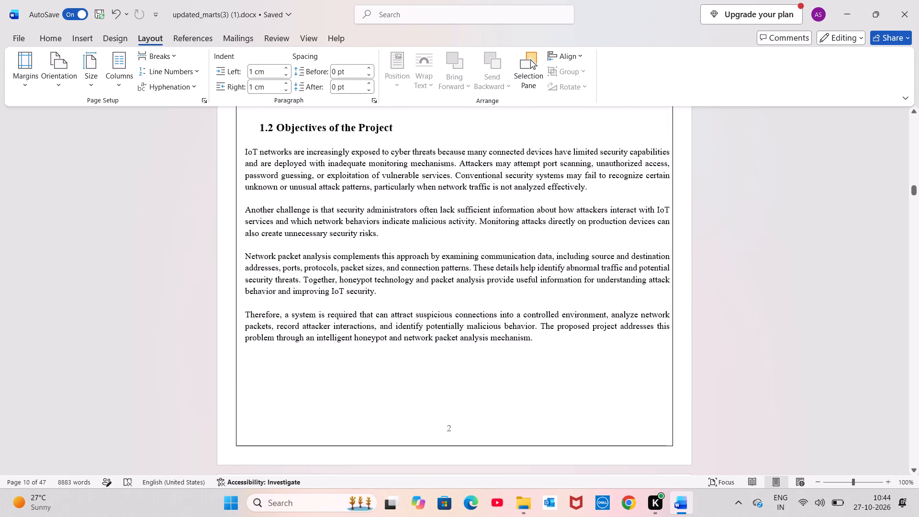
left_click(246, 152)
left_click_drag(246, 152, 570, 358)
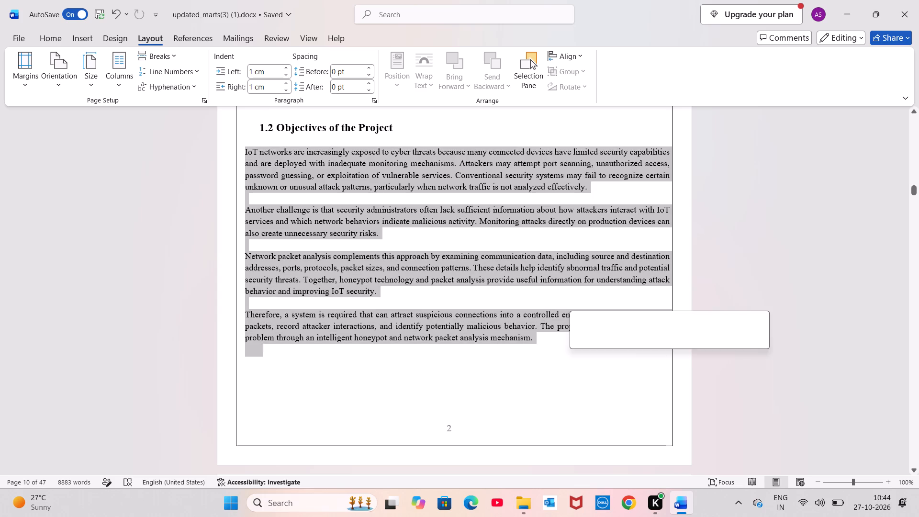
left_click(288, 67)
triple_click(288, 67)
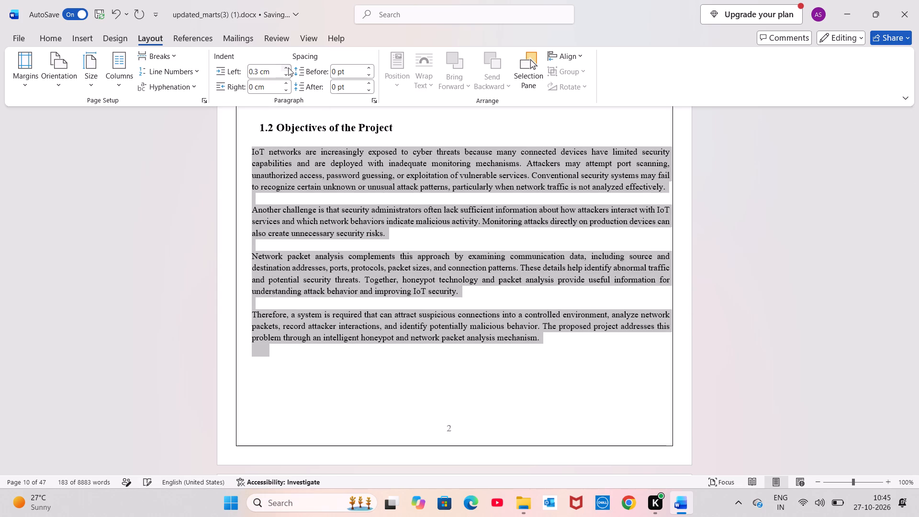
double_click(288, 67)
double_click(288, 67)
double_click(288, 67)
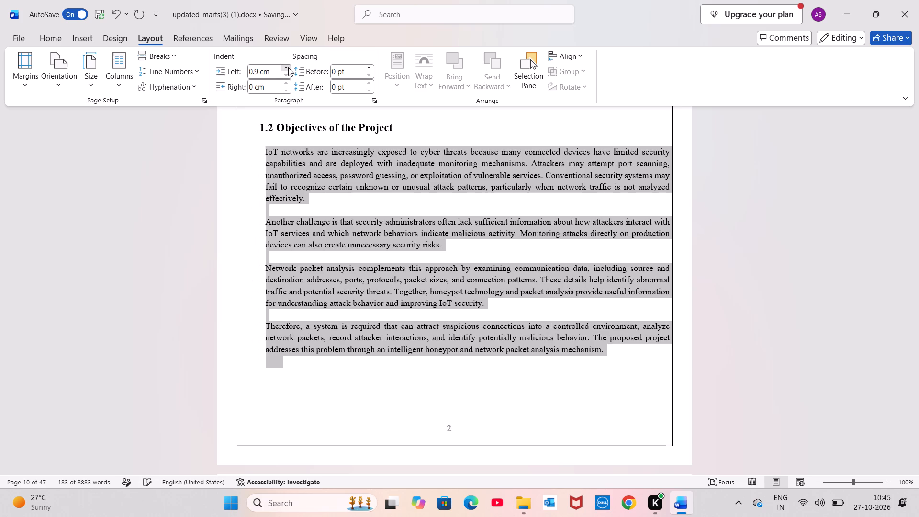
left_click(285, 79)
left_click(285, 79)
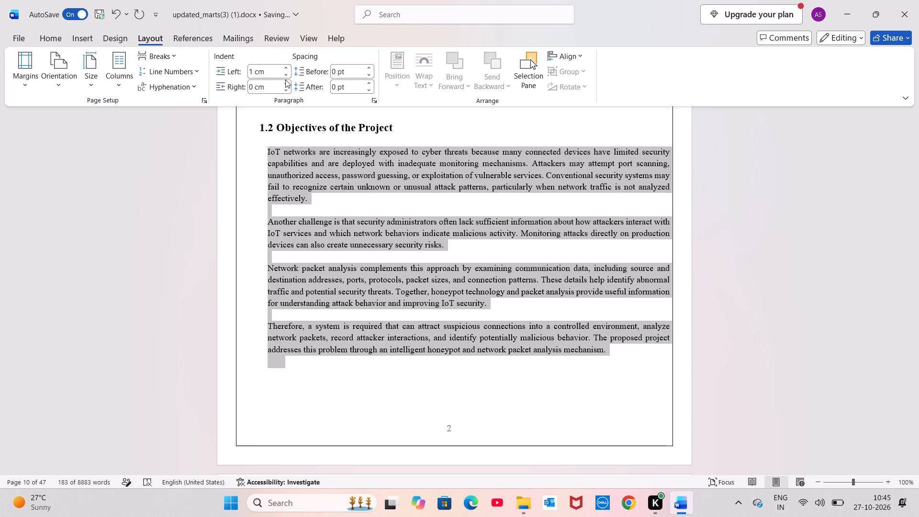
Set the right indent of the 1.2 Objectives of the Project body paragraphs to 1 cm.
left_click(288, 82)
triple_click(288, 82)
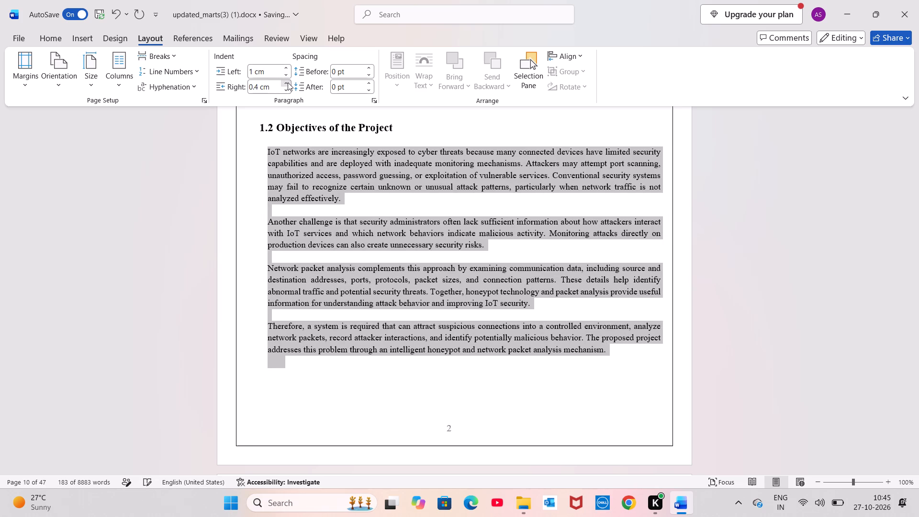
double_click(288, 82)
double_click(288, 82)
left_click(288, 82)
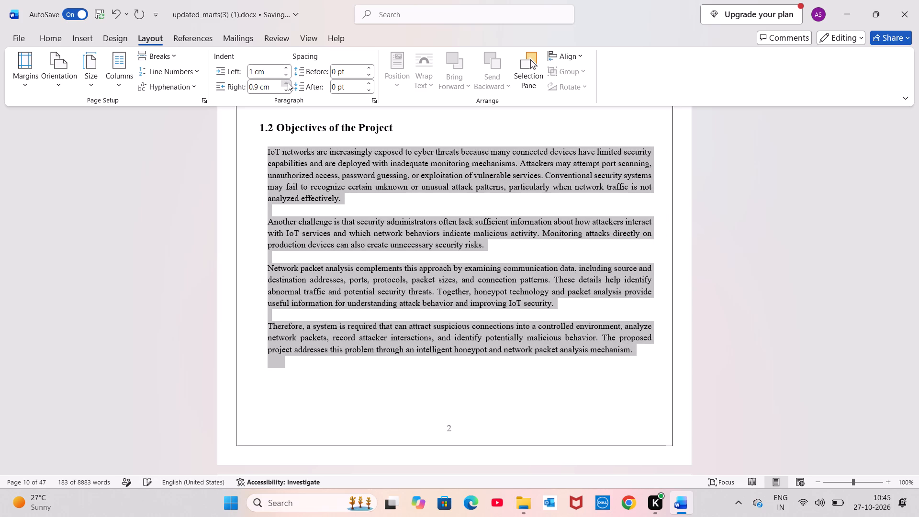
left_click(288, 82)
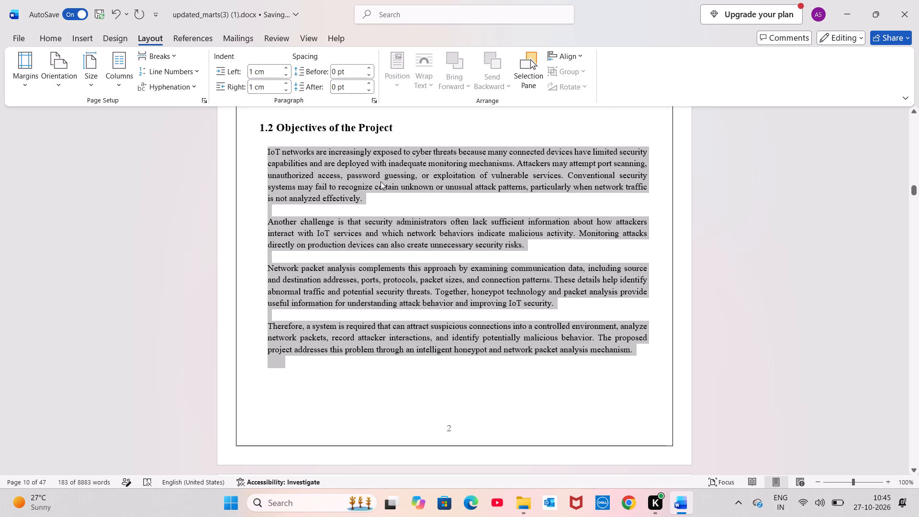
Set the font size of the 1.2 Objectives of the Project body paragraphs to 12.
left_click(53, 35)
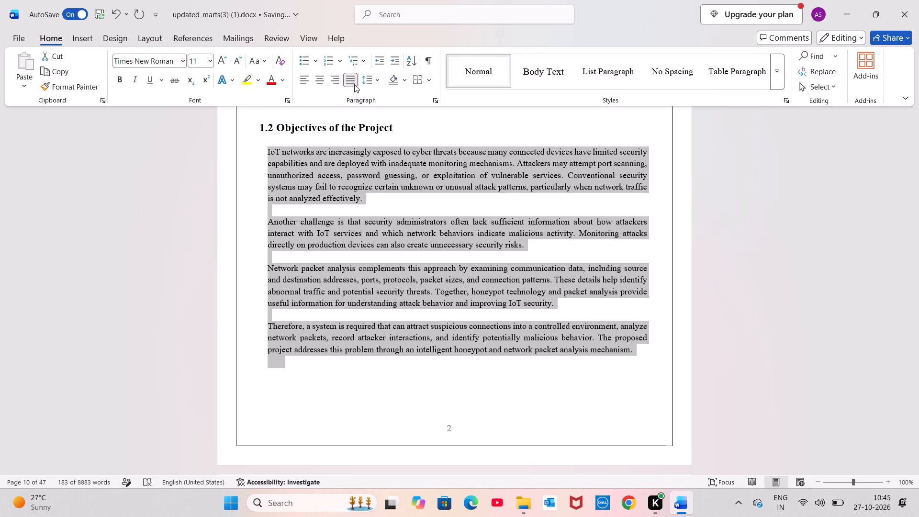
right_click(438, 205)
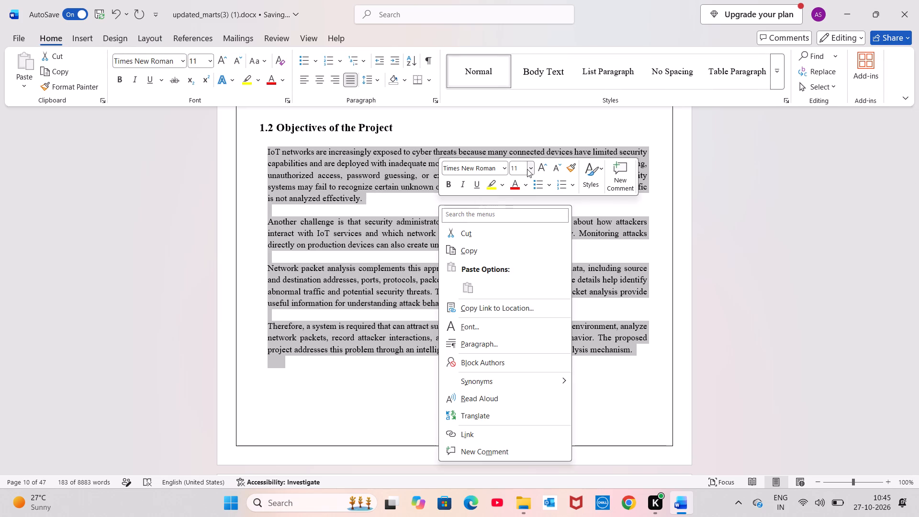
left_click(527, 169)
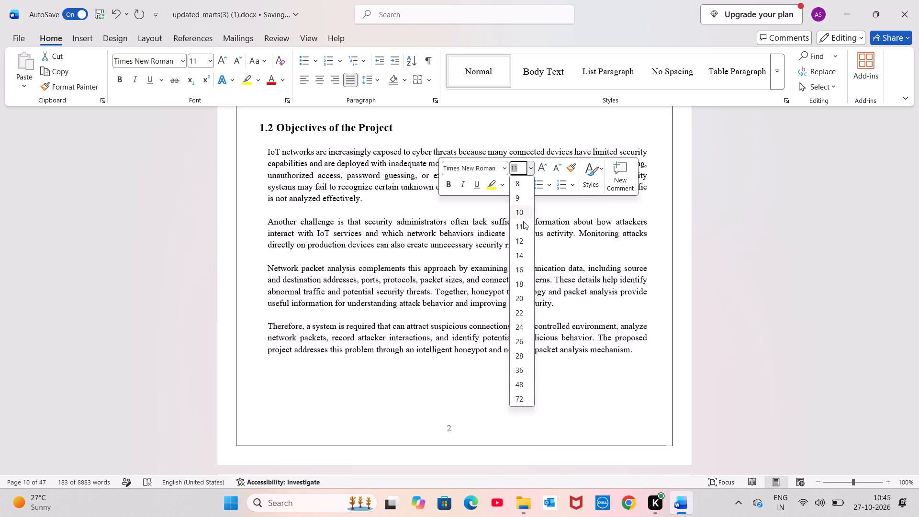
left_click(523, 235)
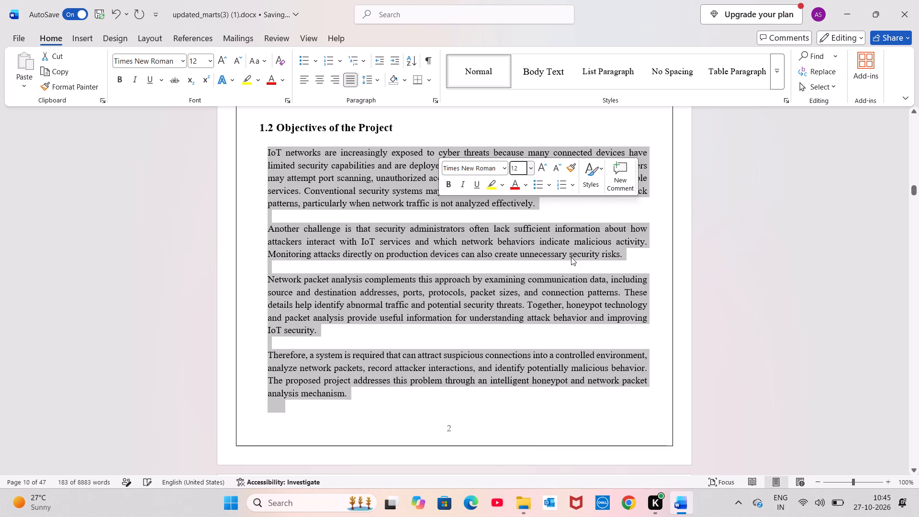
left_click(627, 262)
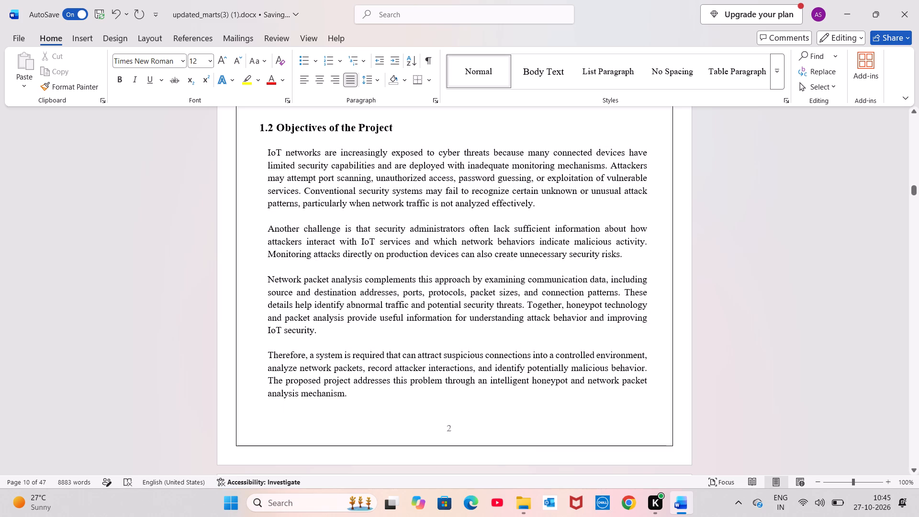
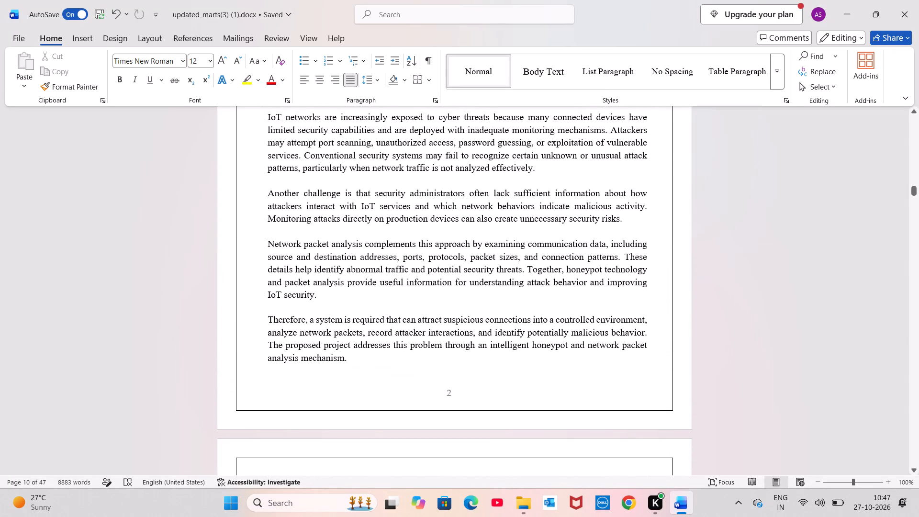
Set the left indent of the 1.3 Scope of the Project body paragraph to 1 cm.
scroll(594, 299, "down", 1)
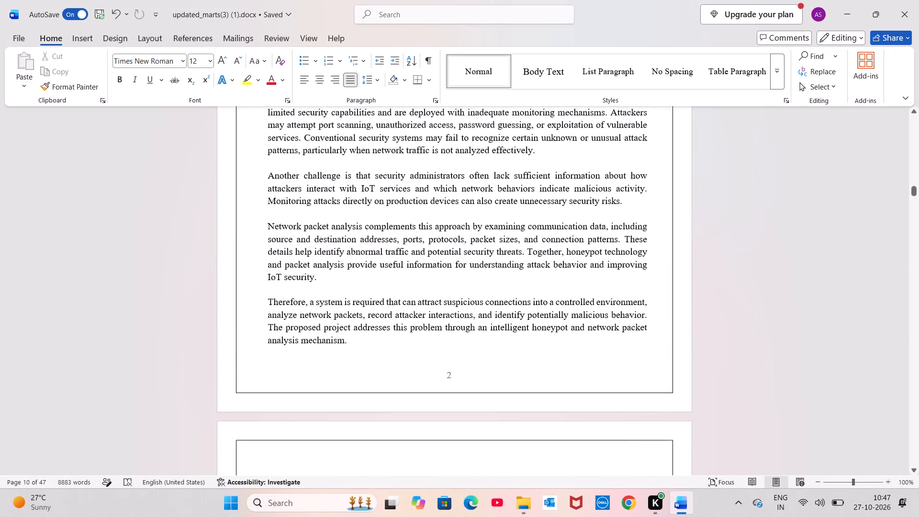
scroll(594, 299, "down", 3)
scroll(530, 274, "down", 1)
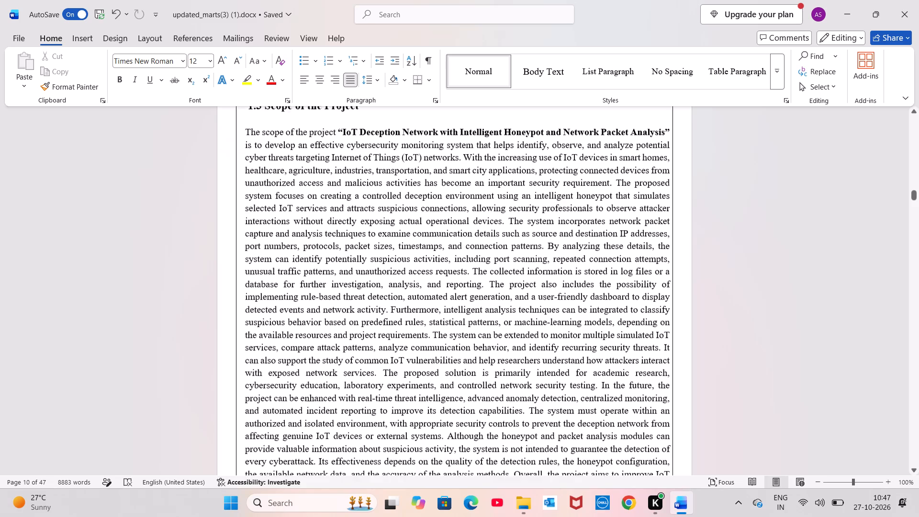
scroll(530, 274, "down", 1)
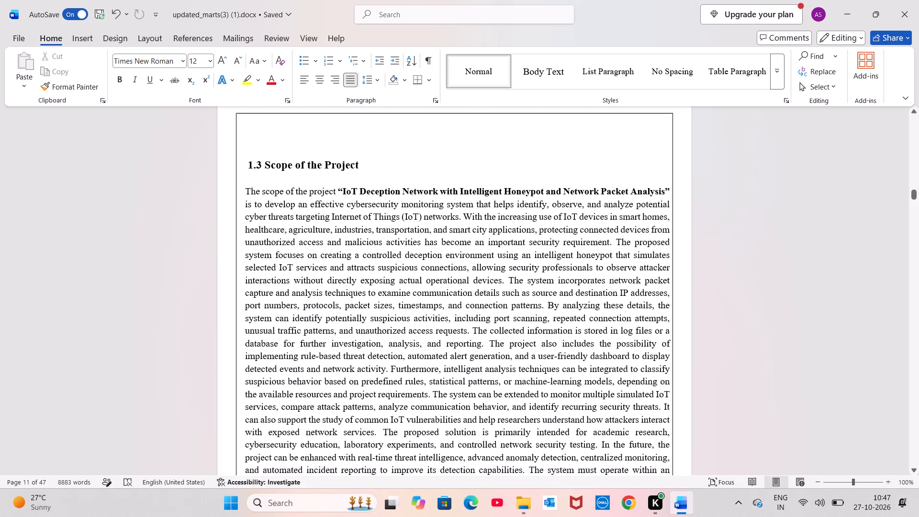
left_click(243, 190)
left_click_drag(243, 190, 328, 253)
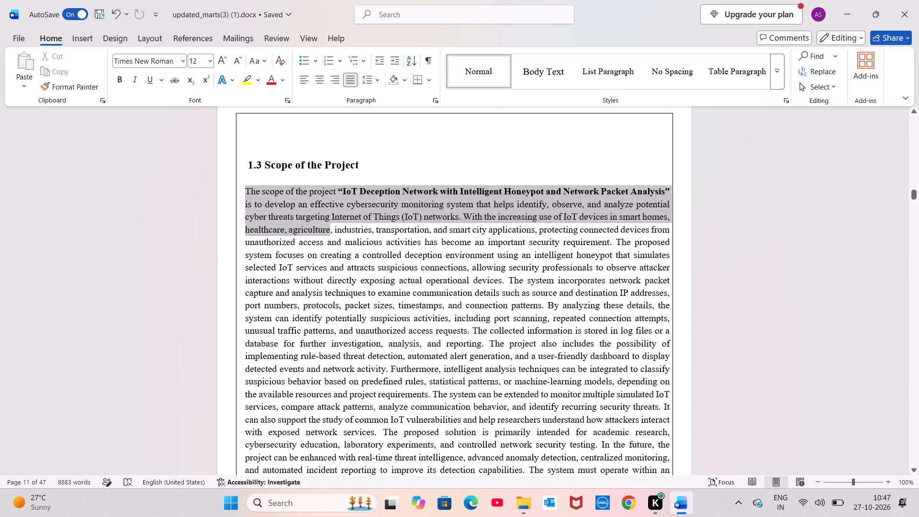
left_click_drag(328, 253, 585, 421)
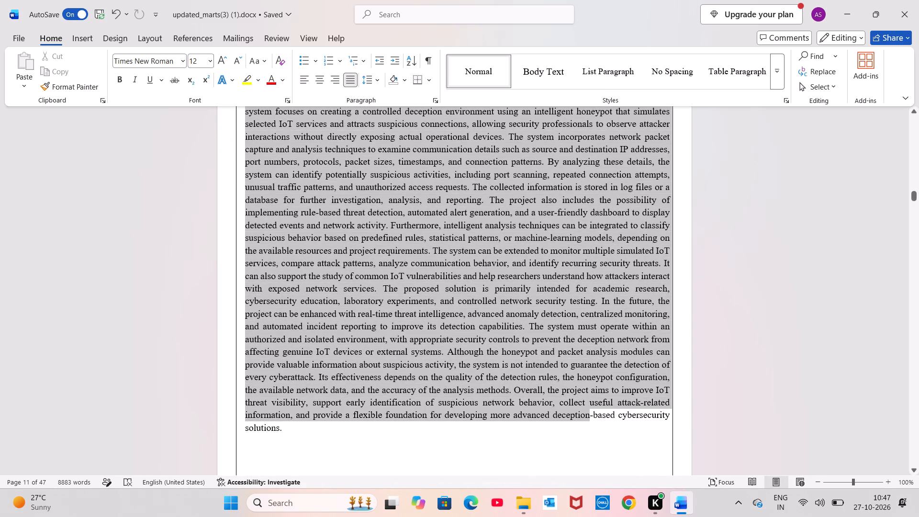
left_click_drag(585, 421, 605, 437)
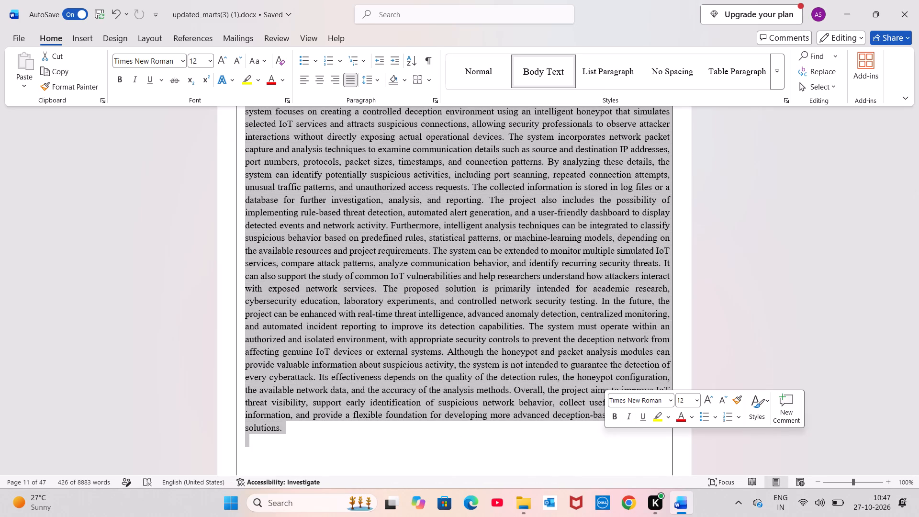
left_click(146, 34)
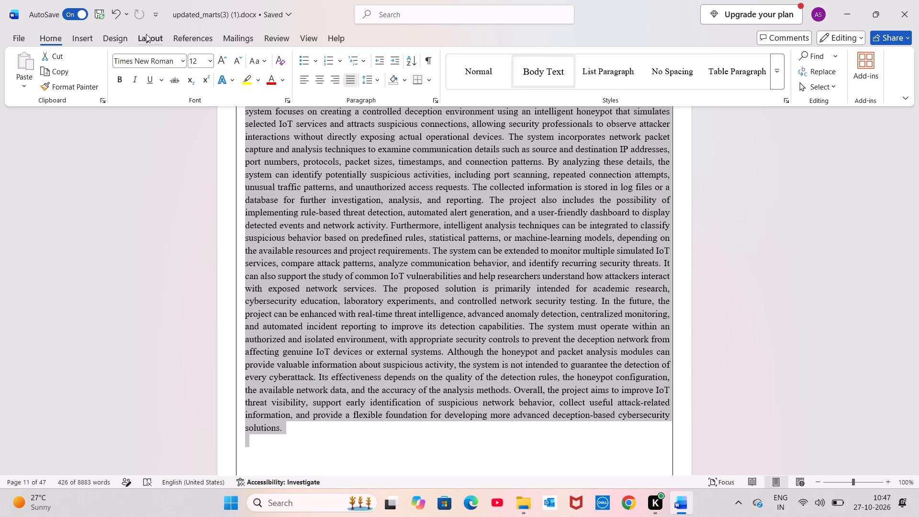
triple_click(288, 68)
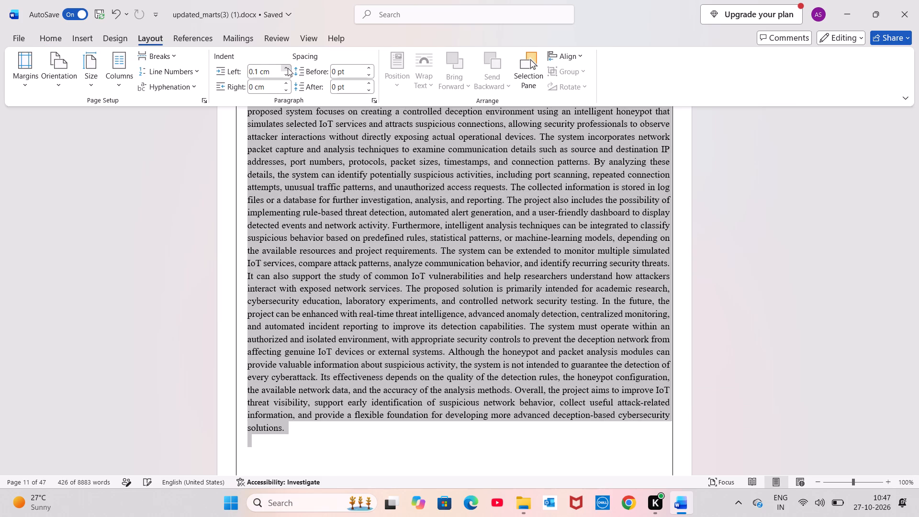
triple_click(288, 68)
double_click(288, 68)
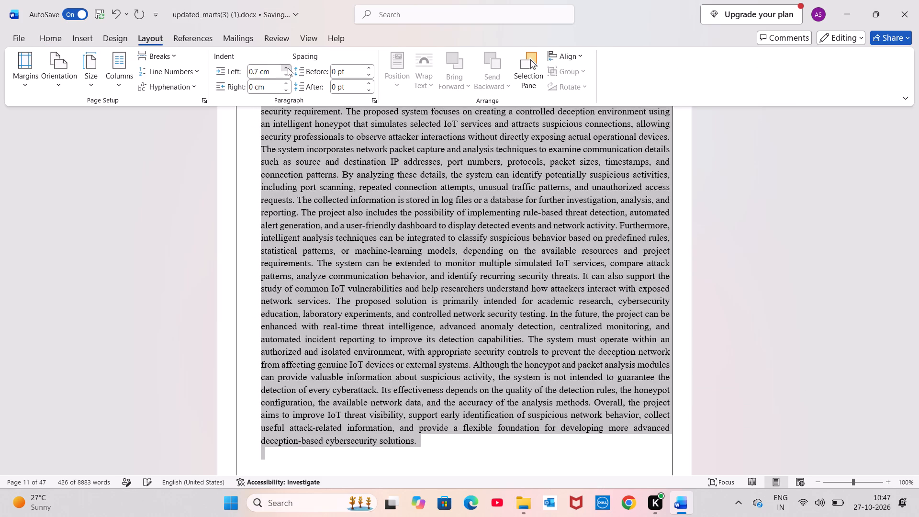
left_click(288, 68)
left_click(288, 68)
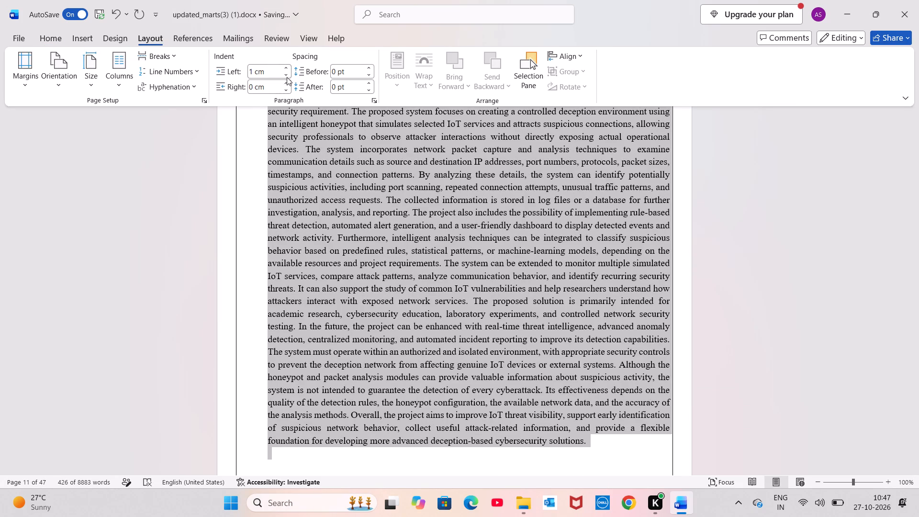
Set the right indent of the 1.3 Scope of the Project body paragraph to 1 cm.
triple_click(286, 82)
triple_click(286, 82)
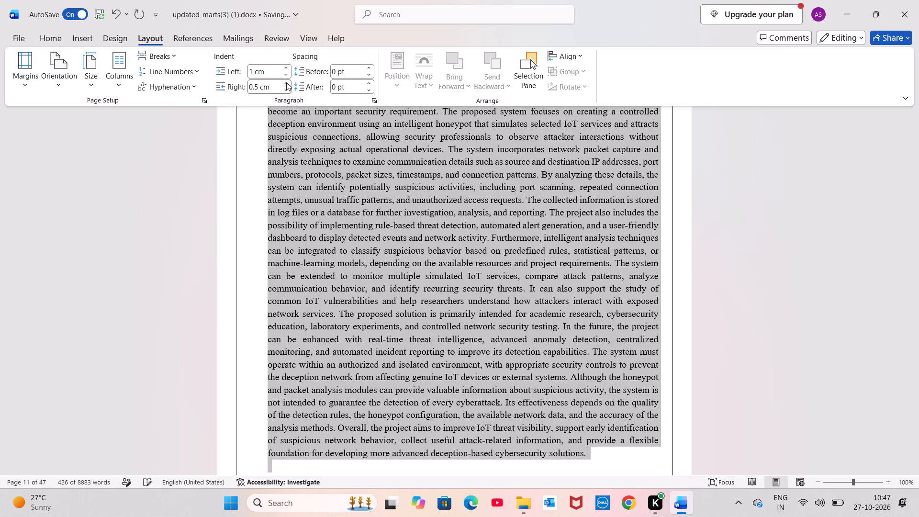
triple_click(286, 82)
left_click(286, 82)
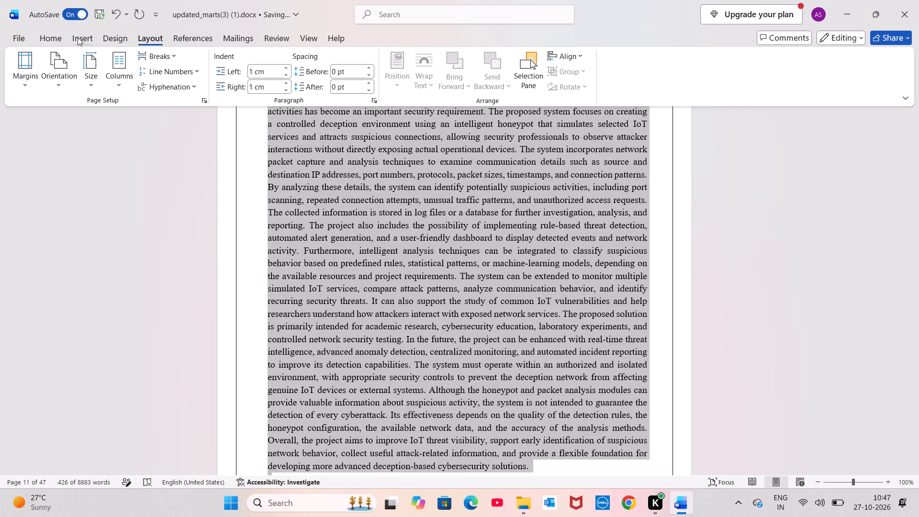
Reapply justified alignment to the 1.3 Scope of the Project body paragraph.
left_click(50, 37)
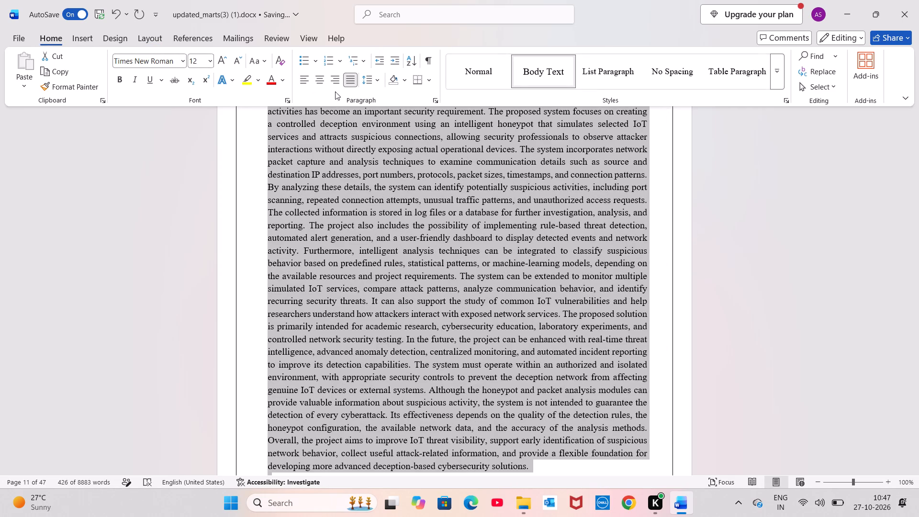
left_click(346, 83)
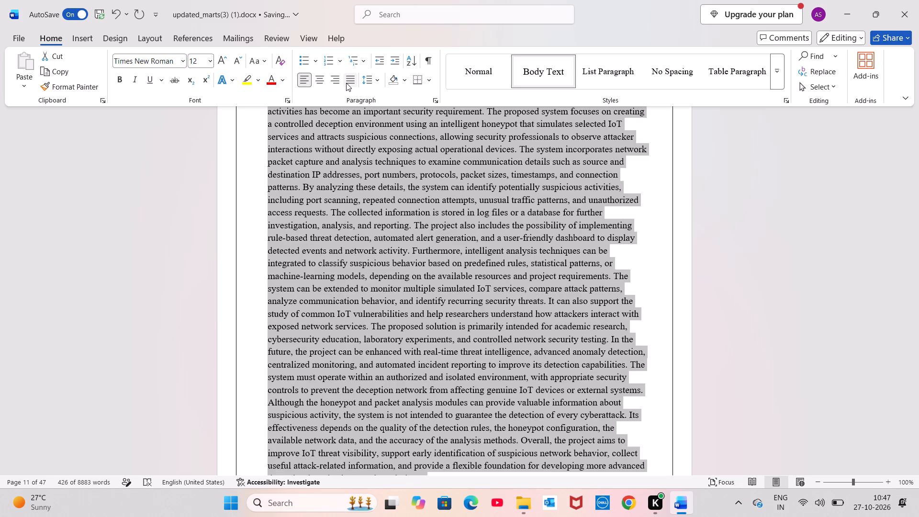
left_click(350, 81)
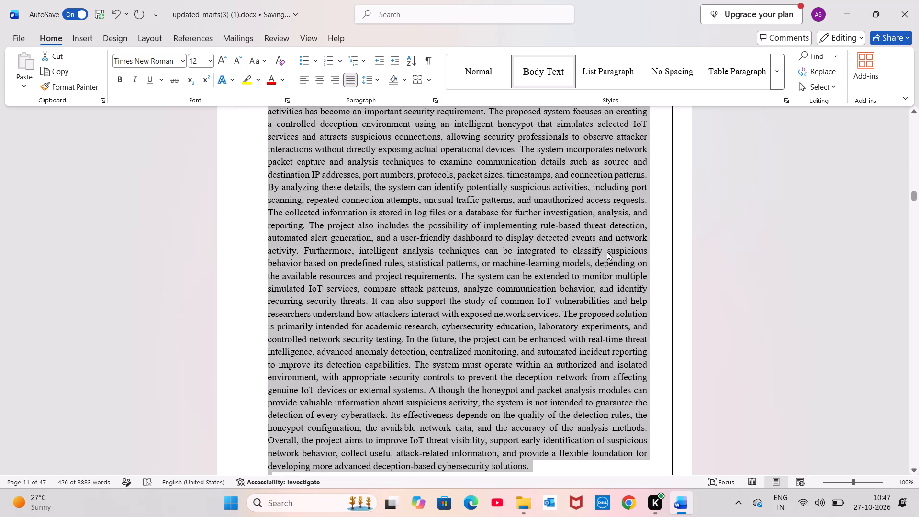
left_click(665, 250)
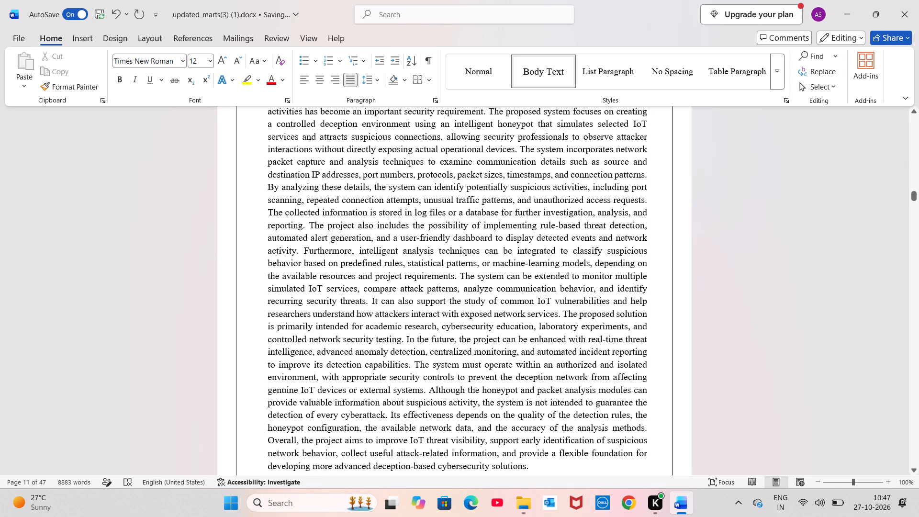
Split the 1.3 Scope of the Project text into separate paragraphs before "The proposed system focuses", "The collected information" and "It can also support".
scroll(525, 318, "left", 1)
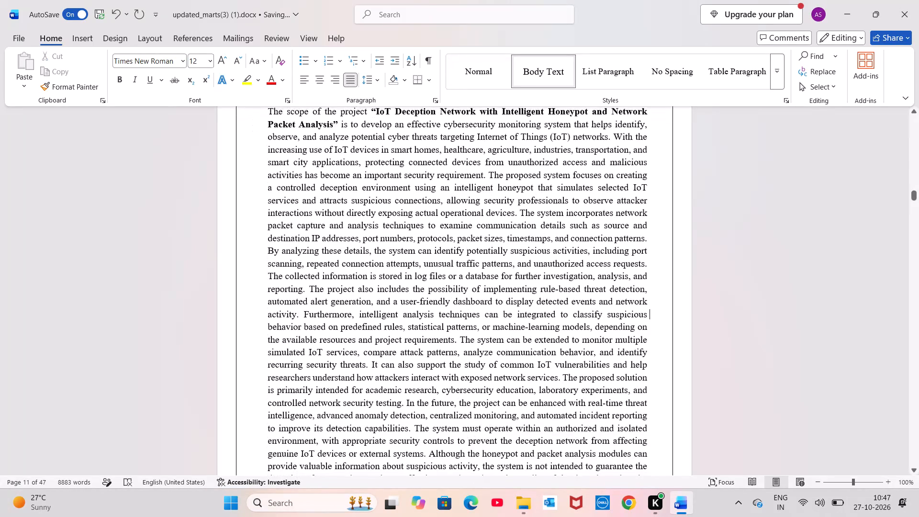
scroll(525, 318, "left", 1)
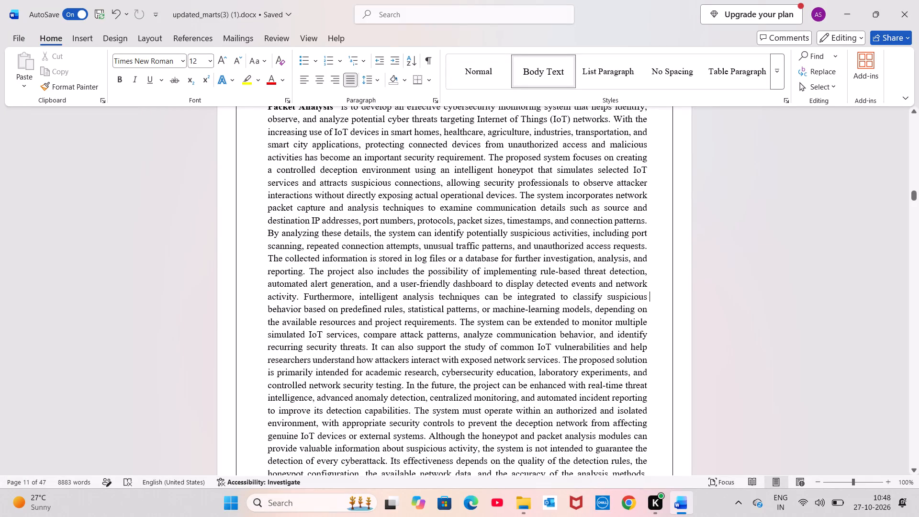
left_click(489, 163)
key("Return")
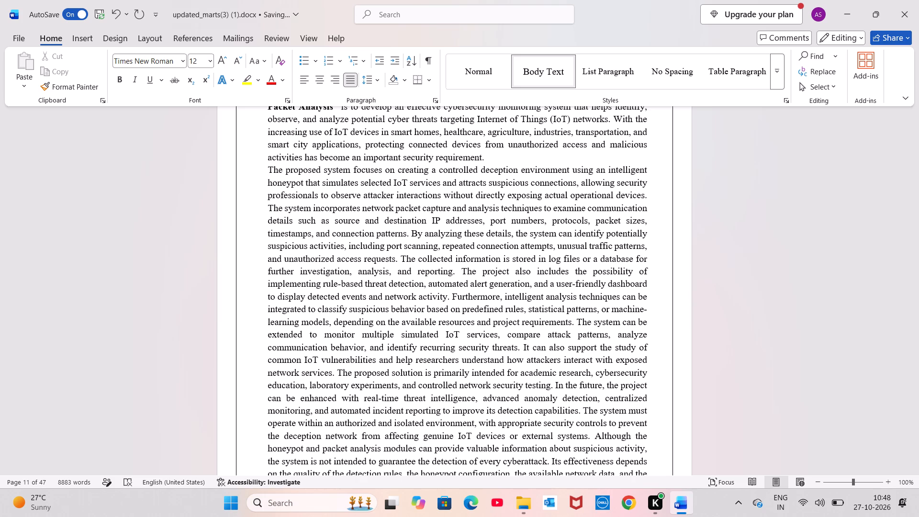
left_click(398, 260)
key("Return")
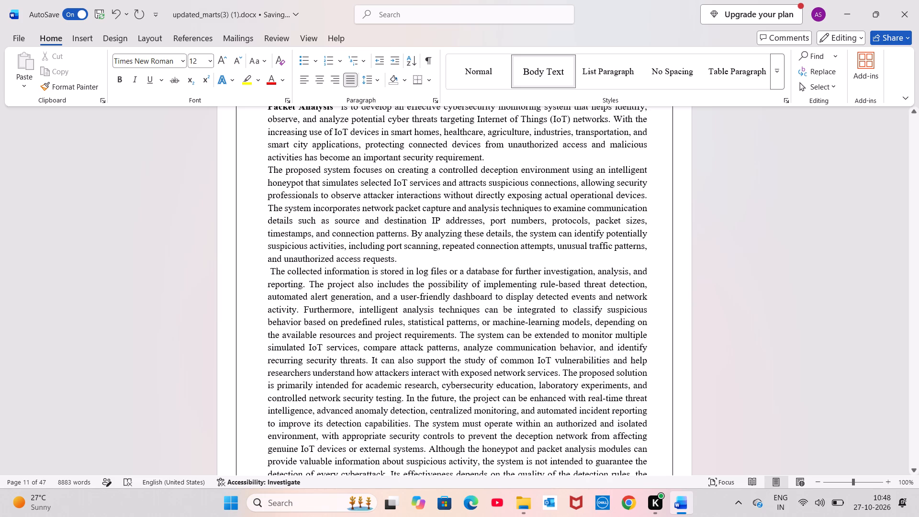
scroll(491, 291, "down", 1)
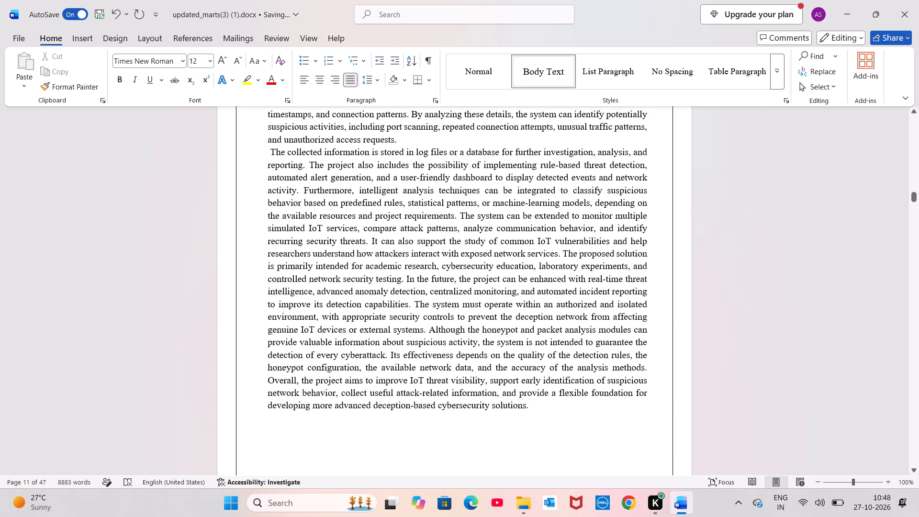
left_click(367, 240)
left_click(370, 242)
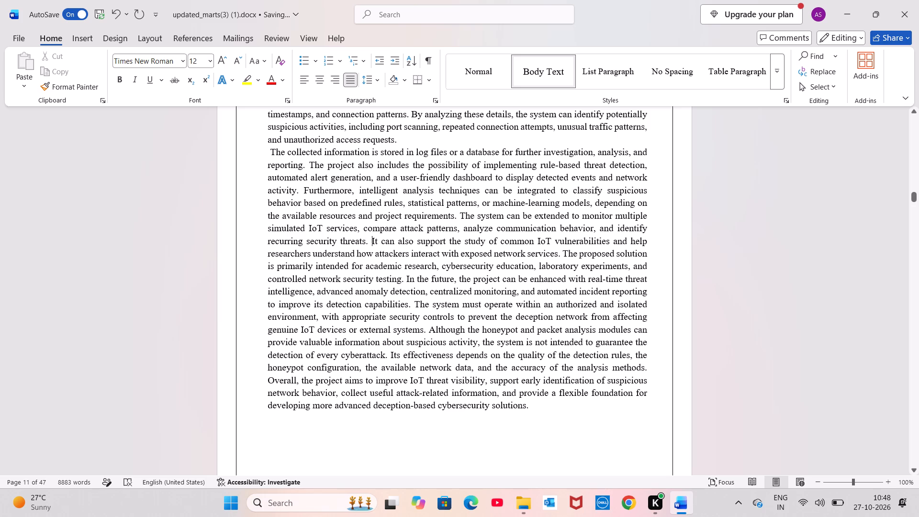
key("Return")
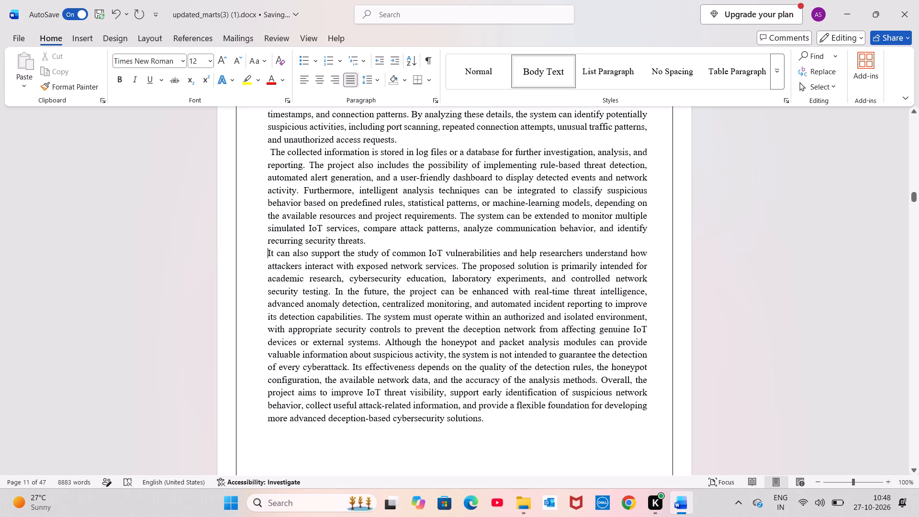
Set the left indent of all body paragraphs under 2.1 Existing System to 1 cm.
scroll(425, 368, "down", 5)
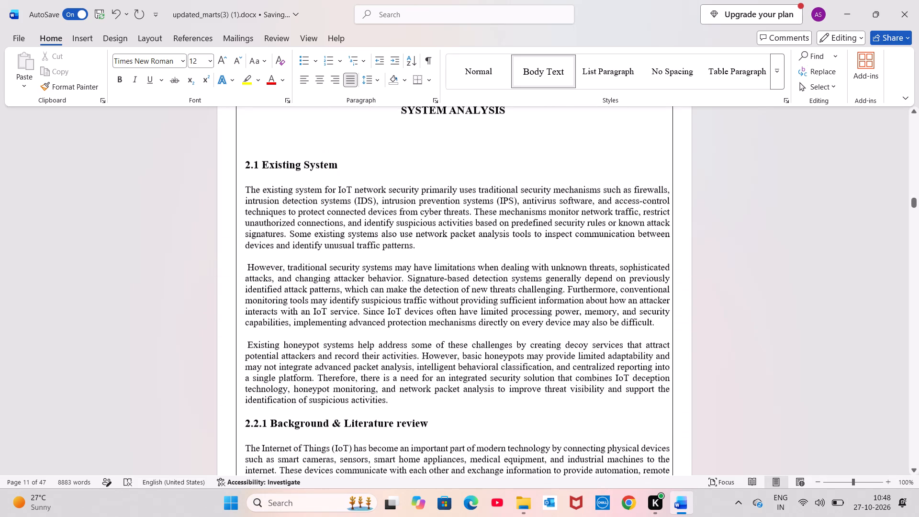
double_click(247, 188)
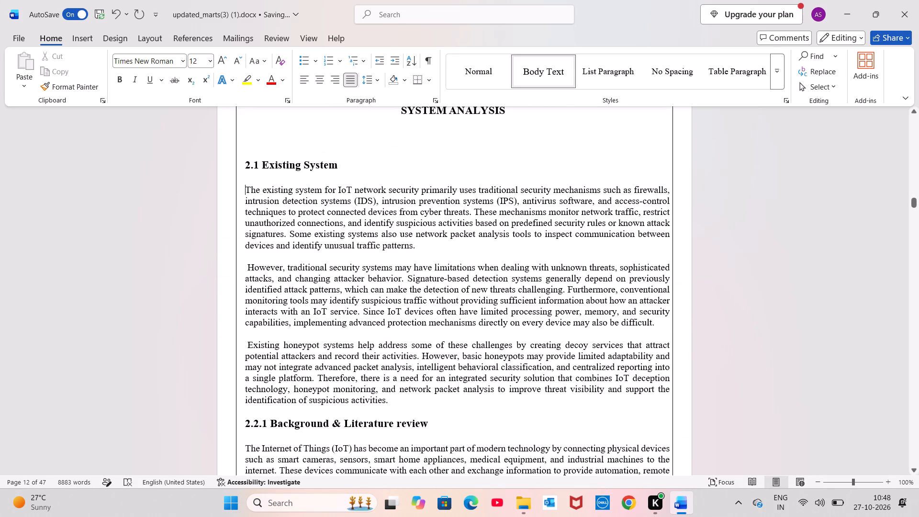
left_click_drag(247, 188, 518, 390)
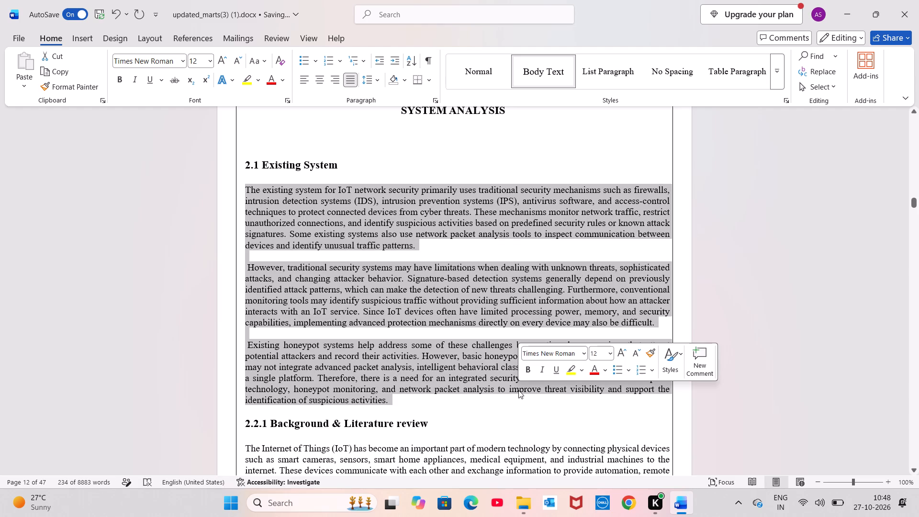
left_click(150, 45)
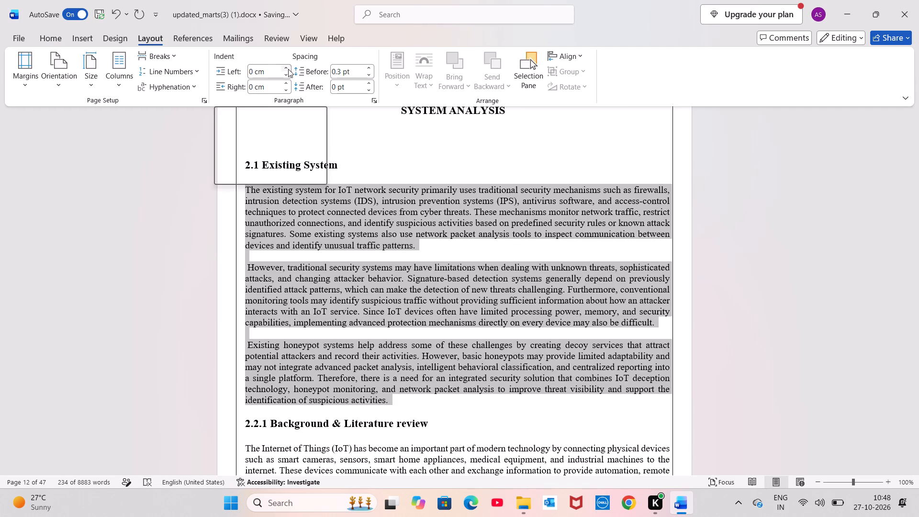
triple_click(288, 69)
triple_click(288, 69)
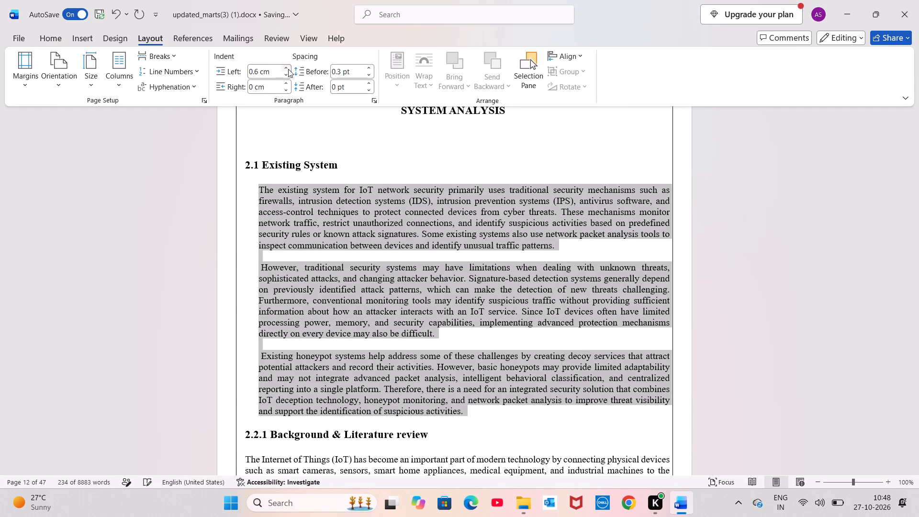
triple_click(288, 69)
left_click(288, 69)
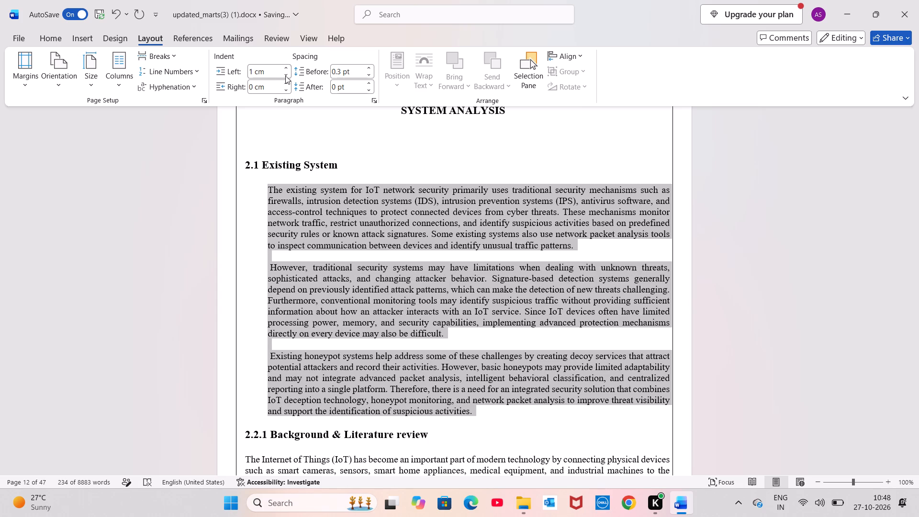
Set the right indent of the 2.1 Existing System body paragraphs to 1 cm.
triple_click(285, 80)
triple_click(285, 80)
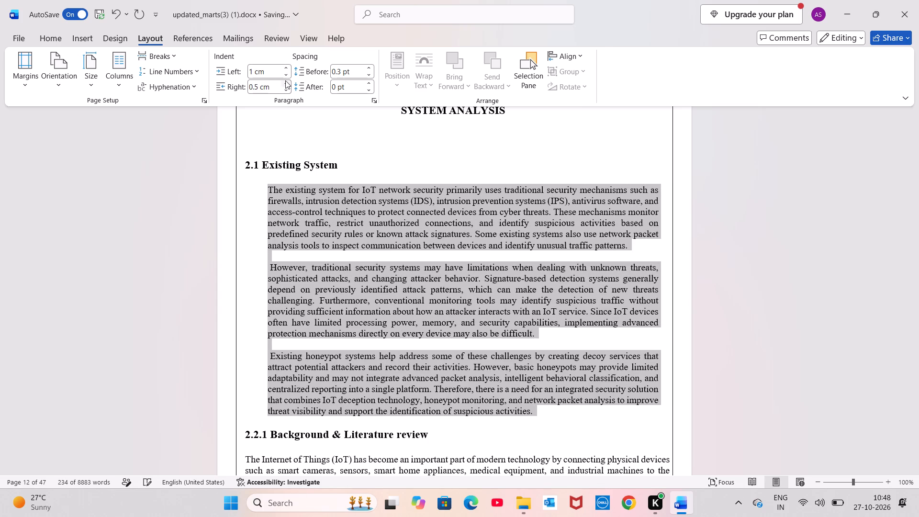
triple_click(285, 80)
left_click(285, 80)
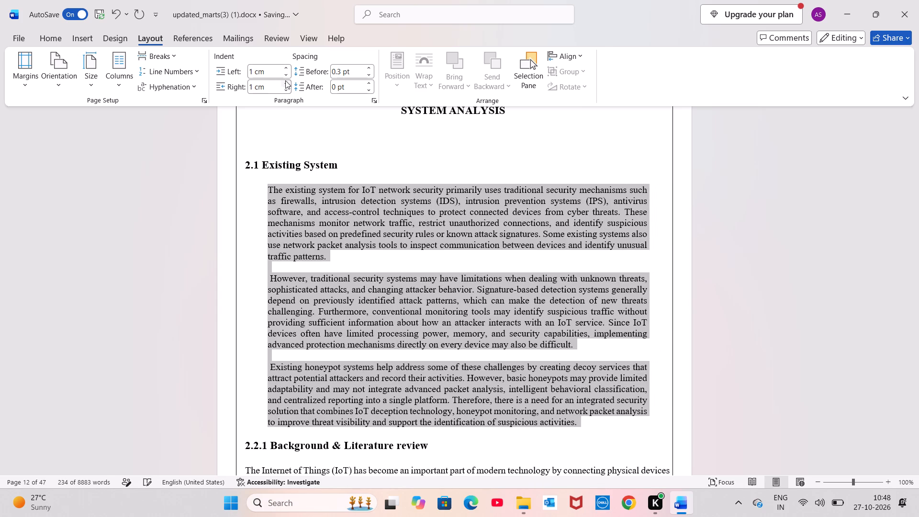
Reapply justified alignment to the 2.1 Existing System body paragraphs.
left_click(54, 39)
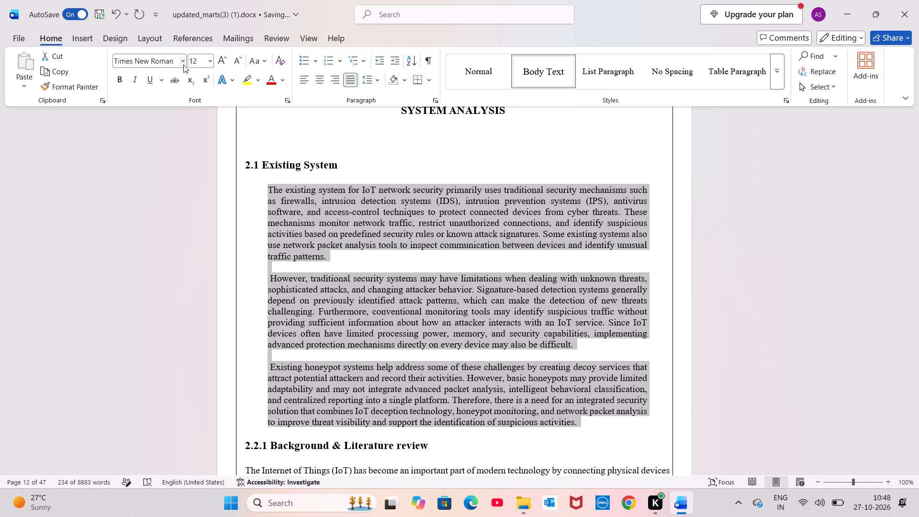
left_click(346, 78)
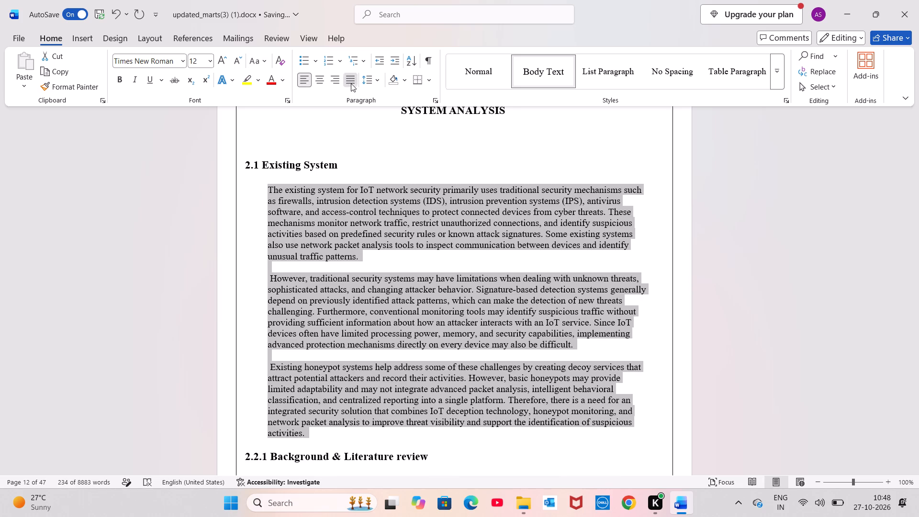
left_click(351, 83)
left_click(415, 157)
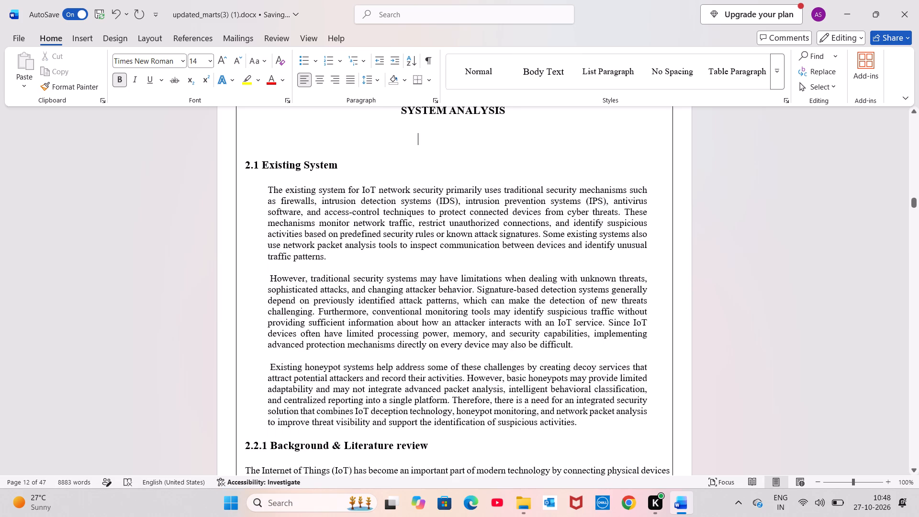
Set the left indent of the body paragraph under 2.2.1 Background & Literature review to 1 cm.
scroll(412, 315, "down", 3)
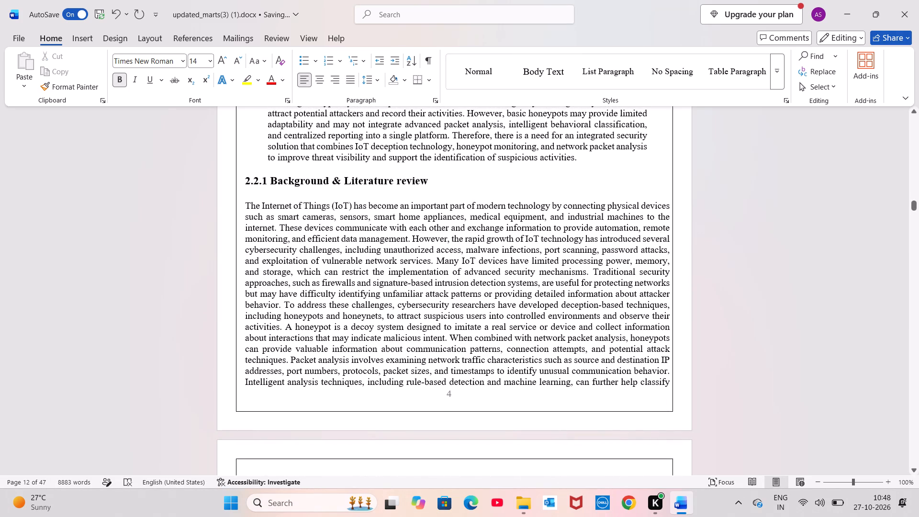
left_click(247, 207)
left_click_drag(247, 207, 463, 346)
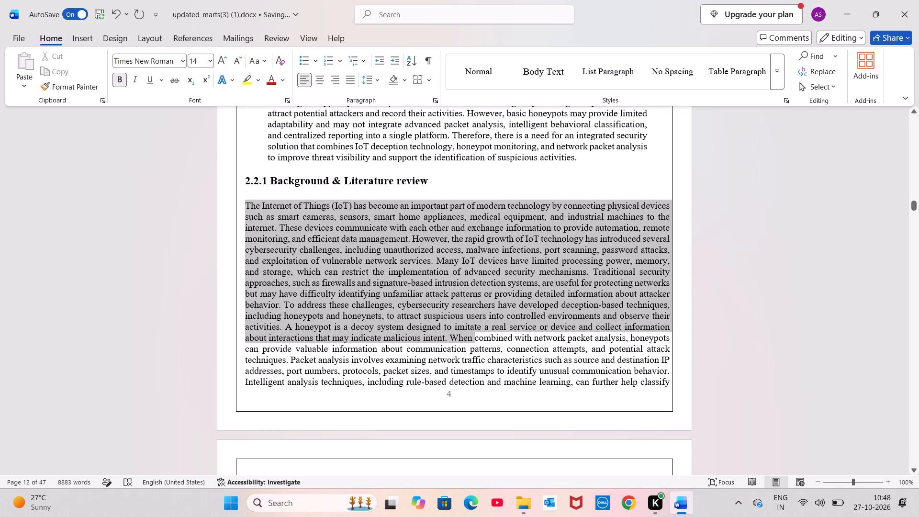
left_click_drag(463, 346, 539, 457)
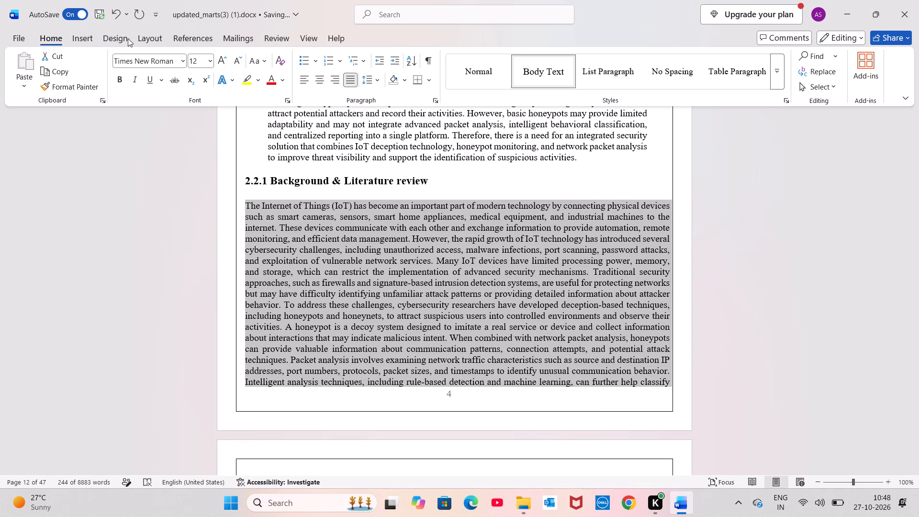
left_click(145, 39)
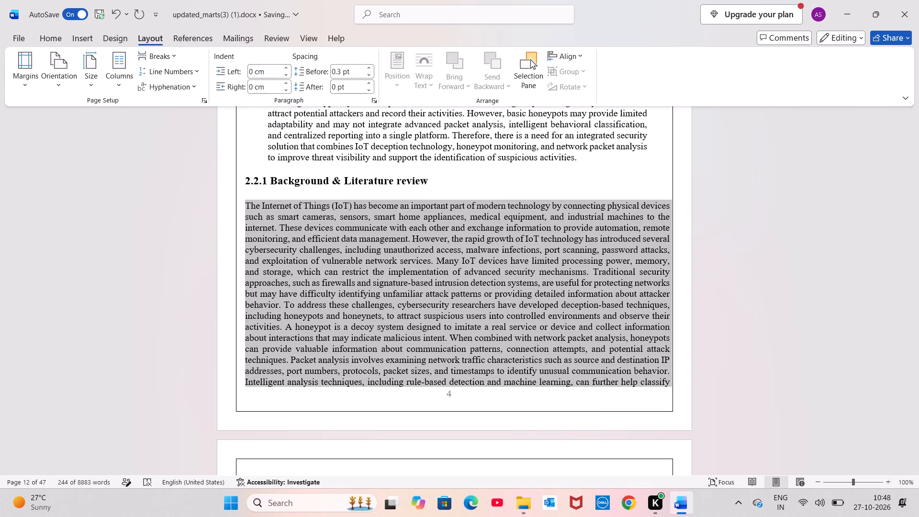
triple_click(286, 67)
triple_click(286, 67)
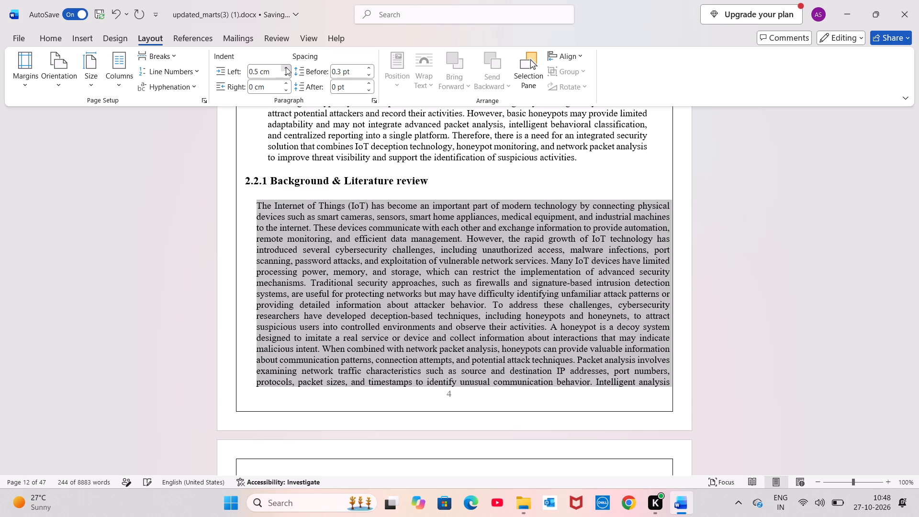
triple_click(286, 67)
double_click(286, 67)
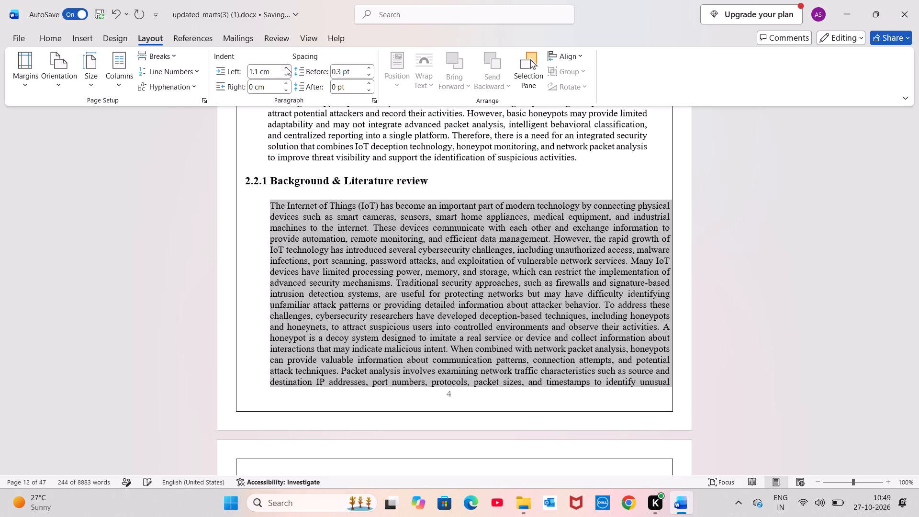
left_click(286, 73)
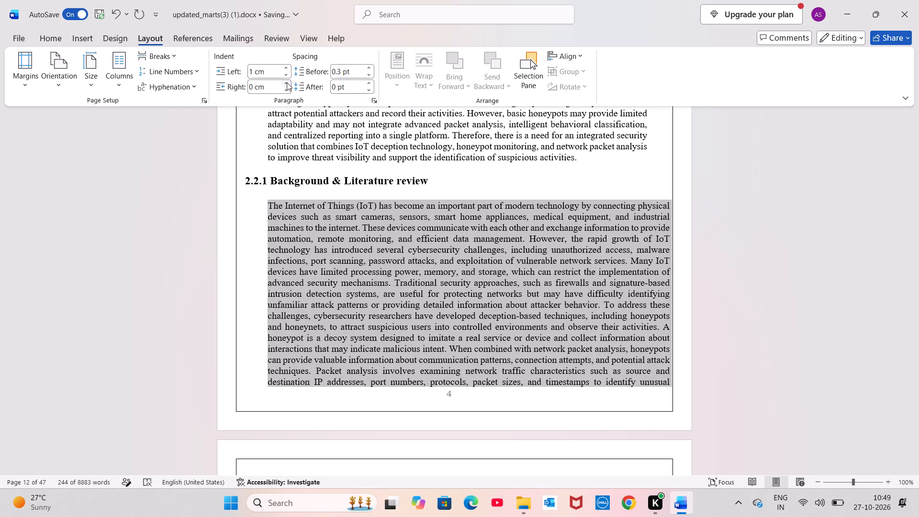
Set the right indent of the 2.2.1 Background & Literature review body paragraph to 1 cm.
triple_click(287, 82)
triple_click(287, 82)
triple_click(287, 82)
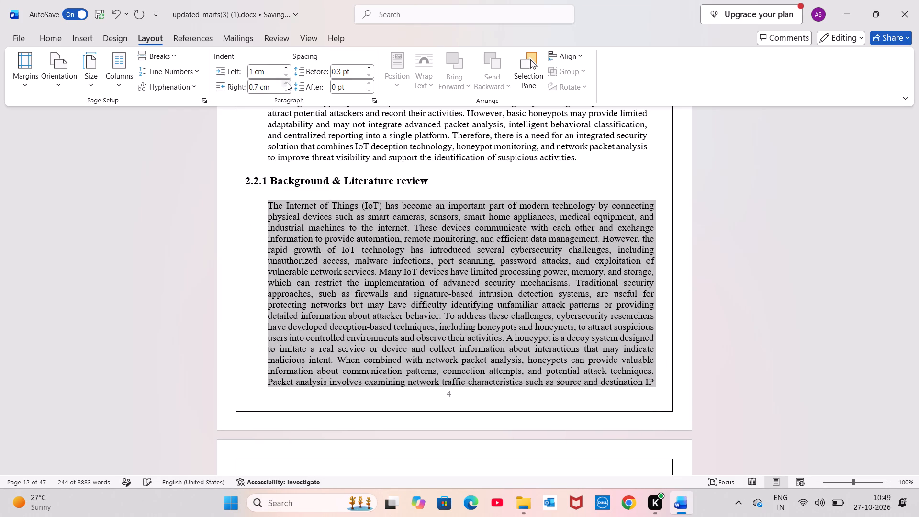
double_click(287, 82)
left_click(287, 89)
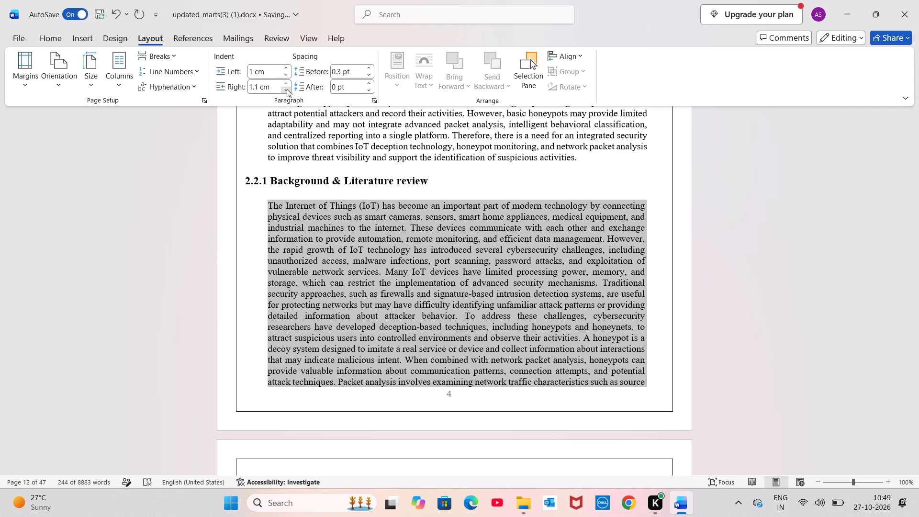
left_click(253, 150)
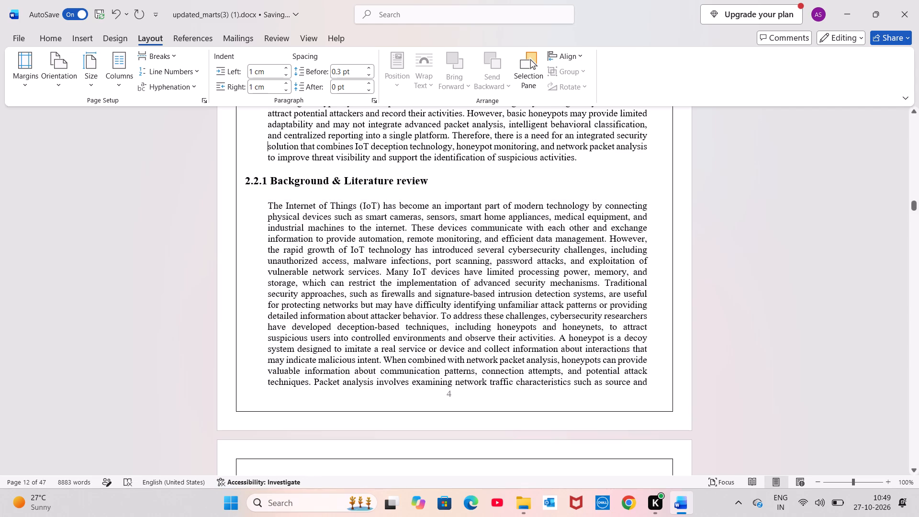
Replace the end of the 2.2.1 paragraph, from "destination IP addresses" through "collected data." and the blank line below, with a space.
scroll(349, 312, "down", 2)
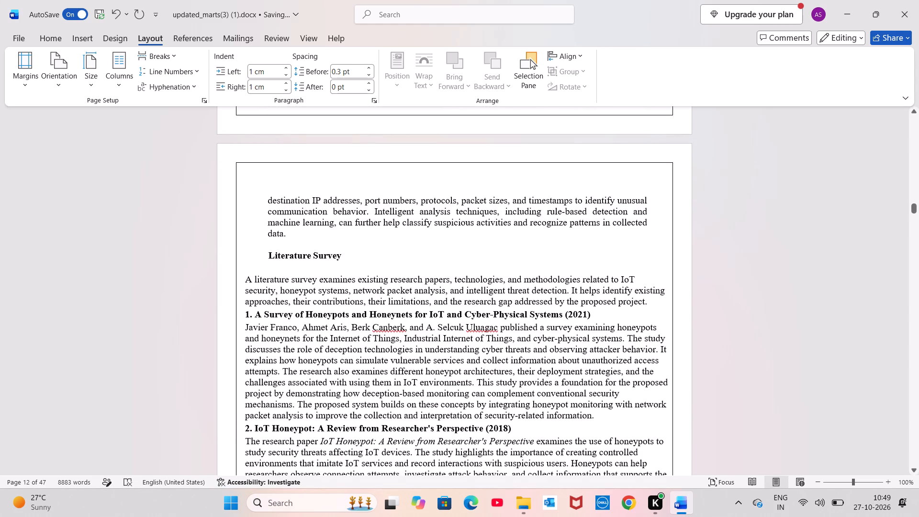
left_click(269, 200)
left_click_drag(269, 200, 354, 243)
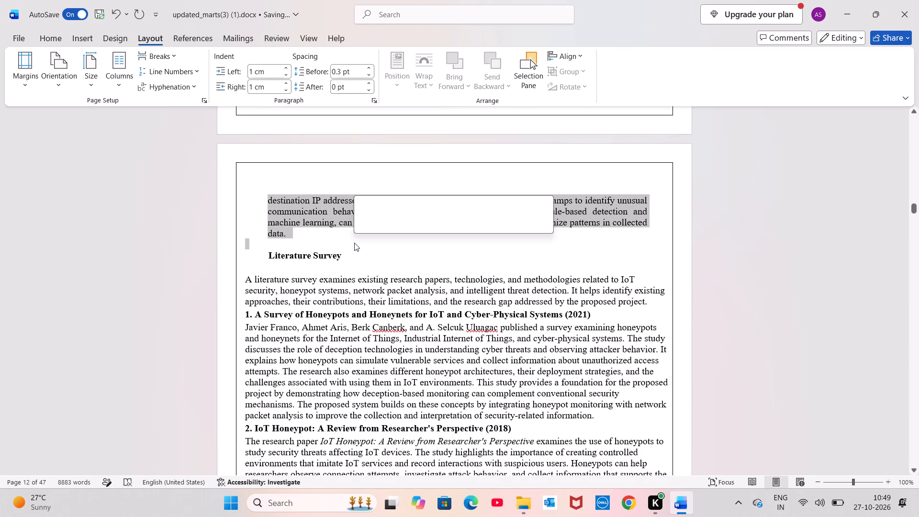
key("space")
Set the left indent of the introductory paragraph under Literature Survey to 1 cm.
scroll(282, 276, "down", 1)
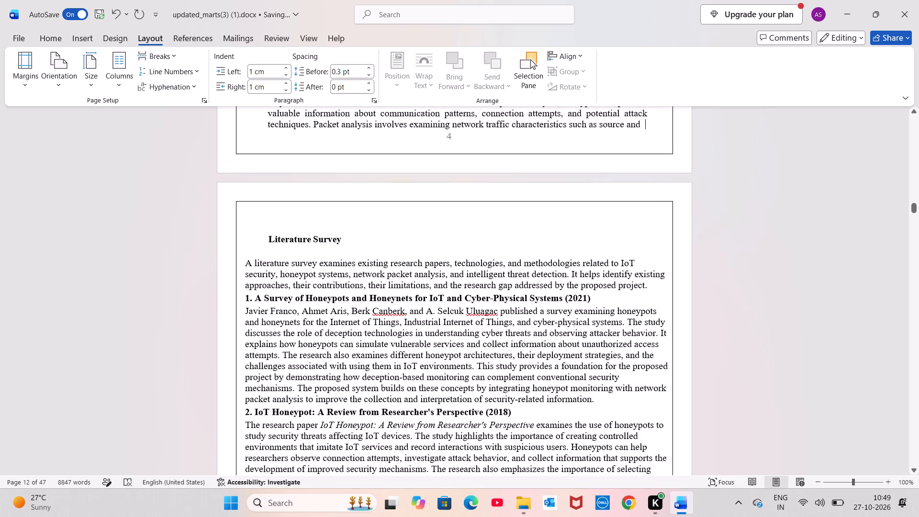
scroll(282, 276, "down", 1)
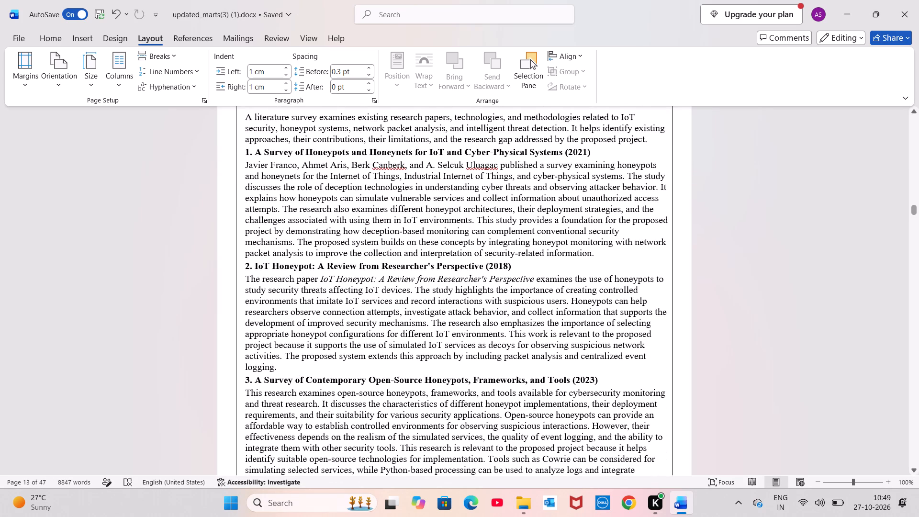
scroll(326, 283, "left", 1)
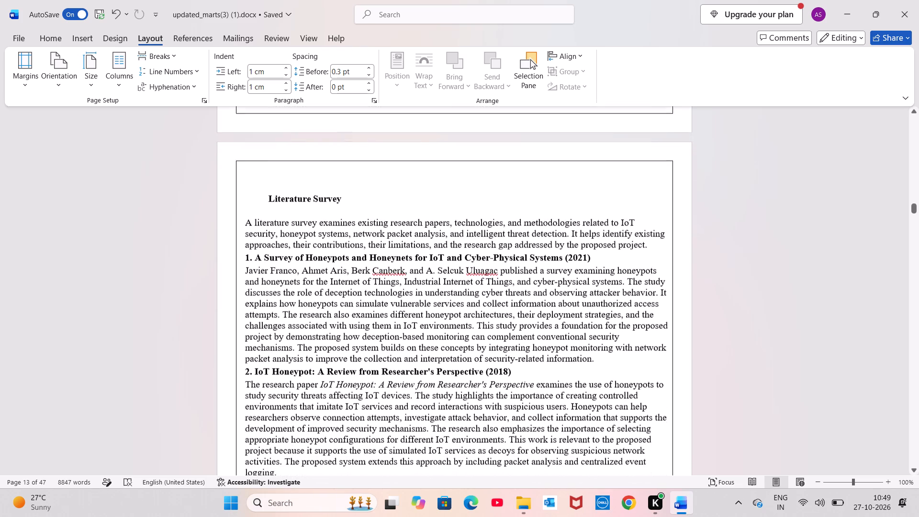
left_click(244, 219)
left_click_drag(244, 219, 627, 247)
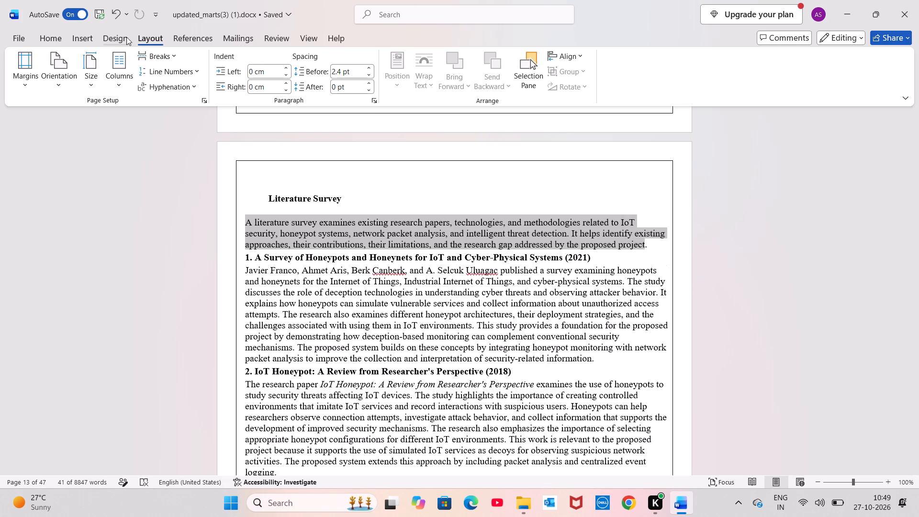
left_click(287, 68)
left_click(287, 68)
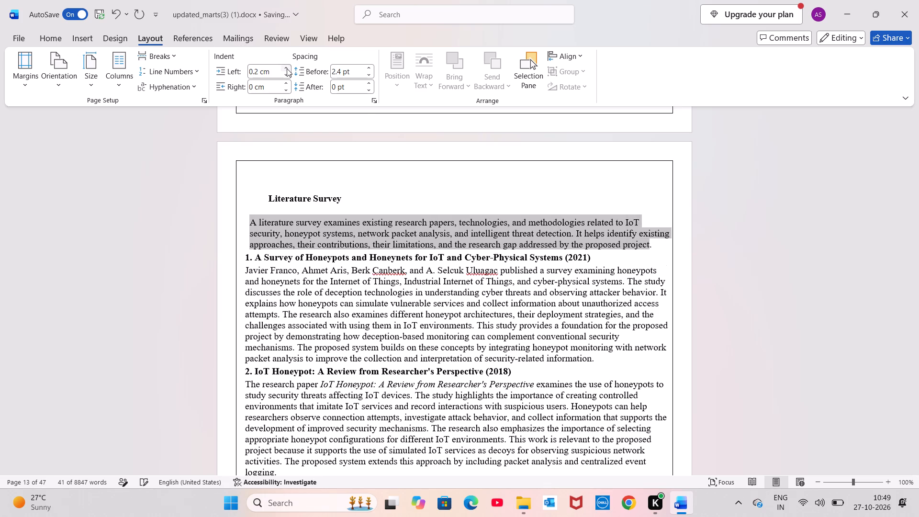
triple_click(287, 68)
left_click(287, 68)
left_click(287, 68)
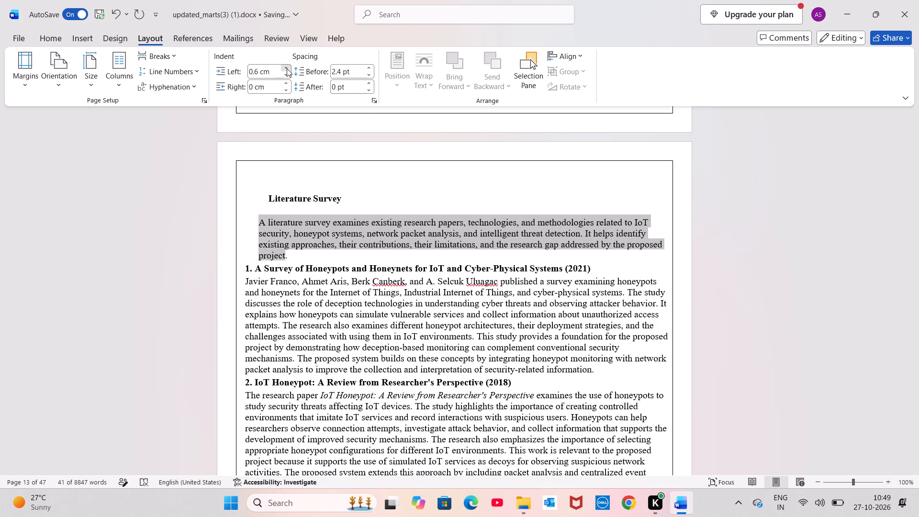
left_click(287, 68)
left_click(287, 68)
left_click(287, 68)
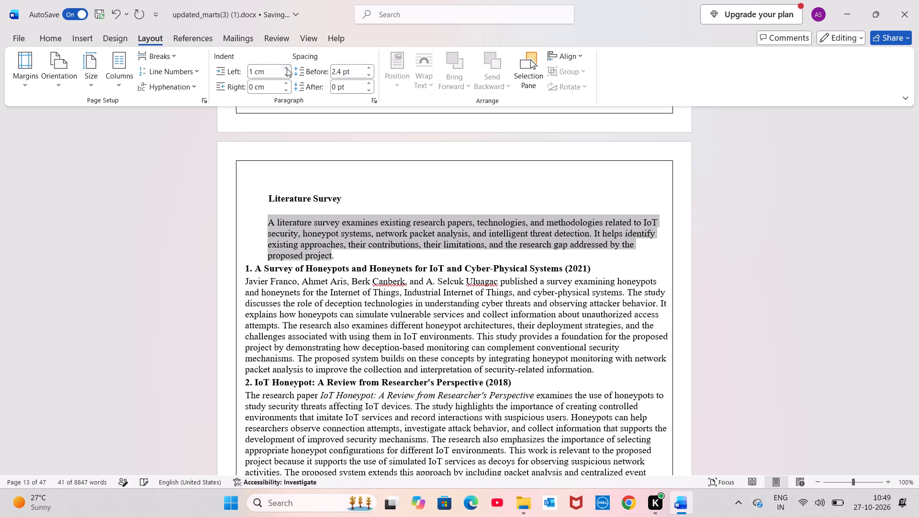
Set the right indent of the Literature Survey introductory paragraph to 1 cm.
triple_click(287, 82)
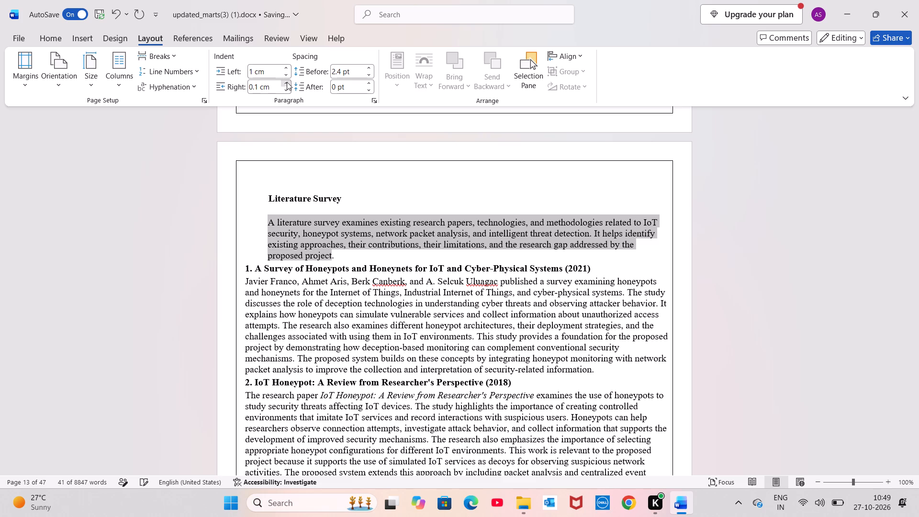
triple_click(287, 82)
left_click(287, 82)
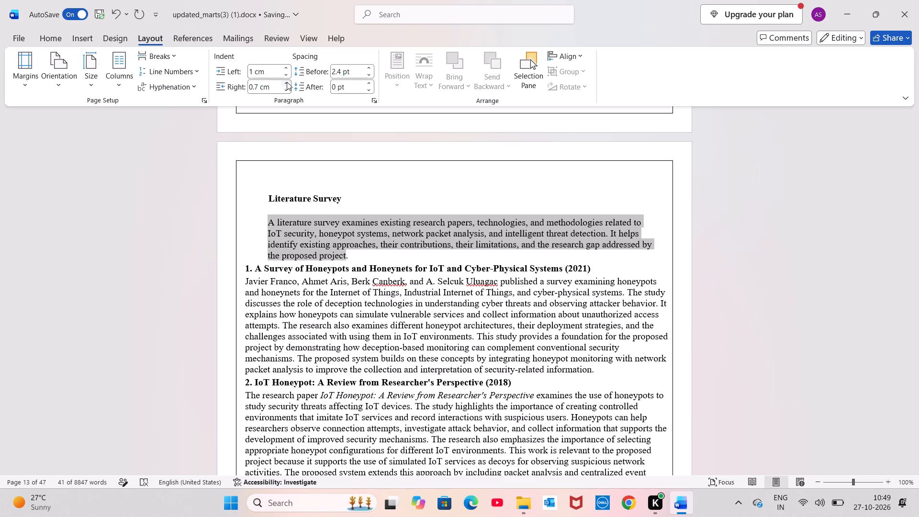
double_click(287, 82)
left_click(287, 82)
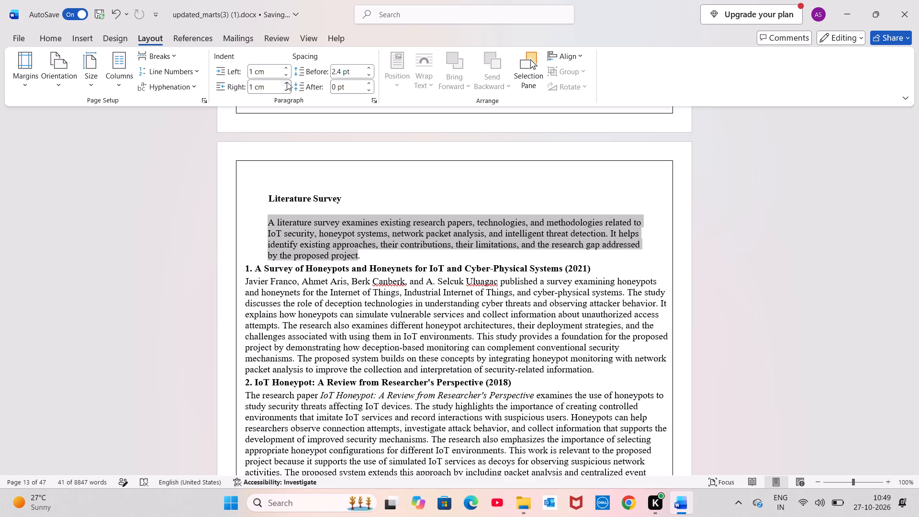
left_click(395, 200)
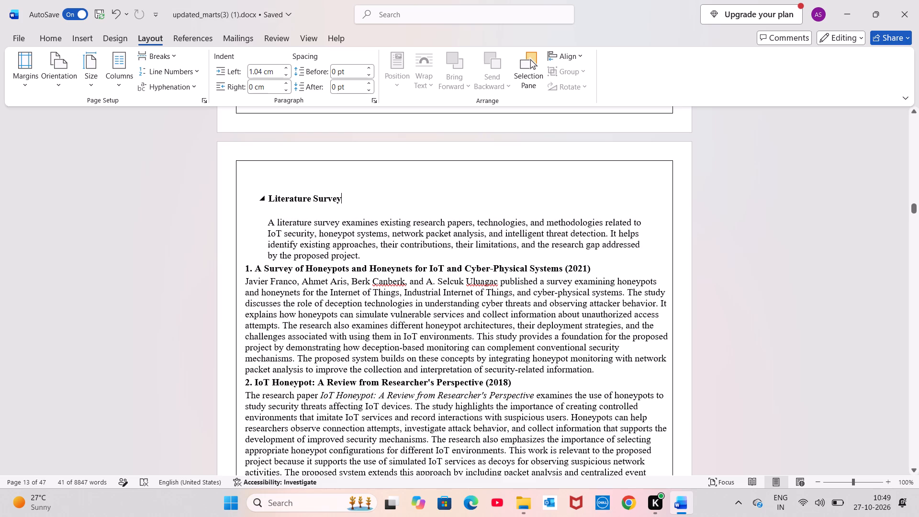
Set the left indent of the paragraph under "1. A Survey of Honeypots and Honeynets for IoT and Cyber-Physical Systems (2021)" to 1 cm.
scroll(398, 315, "down", 1)
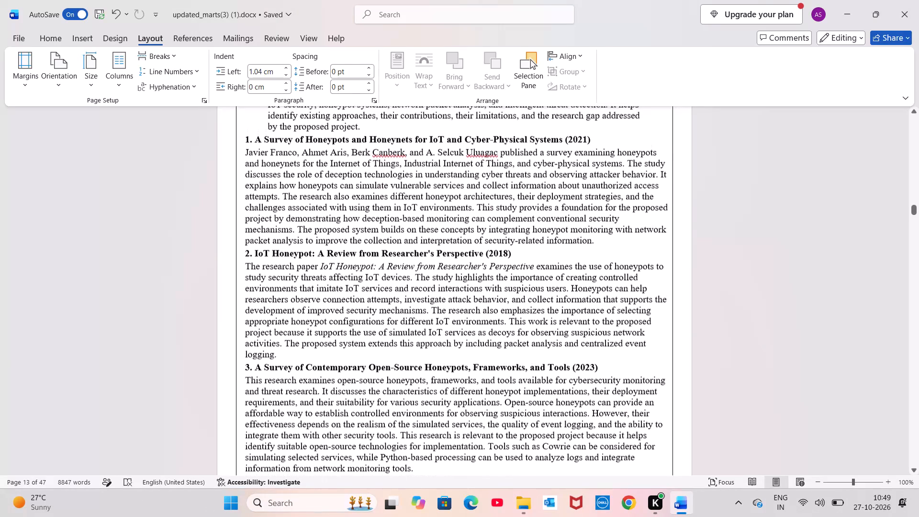
scroll(398, 315, "down", 1)
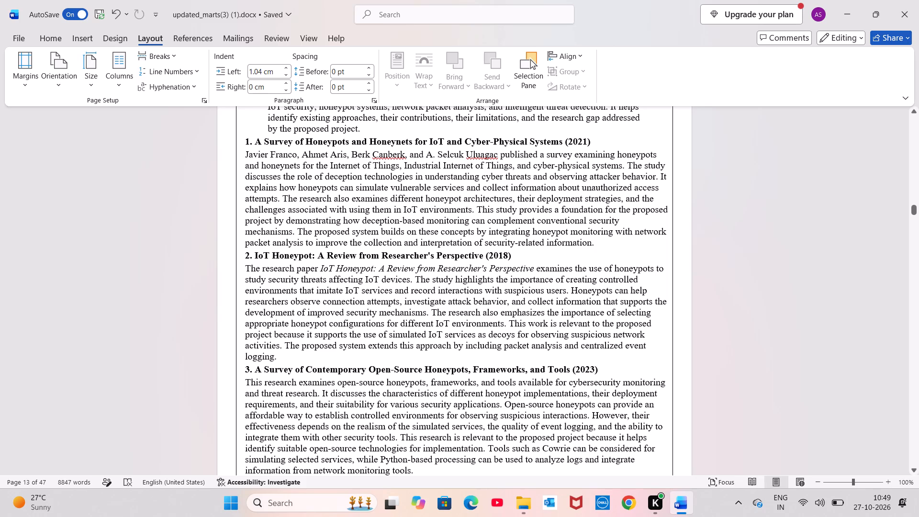
left_click(245, 153)
left_click_drag(245, 153, 652, 242)
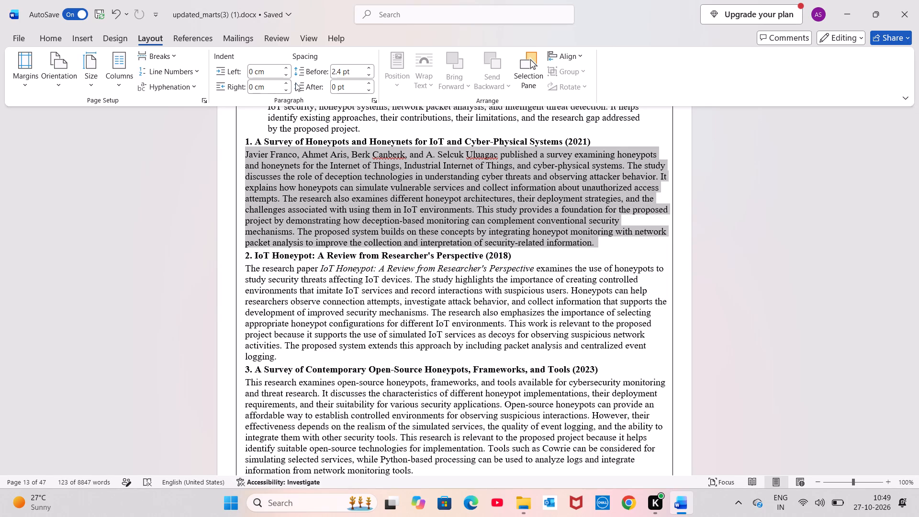
triple_click(286, 68)
triple_click(286, 68)
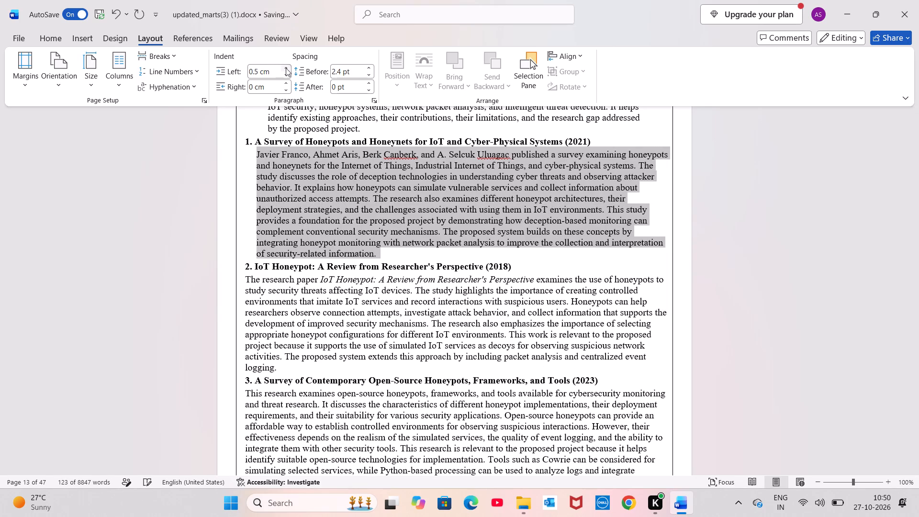
left_click(286, 68)
triple_click(286, 68)
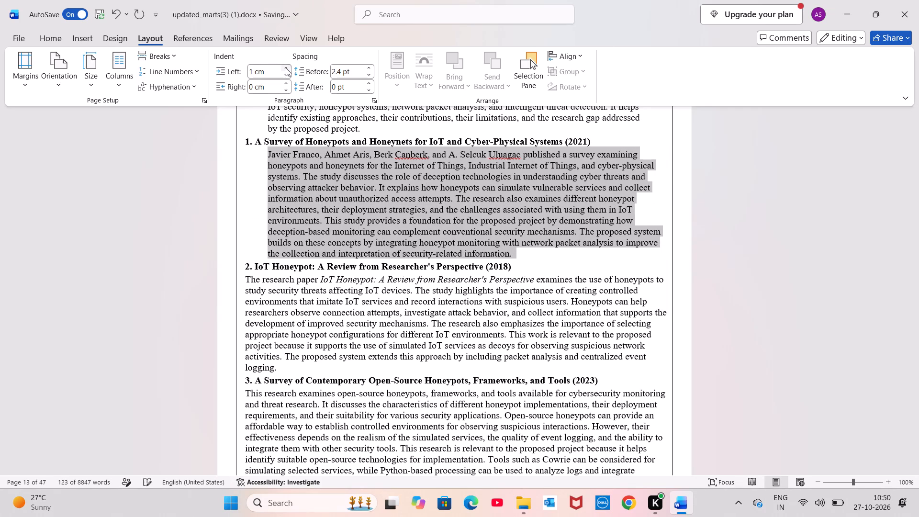
Set the right indent of the paragraph under survey item 1, A Survey of Honeypots and Honeynets, to 1 cm.
triple_click(286, 82)
triple_click(286, 82)
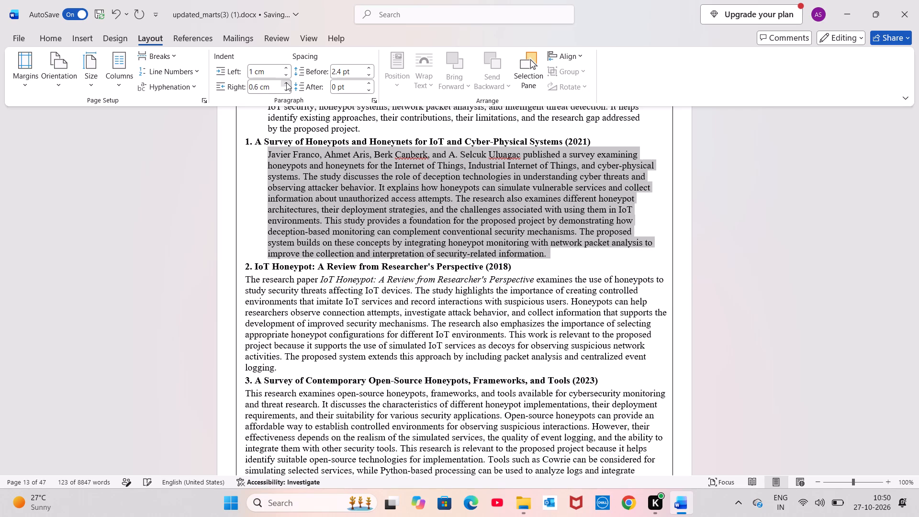
triple_click(286, 82)
left_click(286, 82)
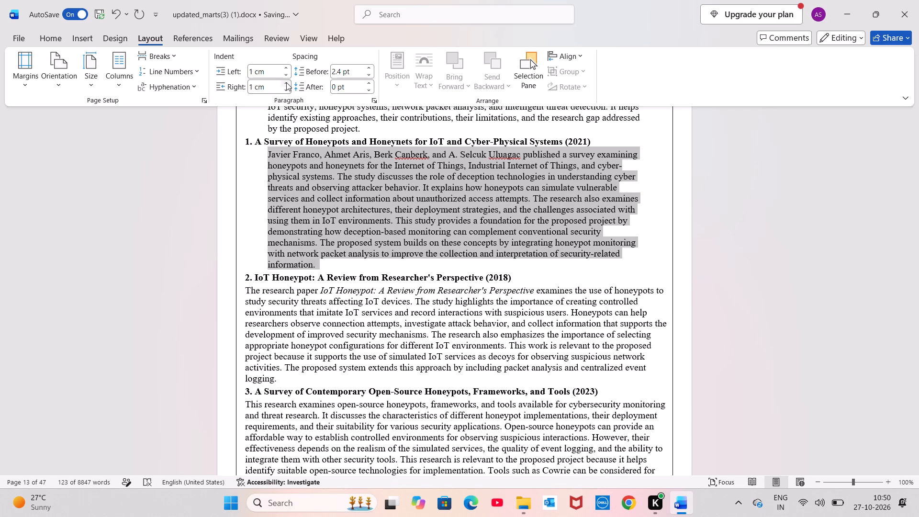
Justify the paragraph under survey item 1, A Survey of Honeypots and Honeynets.
left_click(54, 43)
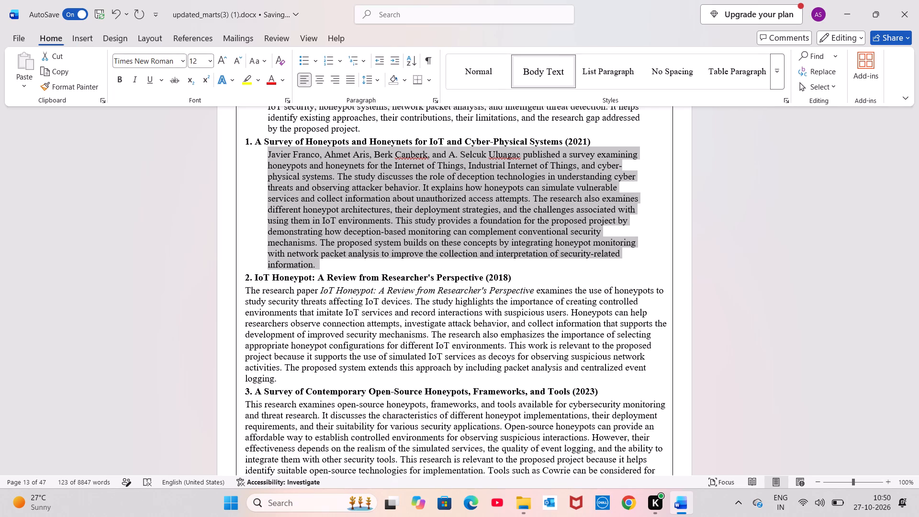
left_click(352, 86)
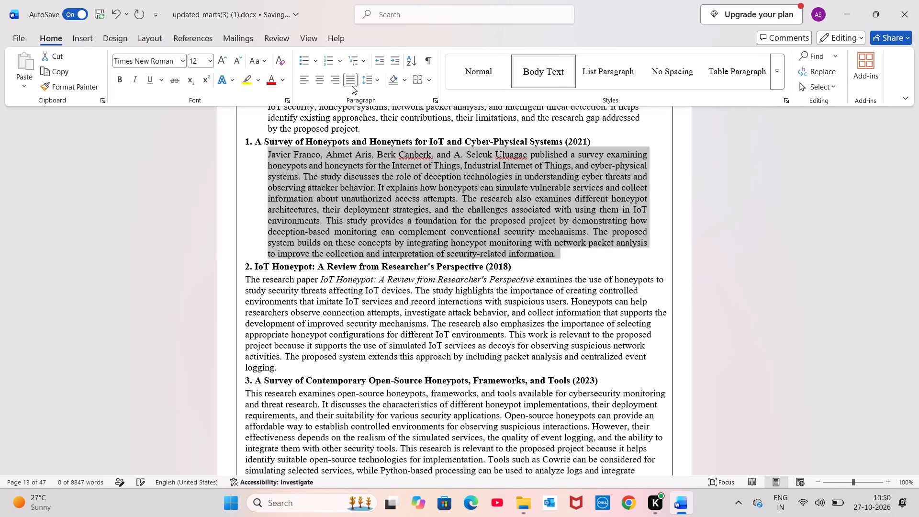
left_click(569, 264)
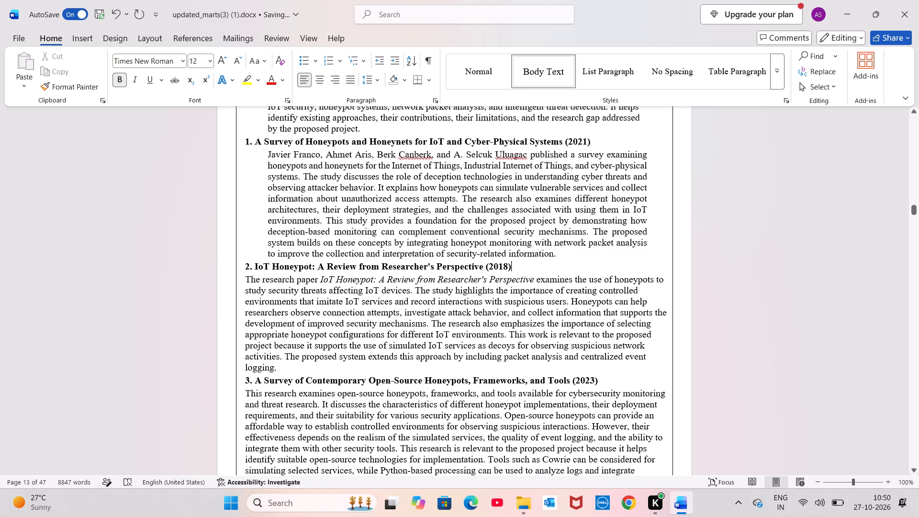
Set the left indent of the paragraph under "2. IoT Honeypot: A Review from Researcher's Perspective (2018)" to 1 cm.
scroll(462, 301, "down", 1)
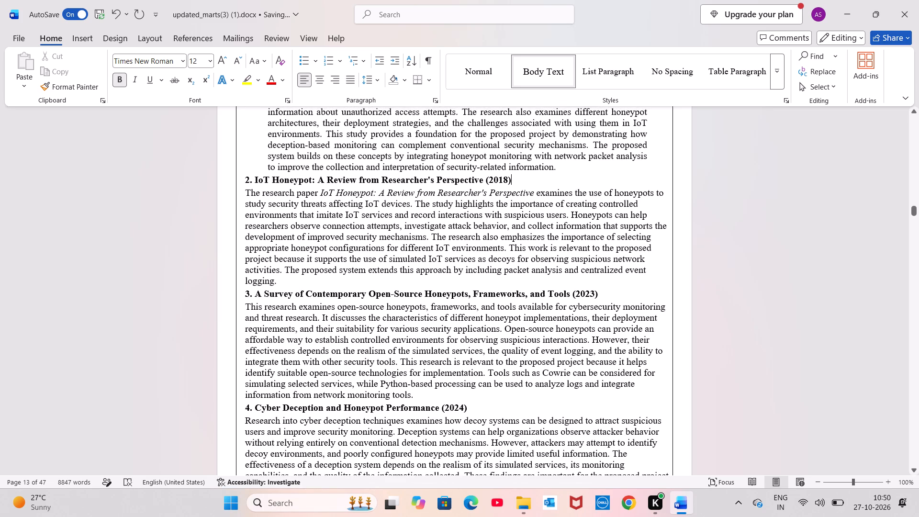
left_click(244, 192)
left_click_drag(244, 192, 544, 307)
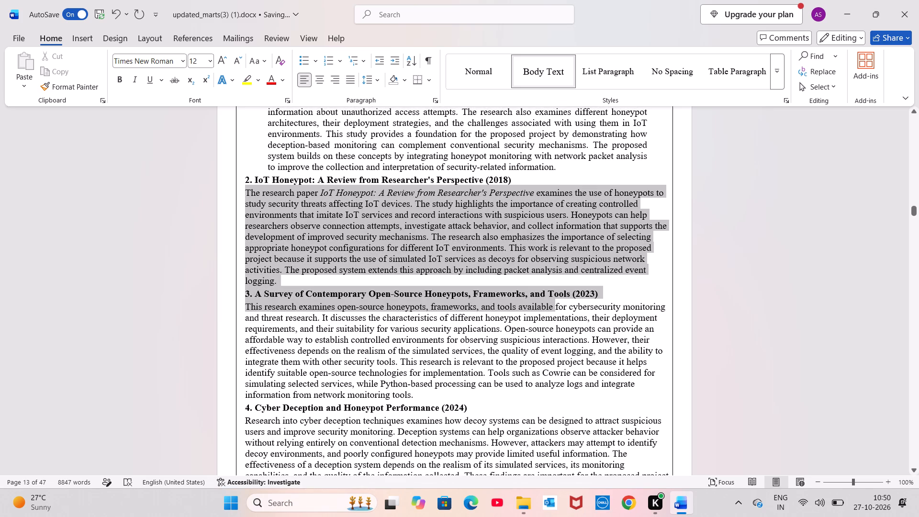
left_click_drag(544, 307, 535, 277)
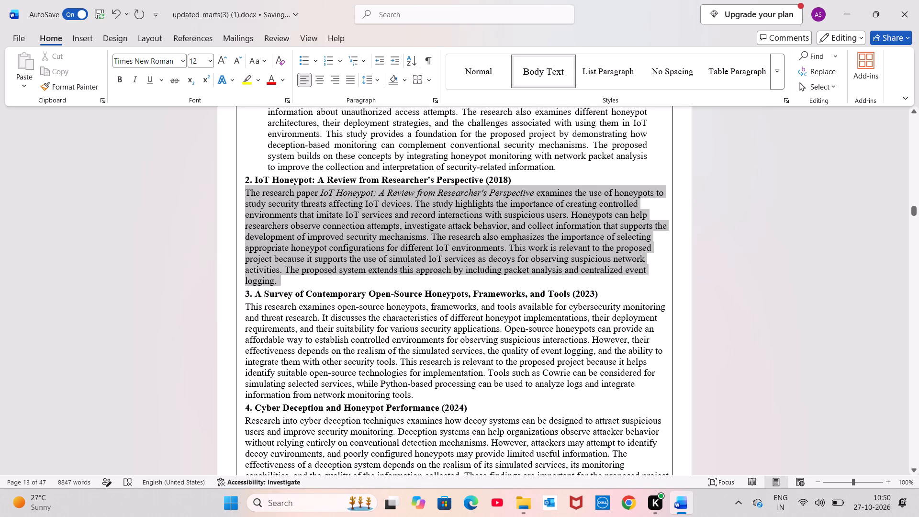
left_click_drag(535, 277, 554, 281)
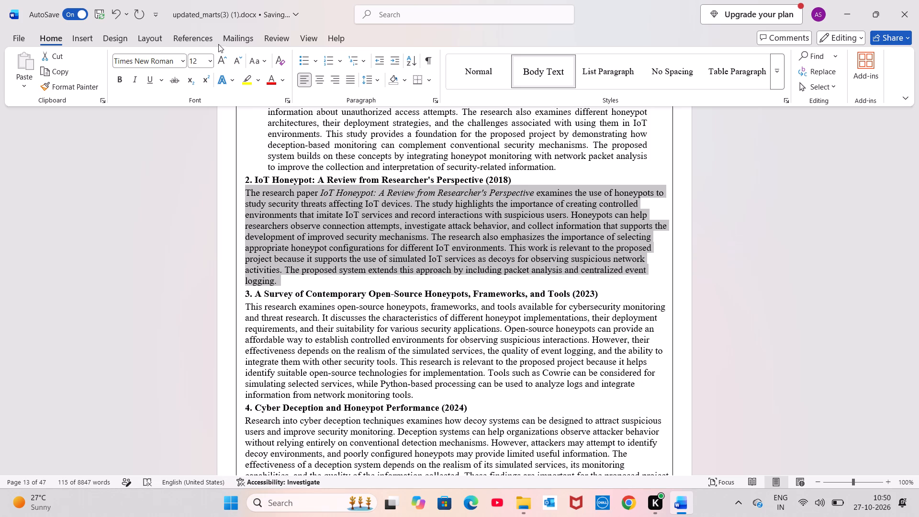
left_click(145, 37)
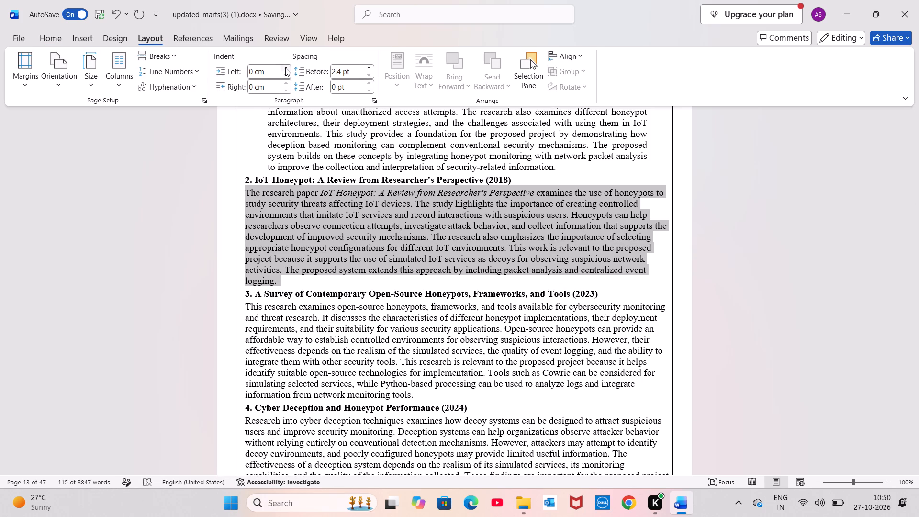
triple_click(285, 68)
triple_click(285, 68)
triple_click(285, 68)
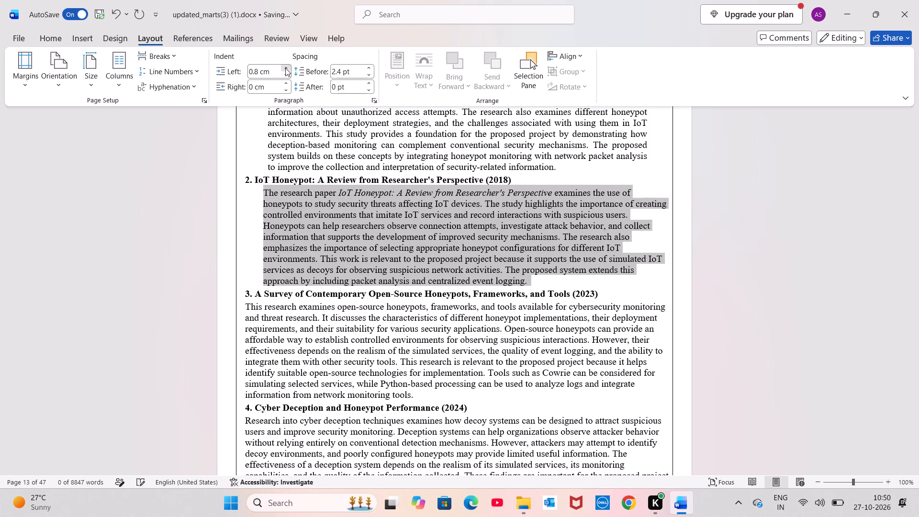
left_click(285, 68)
Set the right indent of the paragraph under survey item 2, IoT Honeypot: A Review from Researcher's Perspective, to 1 cm.
triple_click(285, 83)
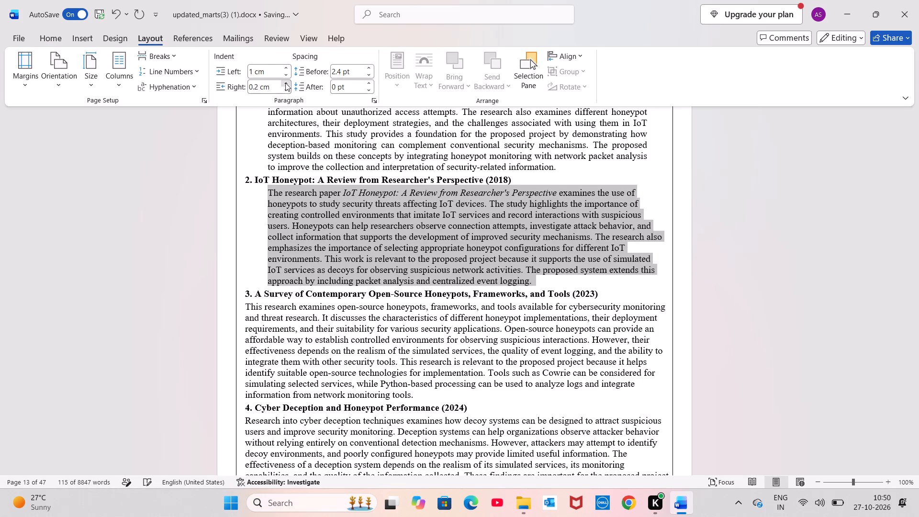
triple_click(285, 83)
triple_click(285, 83)
left_click(285, 83)
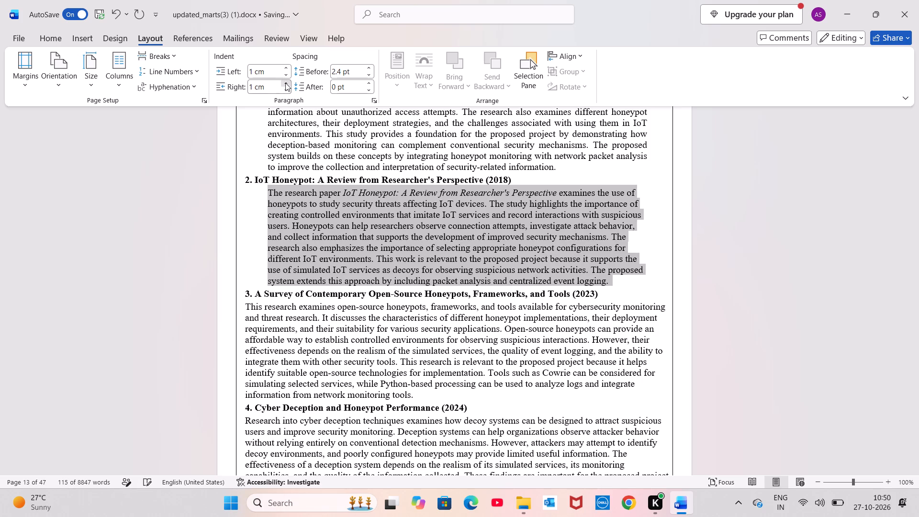
left_click(250, 238)
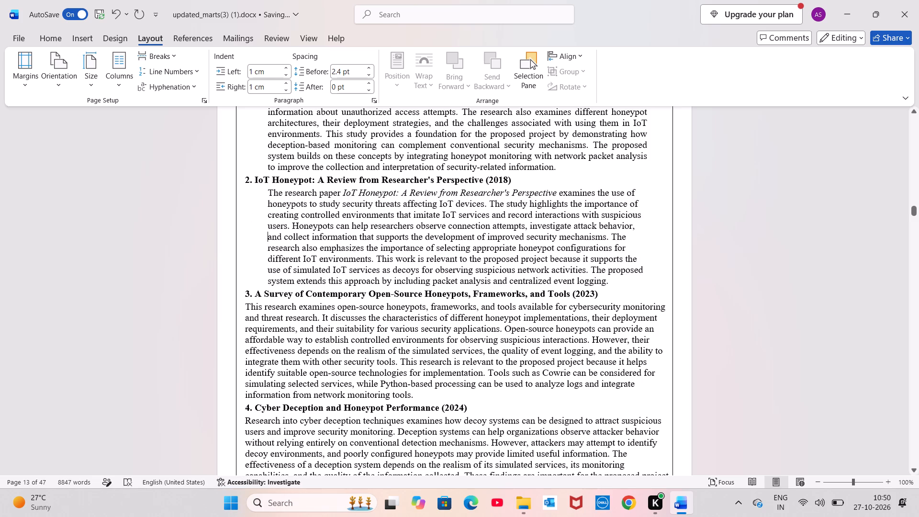
Justify the paragraph under survey item 2, IoT Honeypot: A Review from Researcher's Perspective.
scroll(328, 315, "down", 1)
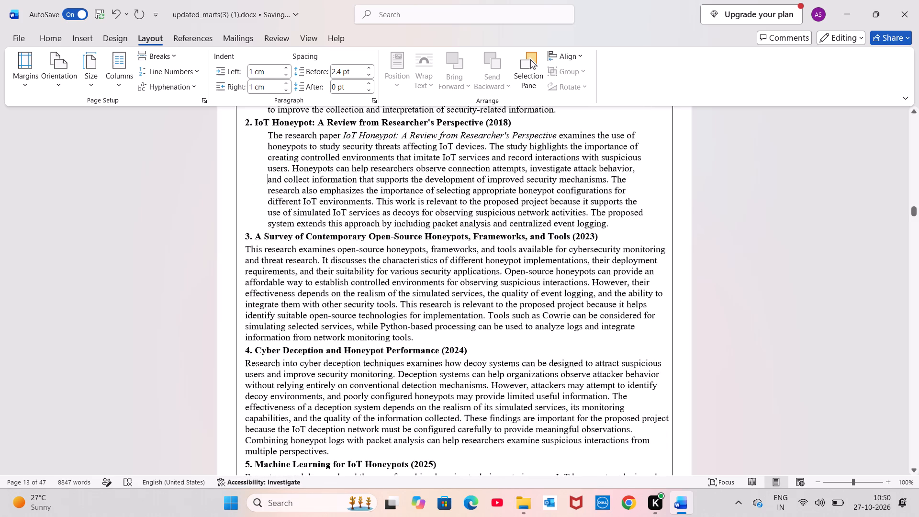
left_click(266, 134)
left_click_drag(266, 134, 572, 231)
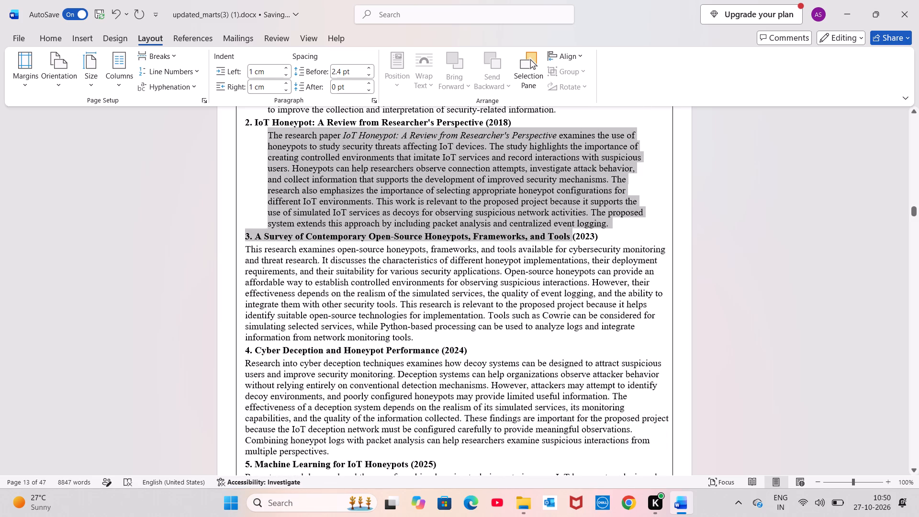
left_click_drag(572, 231, 584, 226)
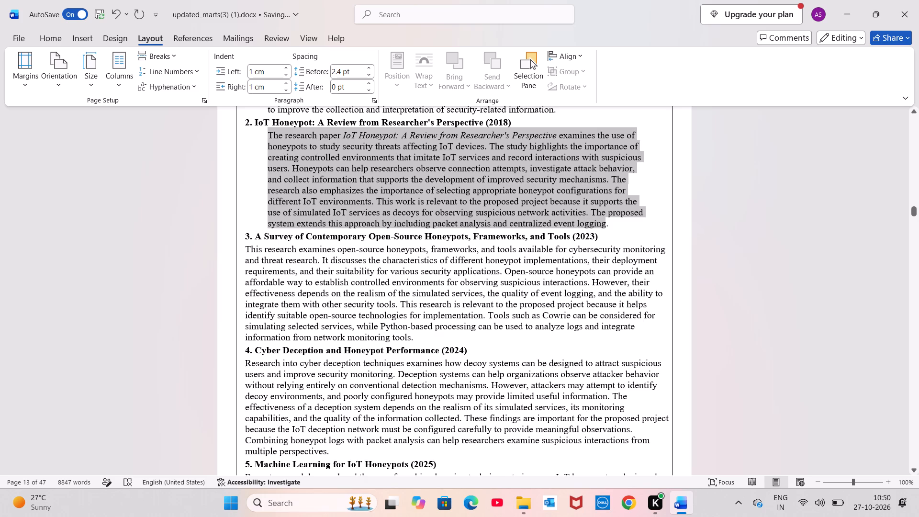
left_click_drag(584, 226, 595, 222)
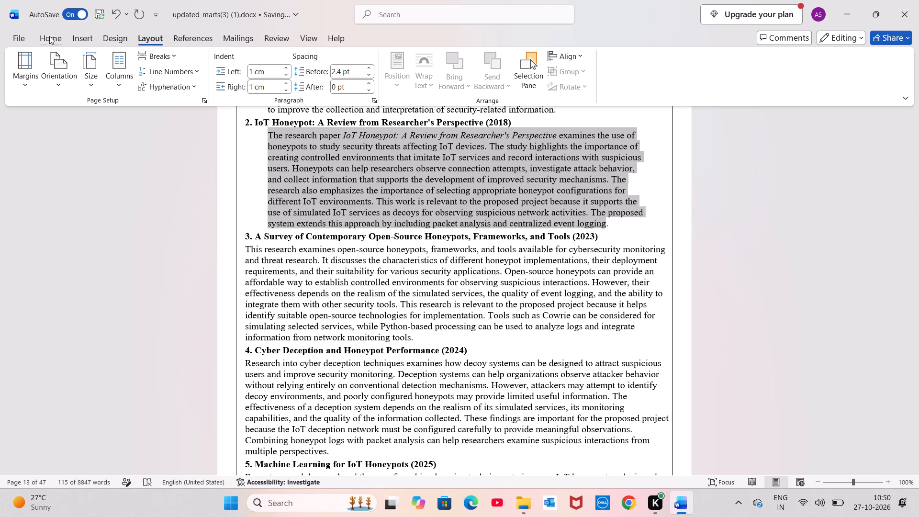
left_click(44, 40)
left_click(354, 79)
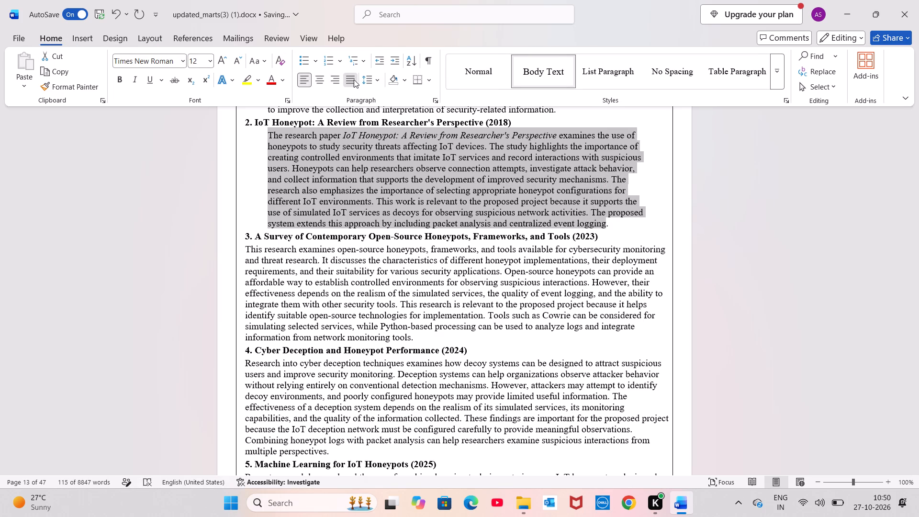
left_click(255, 165)
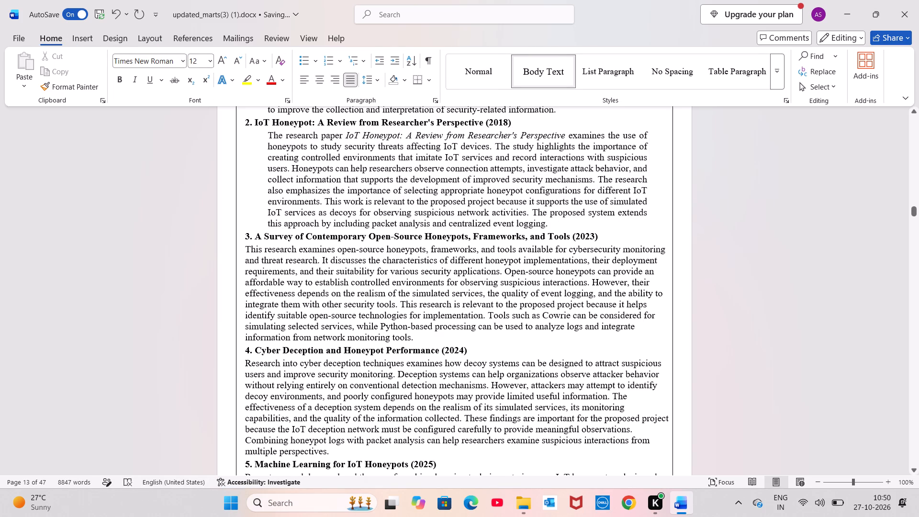
Justify the paragraph under "3. A Survey of Contemporary Open-Source Honeypots, Frameworks, and Tools (2023)".
scroll(295, 298, "down", 1)
left_click(243, 124)
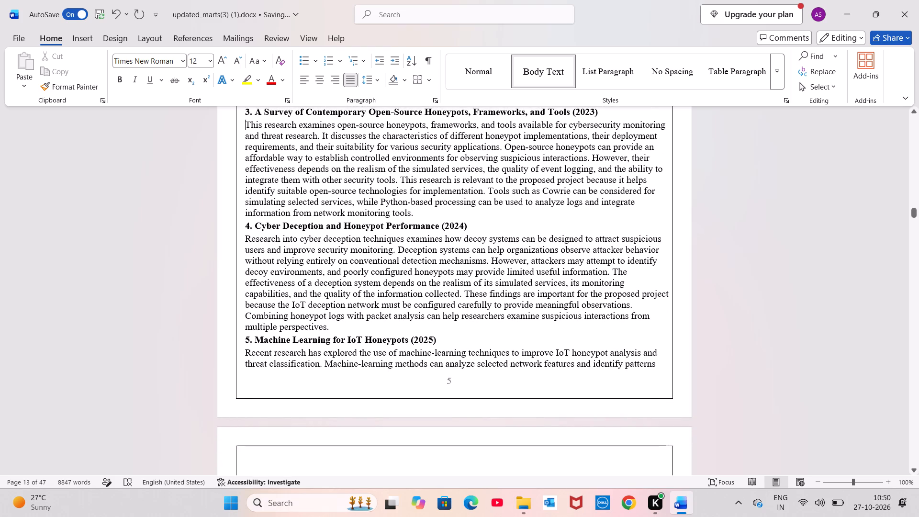
left_click_drag(243, 124, 442, 216)
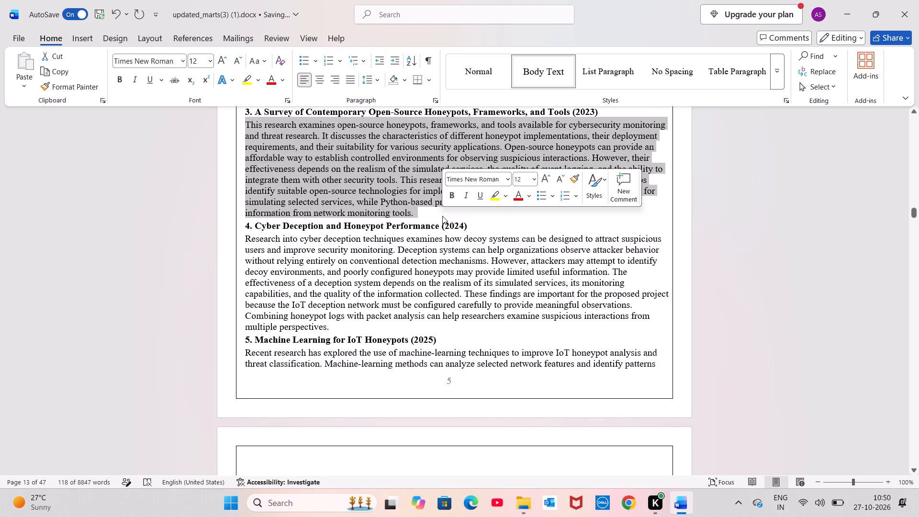
left_click(353, 78)
Set the left indent of the paragraph under survey item 3, Contemporary Open-Source Honeypots, Frameworks, and Tools, to 1 cm.
left_click(155, 37)
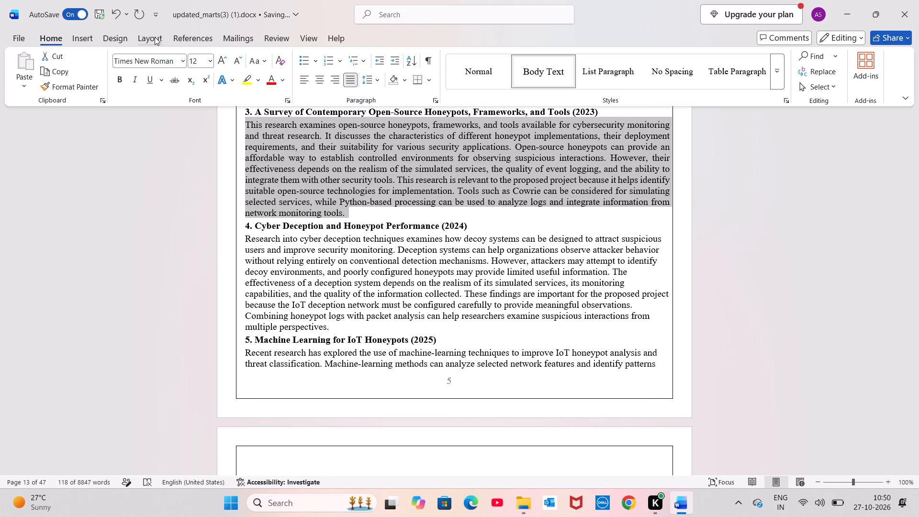
triple_click(286, 66)
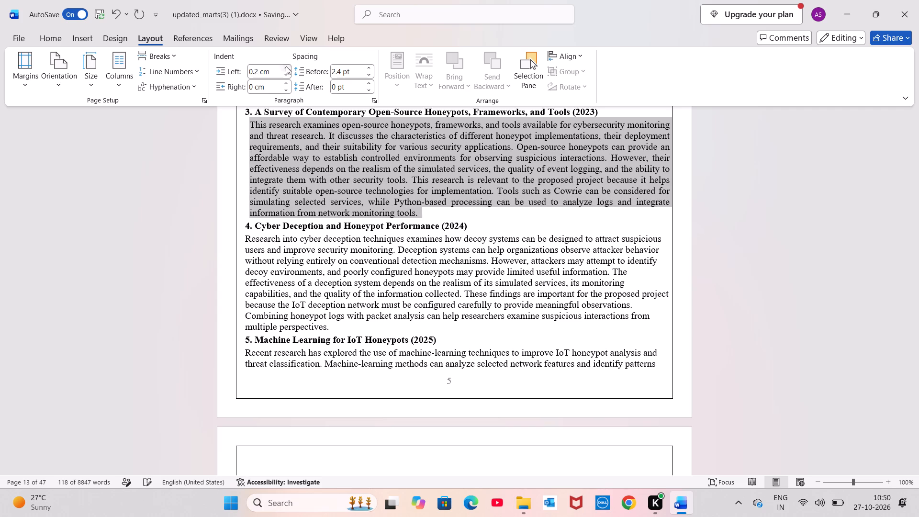
triple_click(286, 66)
triple_click(286, 66)
left_click(286, 66)
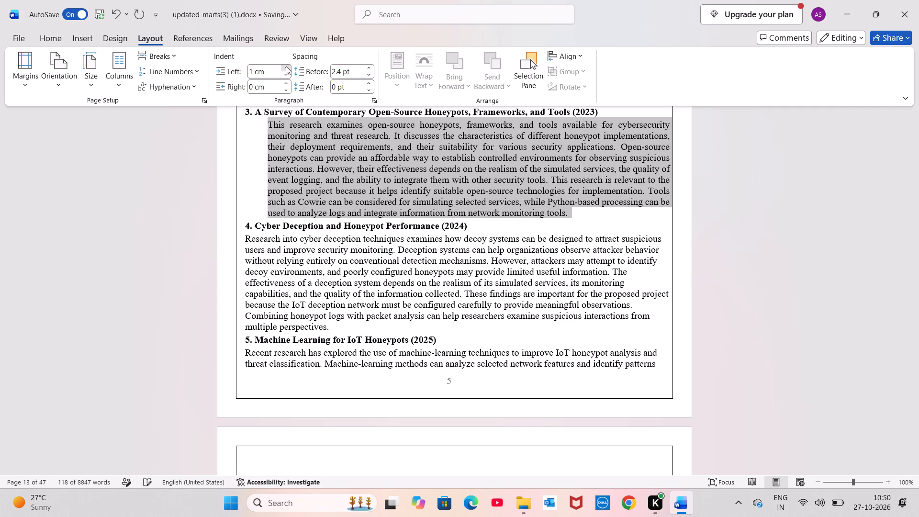
Set the right indent of the paragraph under survey item 3, Contemporary Open-Source Honeypots, Frameworks, and Tools, to 1 cm.
triple_click(283, 80)
triple_click(283, 80)
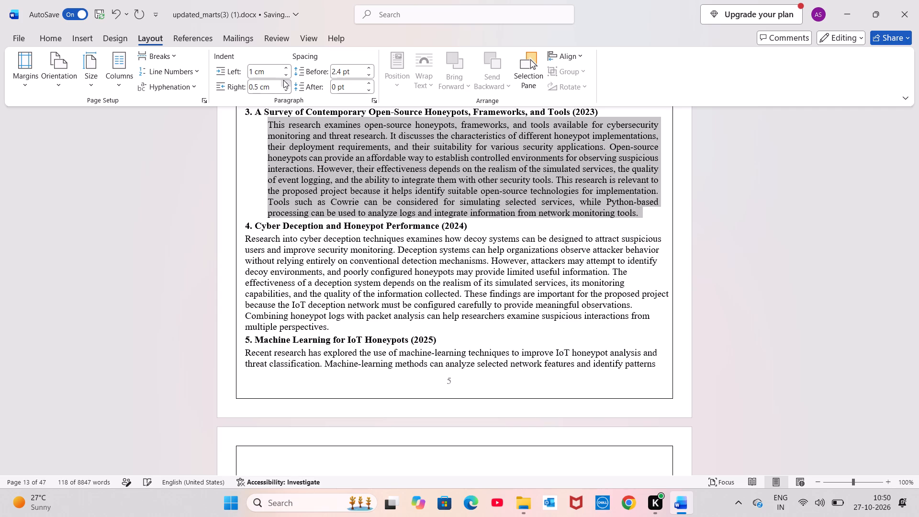
triple_click(283, 80)
left_click(283, 80)
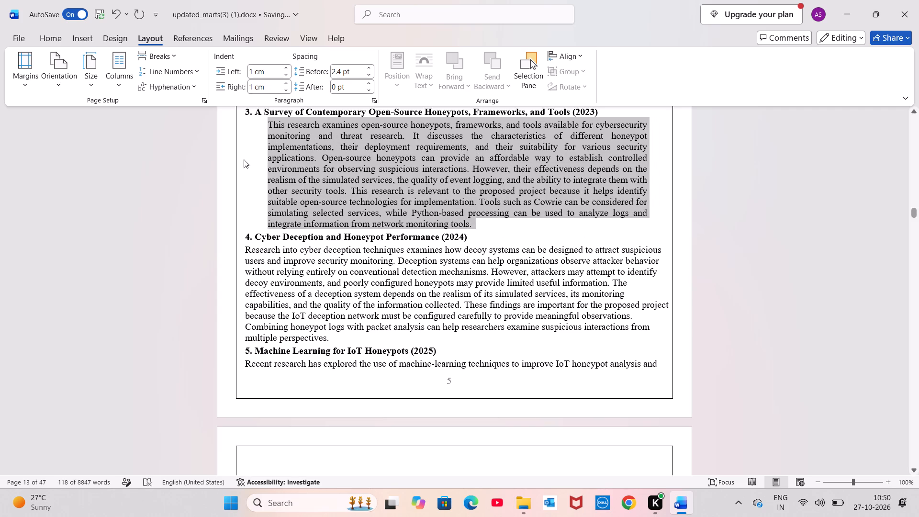
left_click(241, 176)
Set the left indent of the paragraph under "4. Cyber Deception and Honeypot Performance (2024)" to 1 cm.
scroll(322, 299, "down", 1)
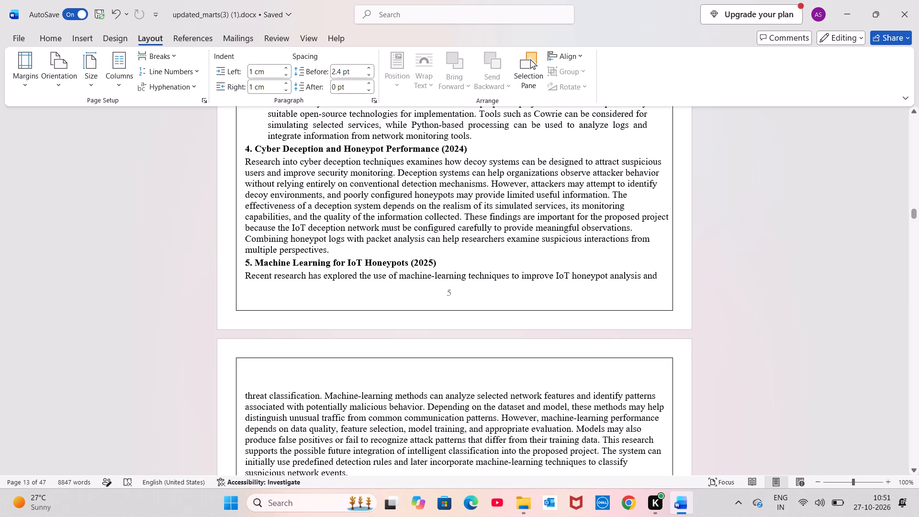
left_click(245, 160)
left_click_drag(245, 160, 246, 161)
left_click_drag(246, 161, 468, 247)
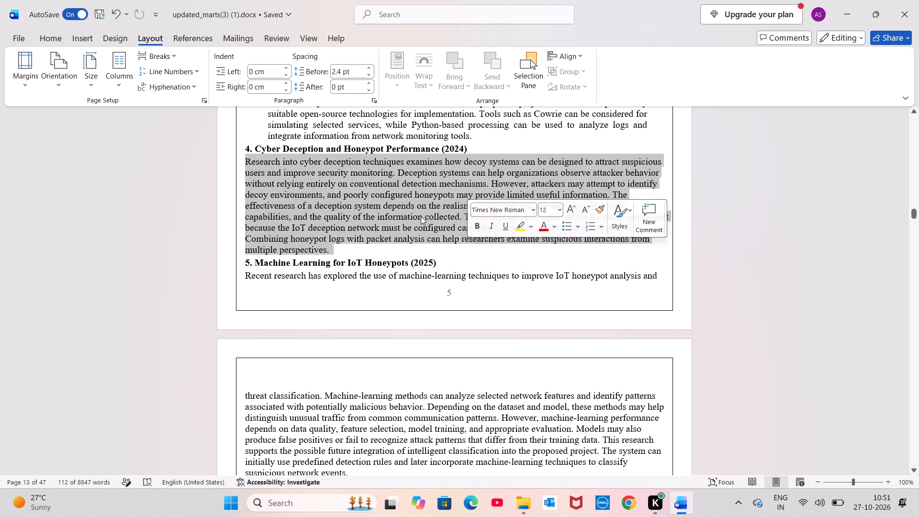
triple_click(285, 68)
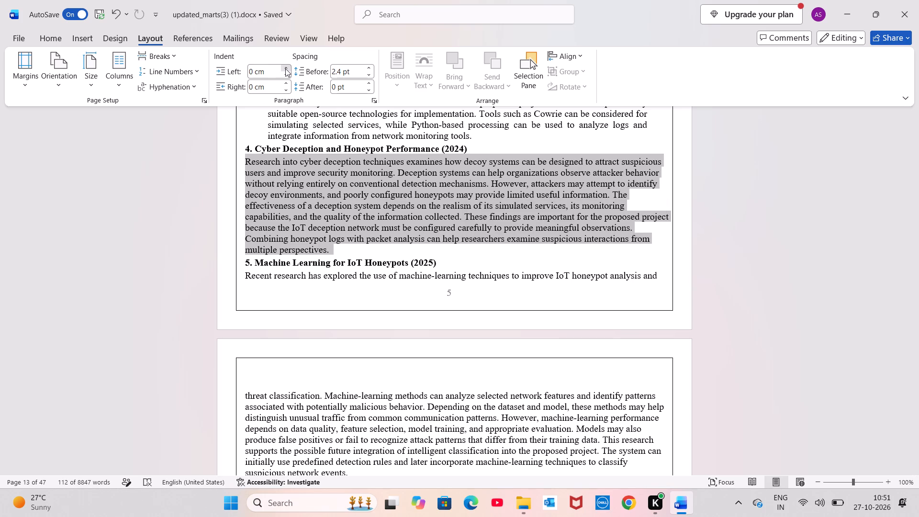
triple_click(285, 68)
triple_click(285, 68)
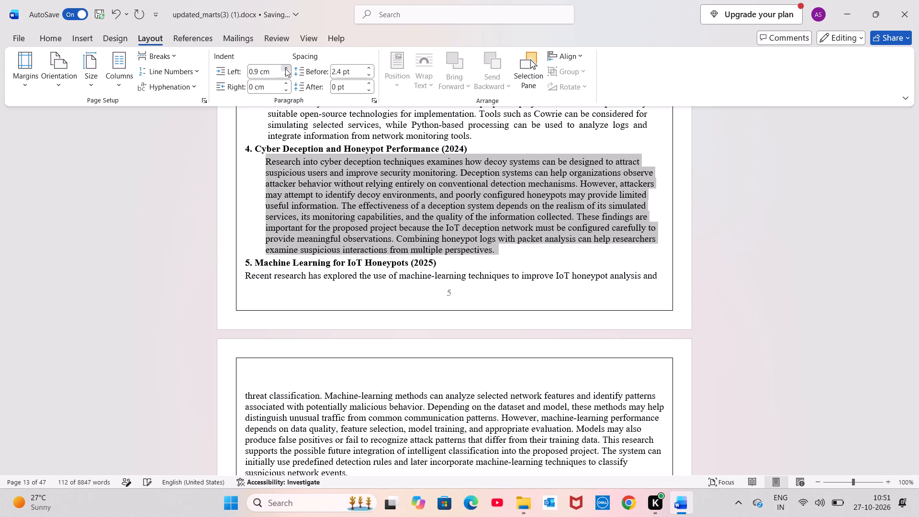
double_click(285, 68)
left_click(285, 75)
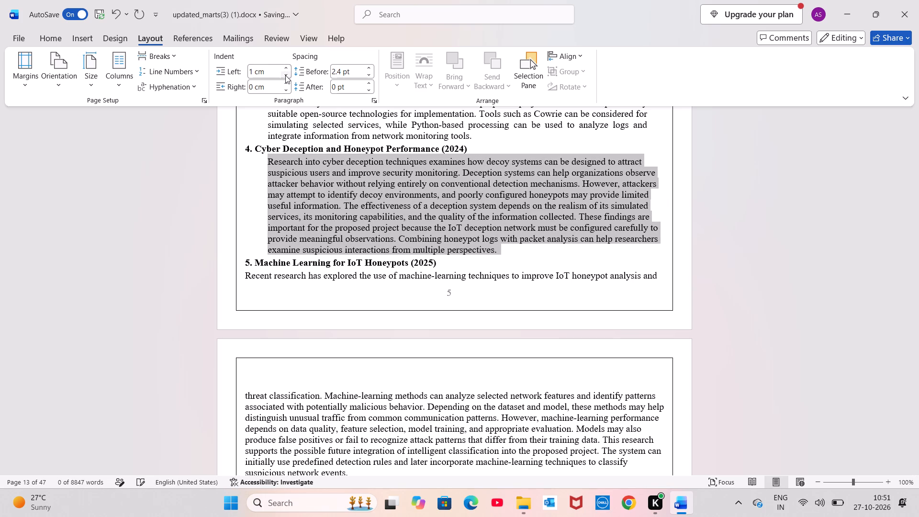
Set the right indent of the paragraph under survey item 4, Cyber Deception and Honeypot Performance, to 1 cm.
triple_click(285, 82)
triple_click(285, 82)
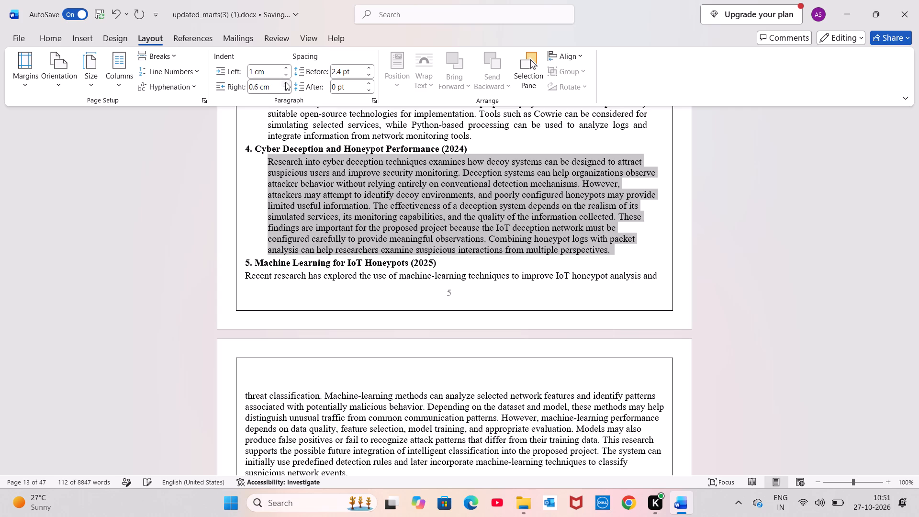
triple_click(285, 82)
left_click(285, 82)
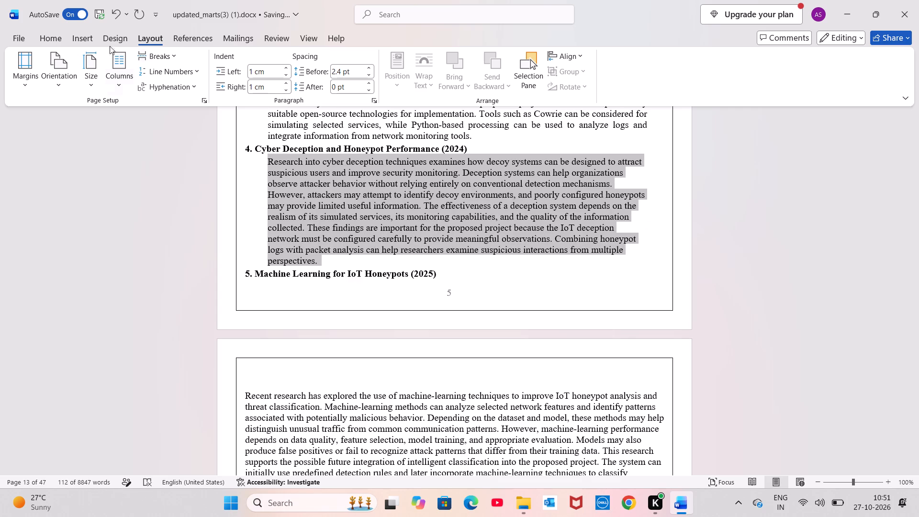
Justify the paragraph under survey item 4, Cyber Deception and Honeypot Performance.
left_click(51, 37)
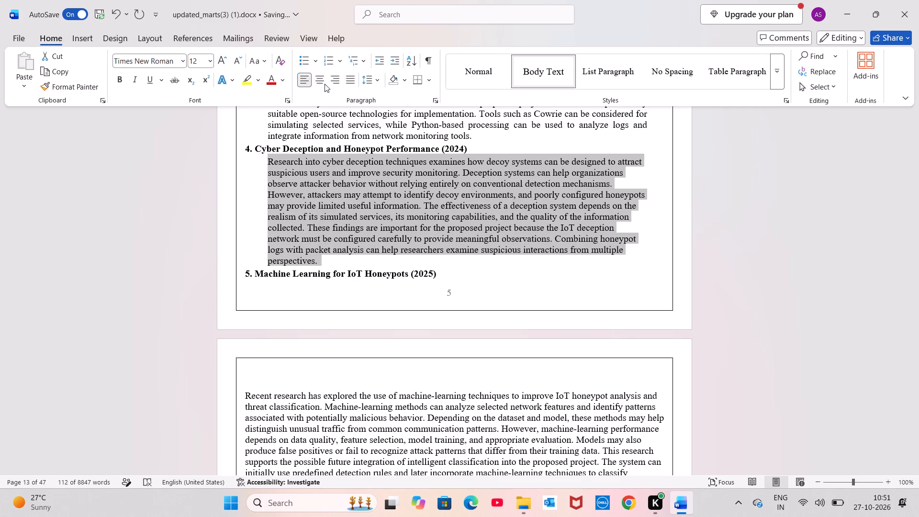
left_click(353, 82)
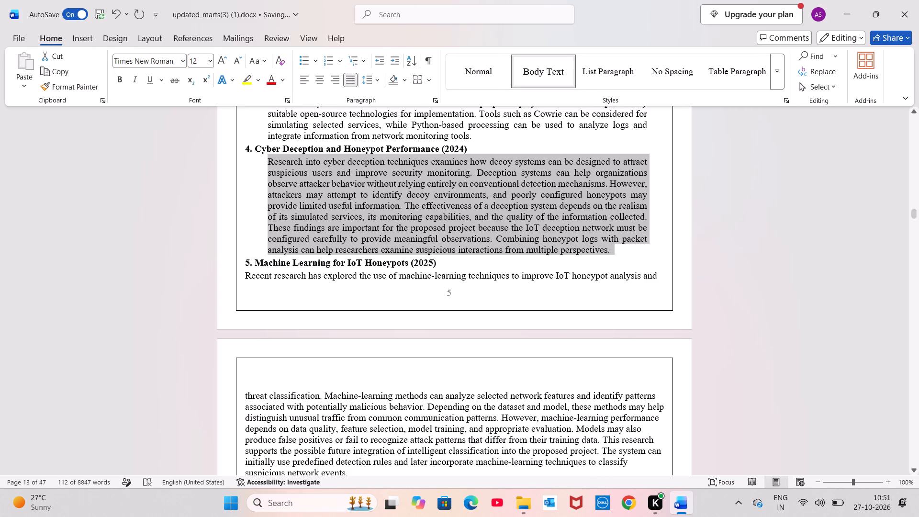
left_click(486, 263)
Insert two blank lines before the heading "5. Machine Learning for IoT Honeypots (2025)" to move it to the next page.
scroll(460, 322, "down", 1)
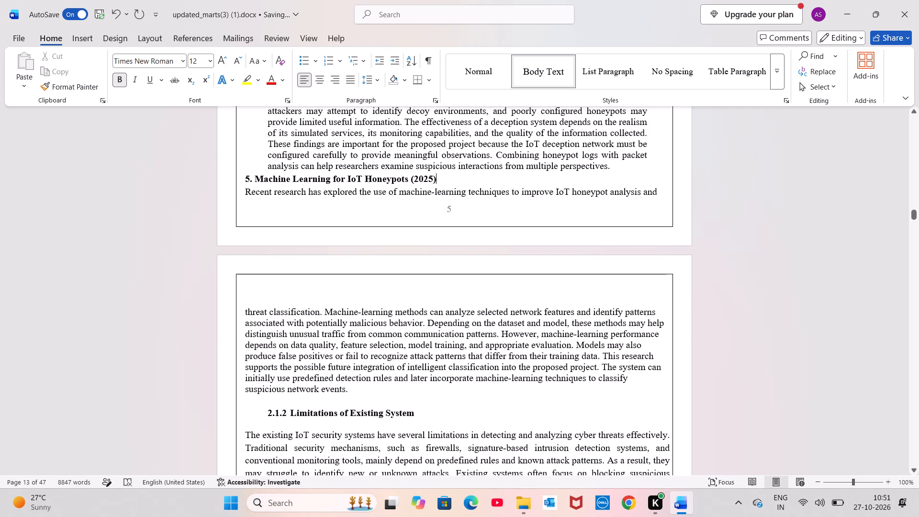
left_click(247, 177)
key("Return")
key("Return")
scroll(369, 285, "down", 1)
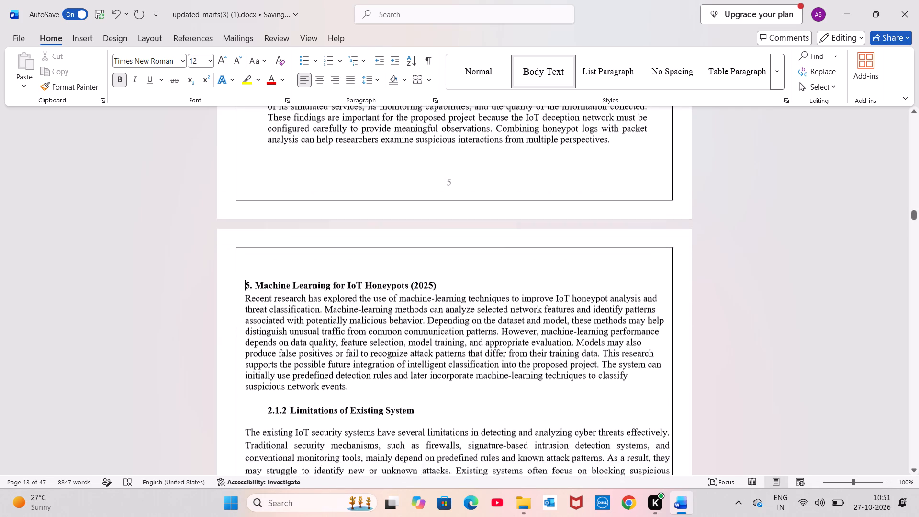
Set the left indent of the paragraph under "5. Machine Learning for IoT Honeypots (2025)" to 1 cm.
scroll(369, 285, "down", 1)
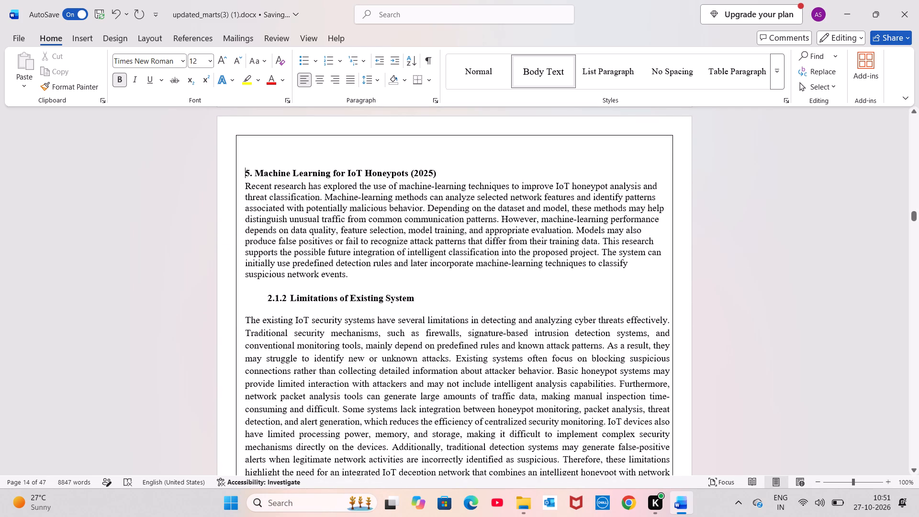
left_click(246, 184)
left_click_drag(246, 184, 449, 284)
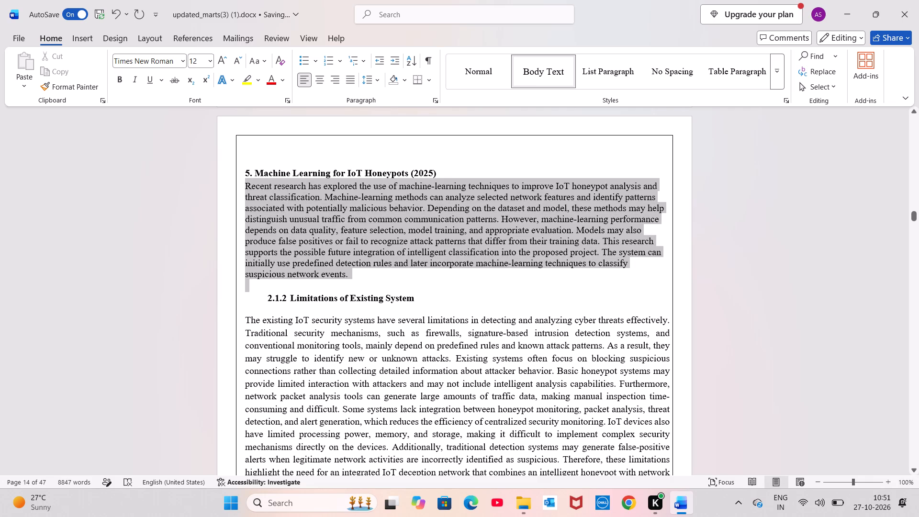
left_click_drag(449, 284, 448, 283)
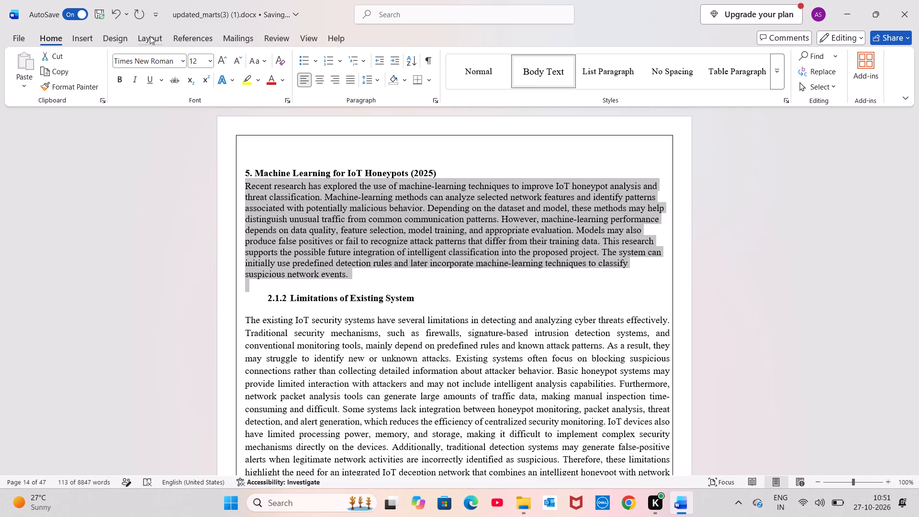
left_click(150, 36)
triple_click(288, 68)
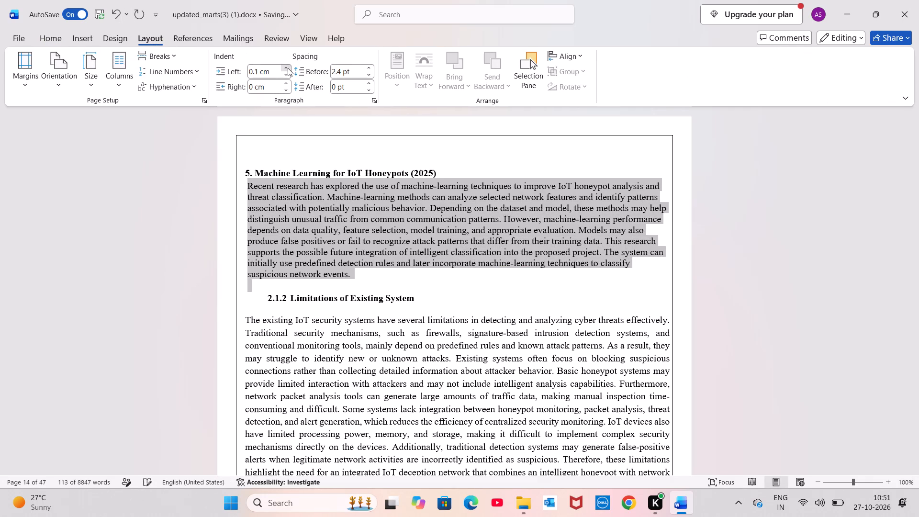
triple_click(288, 68)
left_click(288, 68)
left_click(288, 68)
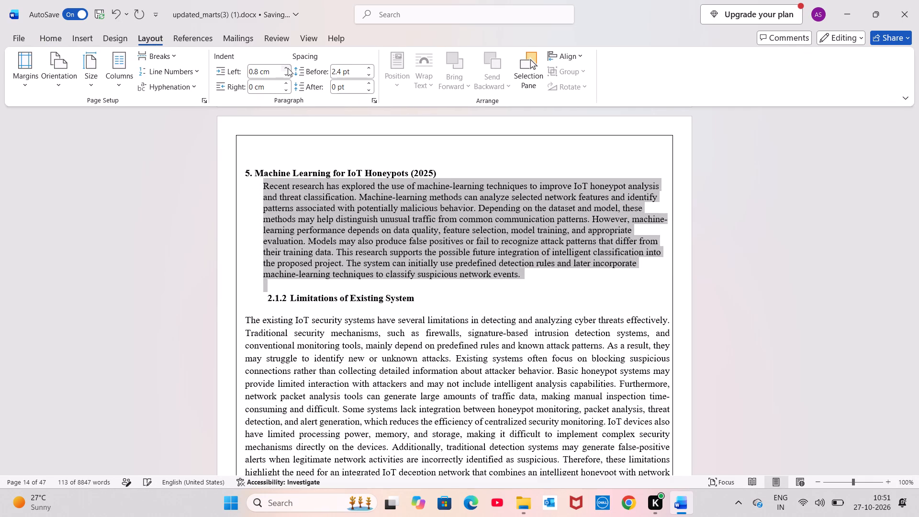
double_click(288, 68)
Set the right indent of the paragraph under survey item 5, Machine Learning for IoT Honeypots, to 1 cm.
triple_click(287, 85)
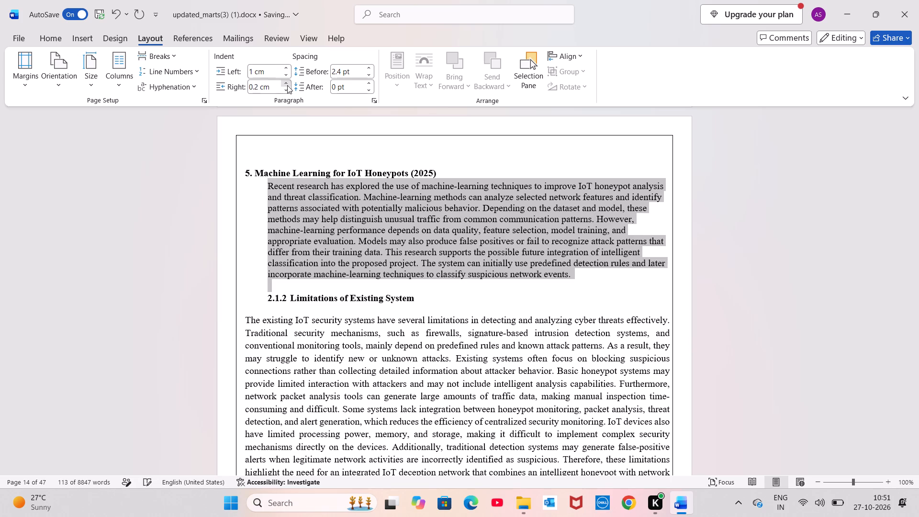
triple_click(287, 85)
triple_click(287, 85)
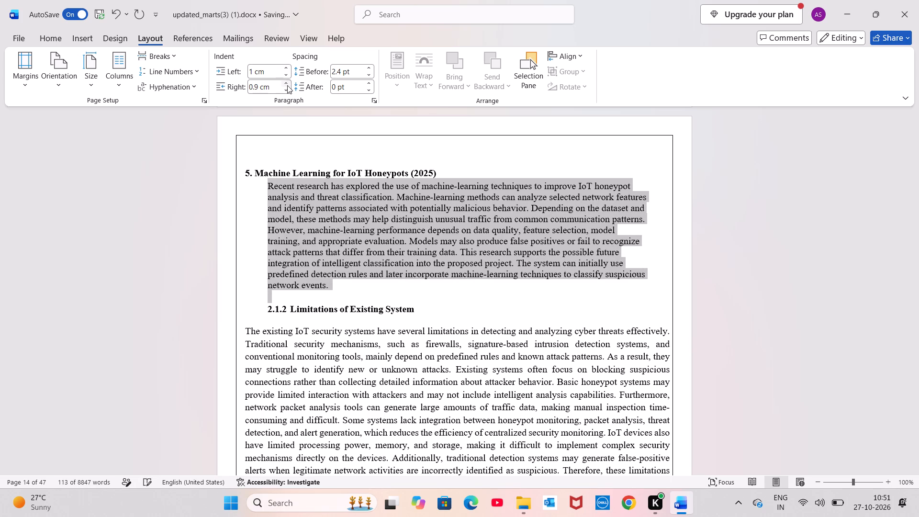
left_click(287, 85)
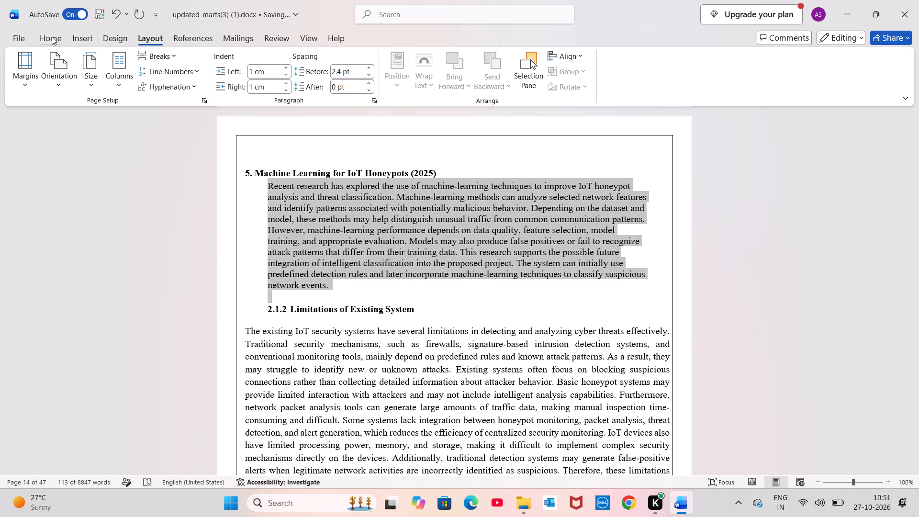
Justify the paragraph under survey item 5, Machine Learning for IoT Honeypots.
left_click(52, 36)
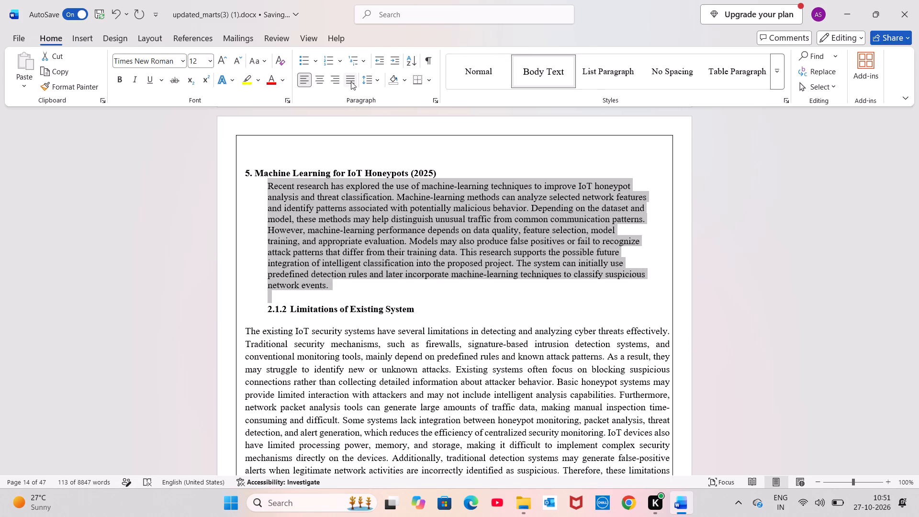
left_click(351, 81)
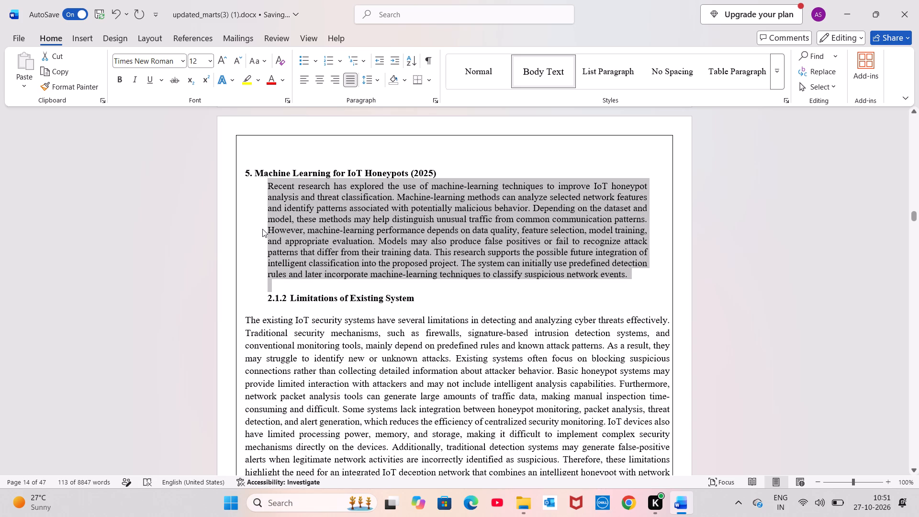
left_click(262, 229)
Set the left indent of the body paragraph under "2.1.2 Limitations of Existing System" to 1 cm.
scroll(310, 328, "down", 1)
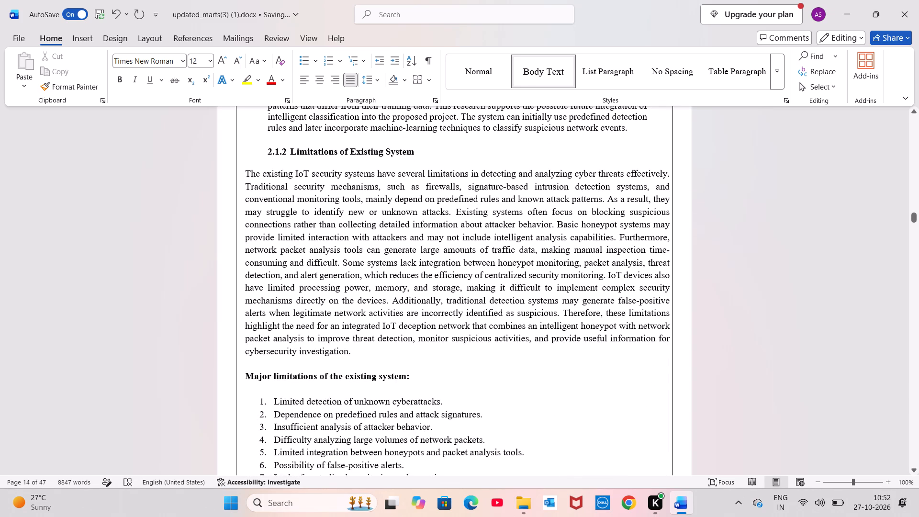
left_click(244, 170)
left_click_drag(244, 170, 381, 274)
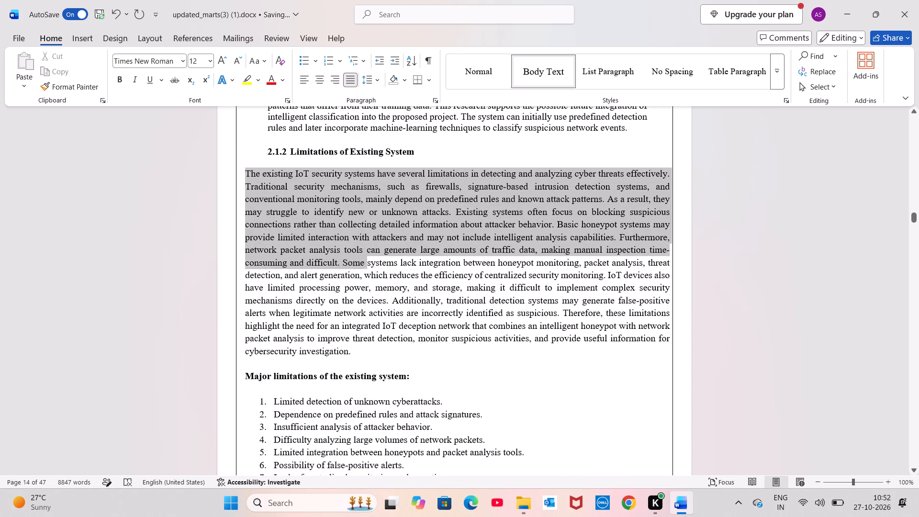
left_click_drag(381, 274, 467, 359)
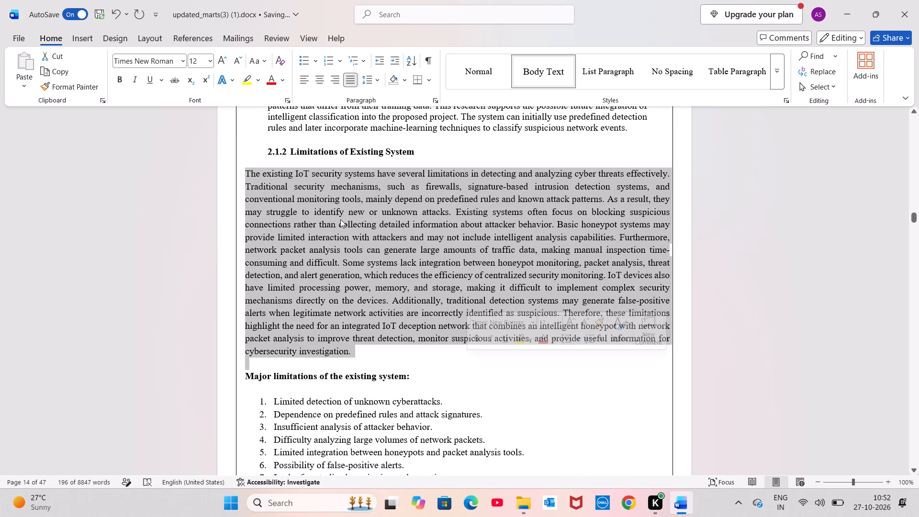
left_click(152, 35)
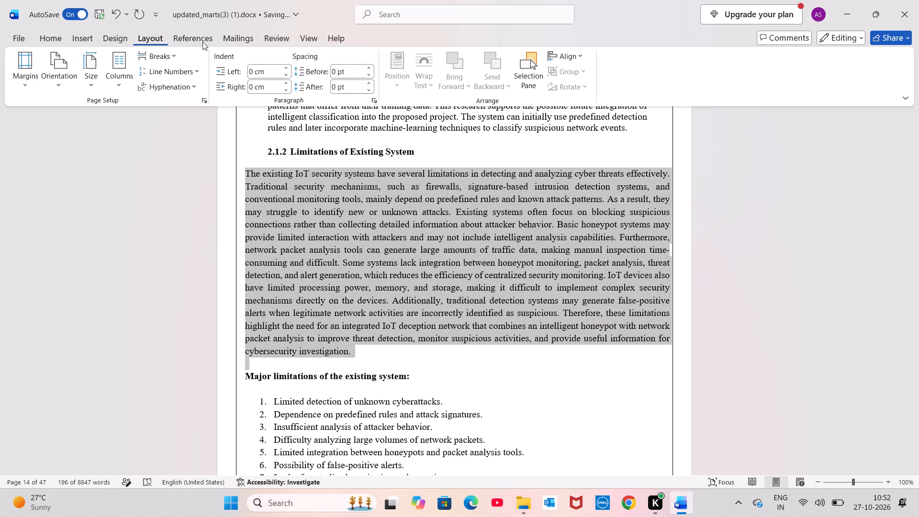
triple_click(286, 69)
triple_click(286, 69)
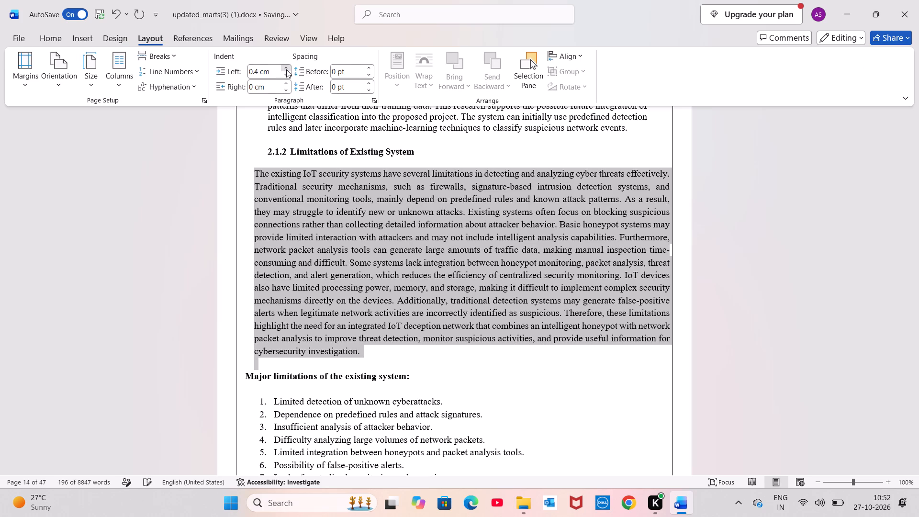
double_click(286, 69)
double_click(286, 69)
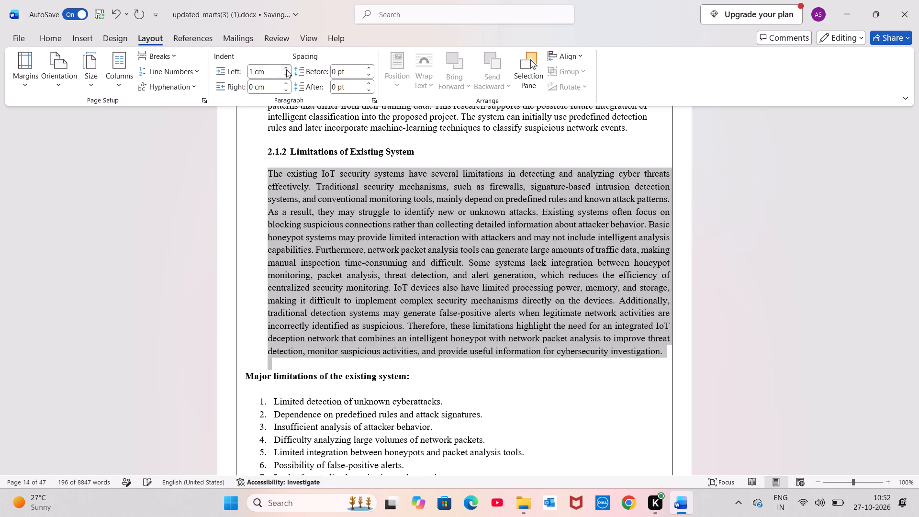
Set the right indent of the body paragraph under 2.1.2 Limitations of Existing System to 1 cm.
triple_click(286, 82)
triple_click(286, 82)
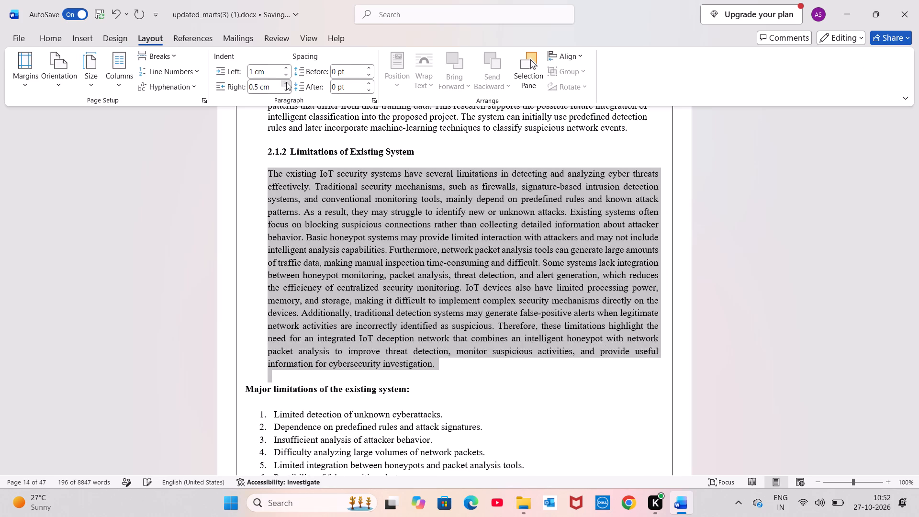
double_click(286, 82)
left_click(286, 82)
left_click(286, 82)
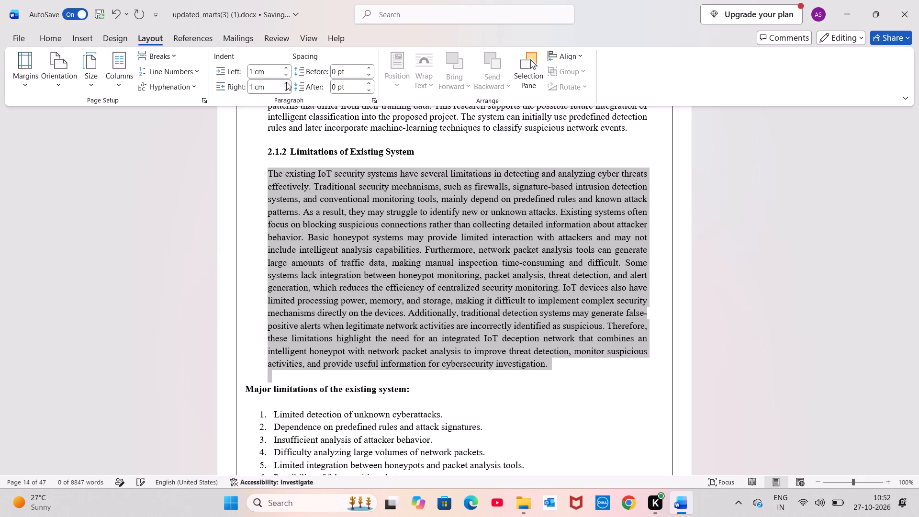
Toggle the justified alignment of the body paragraph under 2.1.2 Limitations of Existing System.
left_click(51, 36)
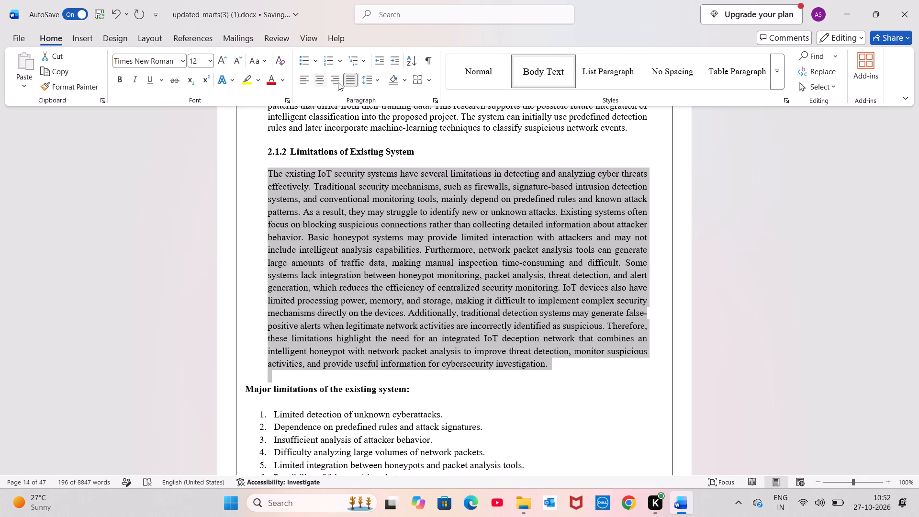
left_click(353, 83)
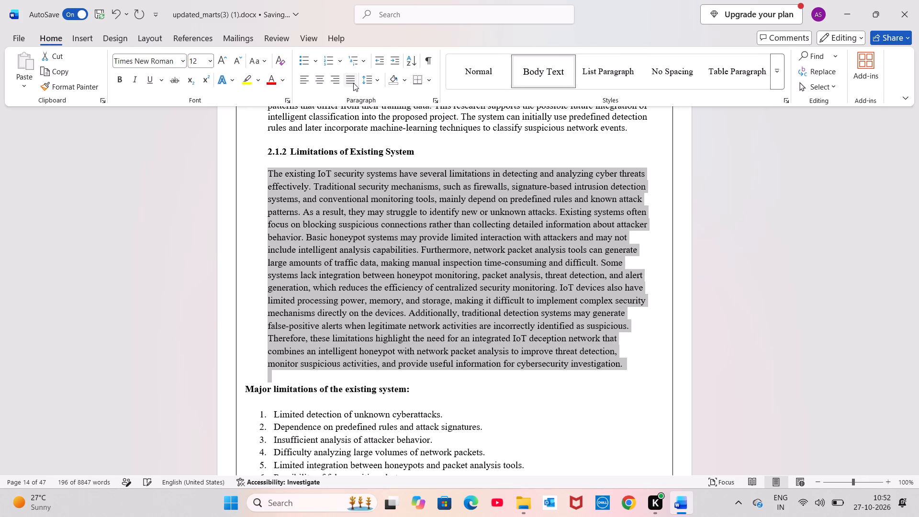
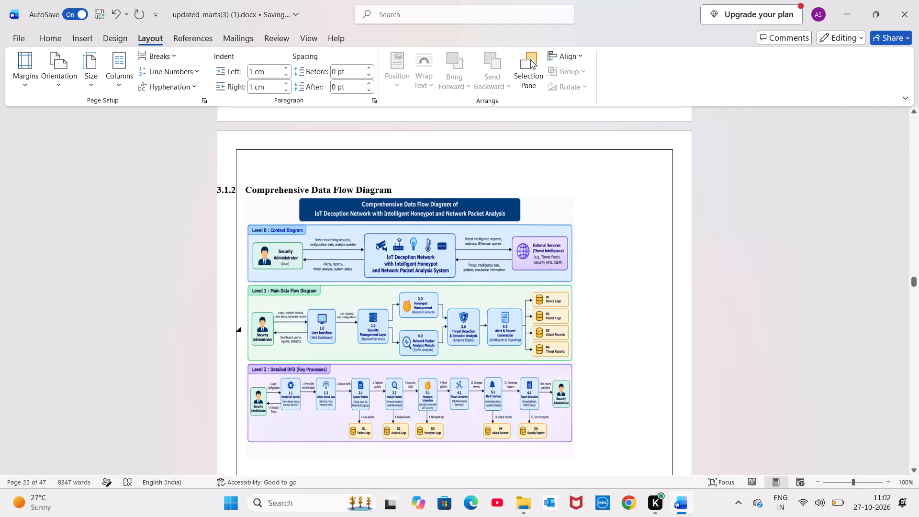
Set the left indent of the "Comprehensive Data Flow Diagram" heading (3.1.2) and its diagram image to 1 cm.
left_click(245, 189)
left_click_drag(245, 189, 282, 219)
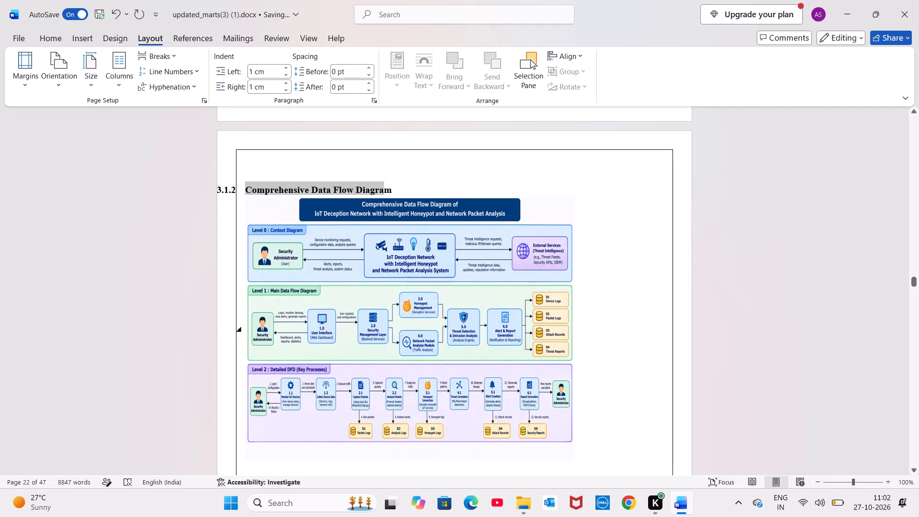
left_click_drag(282, 219, 511, 451)
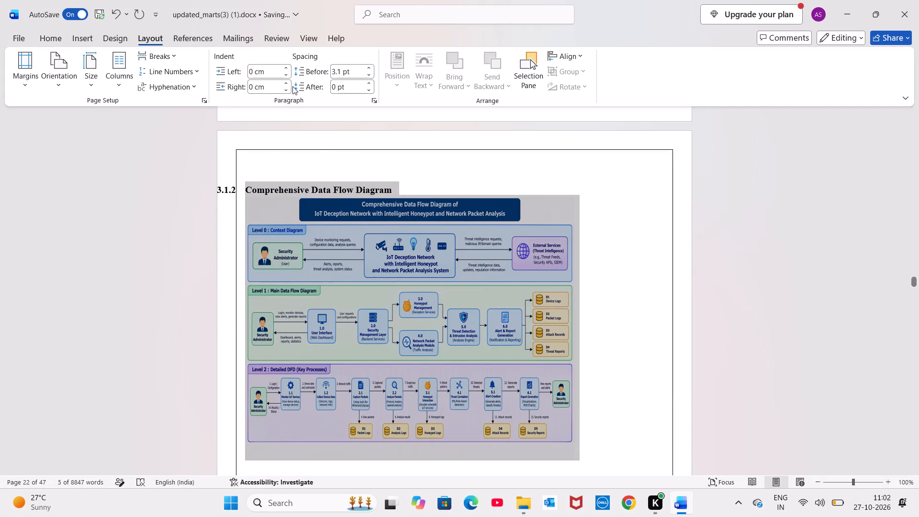
triple_click(285, 68)
triple_click(285, 68)
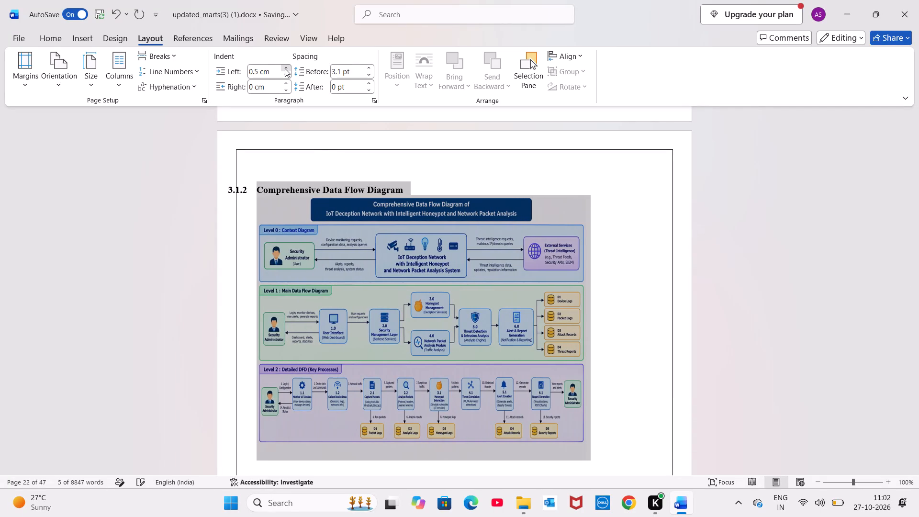
triple_click(285, 68)
double_click(285, 68)
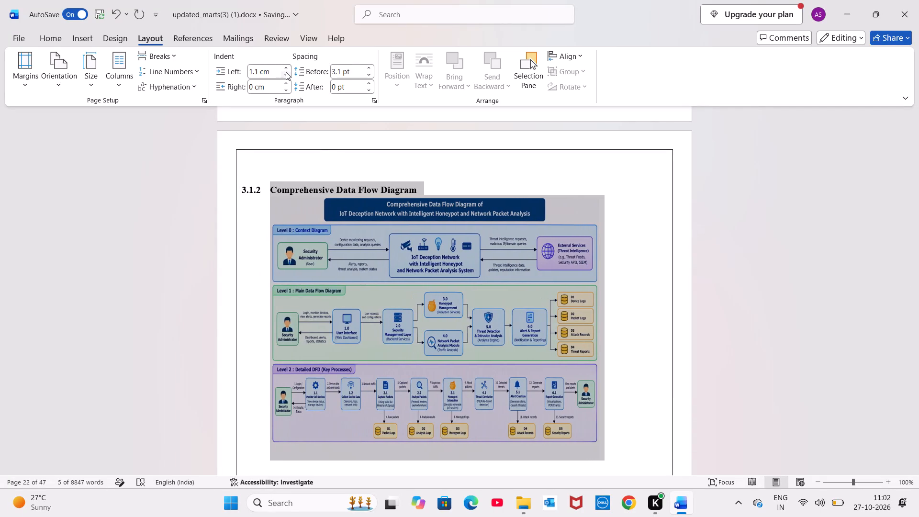
left_click(286, 72)
Set the right indent of the 3.1.2 Comprehensive Data Flow Diagram heading and its diagram image to 1 cm.
triple_click(288, 82)
triple_click(288, 82)
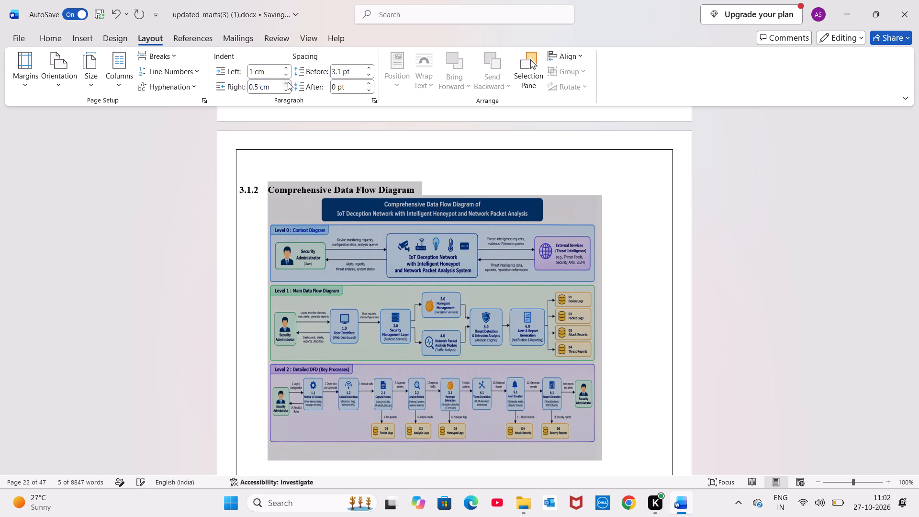
triple_click(288, 82)
double_click(288, 82)
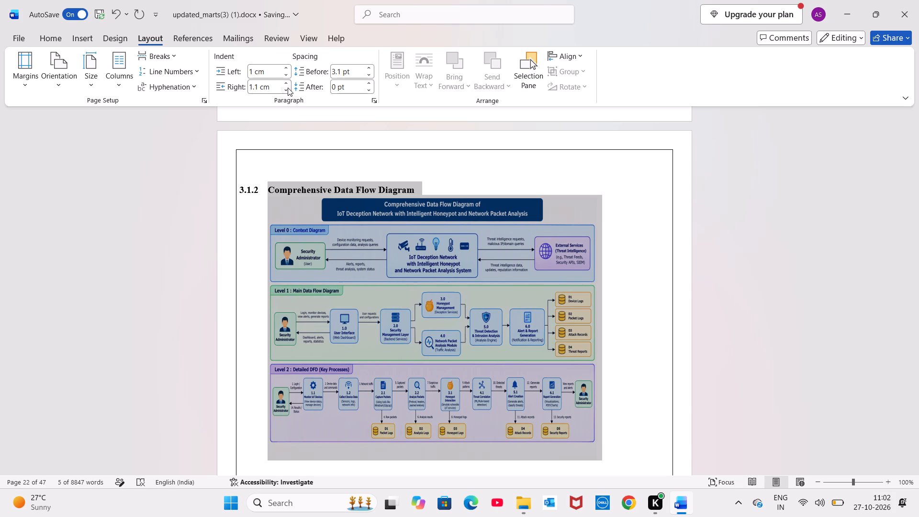
left_click(287, 90)
left_click(447, 197)
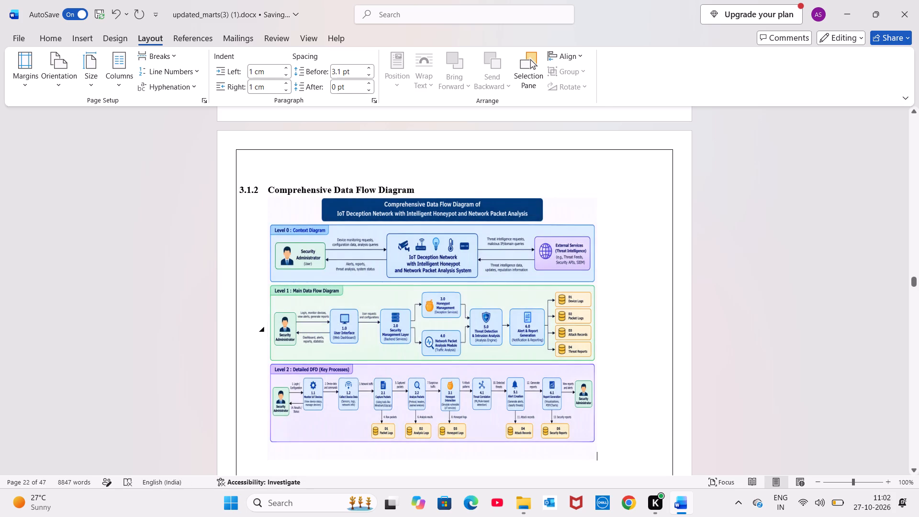
Set the left indent of the three Data Flow Diagram description paragraphs below the Figure 2 caption to 1 cm.
scroll(423, 254, "down", 3)
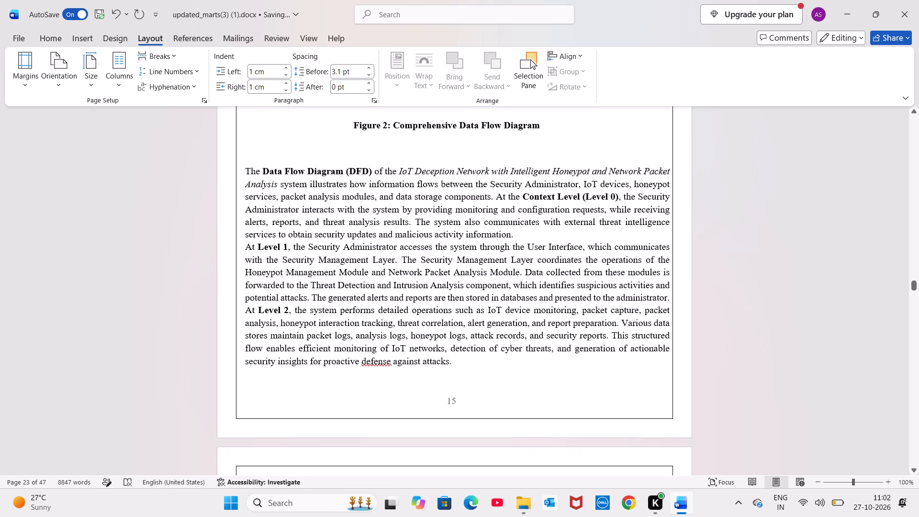
left_click(247, 168)
left_click_drag(247, 168, 474, 332)
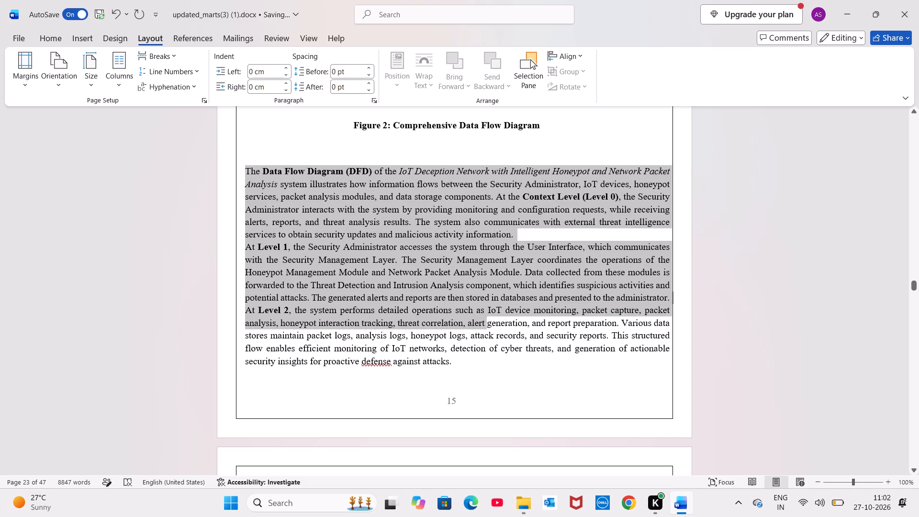
left_click_drag(474, 332, 525, 384)
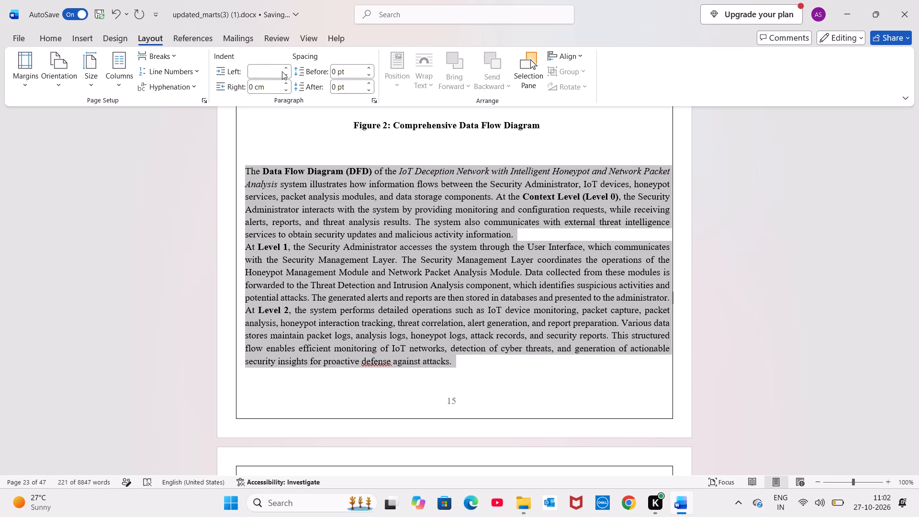
triple_click(284, 67)
double_click(284, 67)
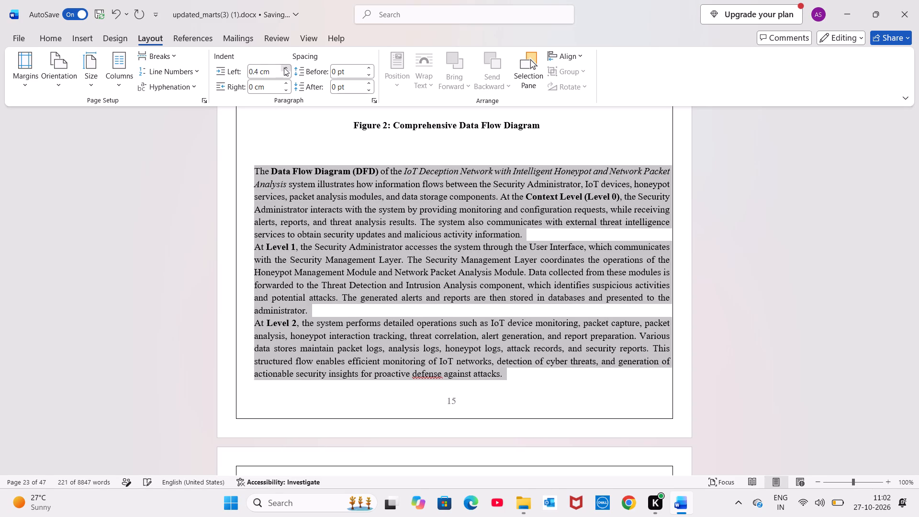
left_click(284, 67)
double_click(284, 67)
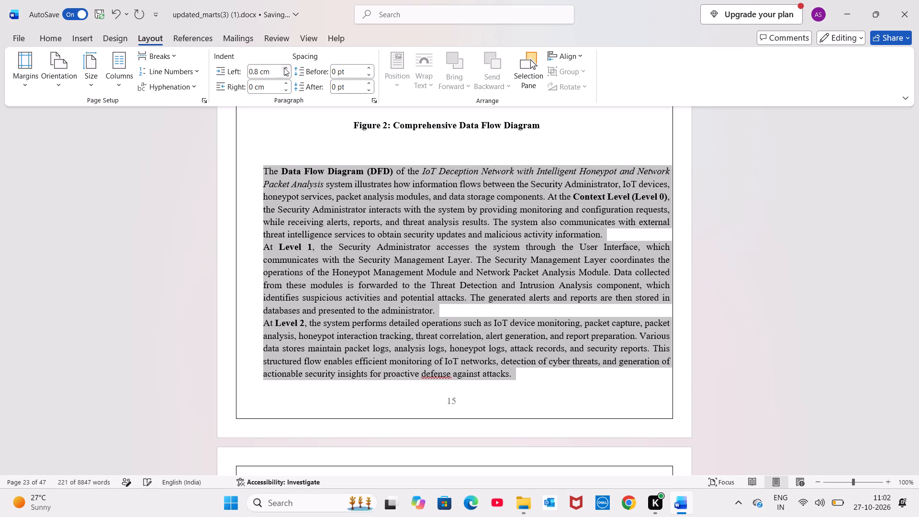
left_click(284, 67)
left_click(284, 67)
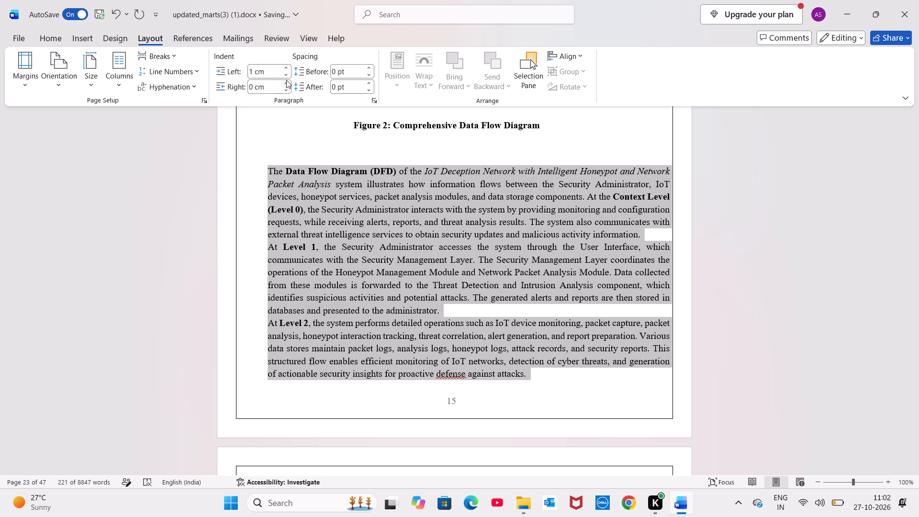
Set the right indent of the three Data Flow Diagram description paragraphs below the Figure 2 caption to 1 cm.
triple_click(286, 80)
triple_click(286, 80)
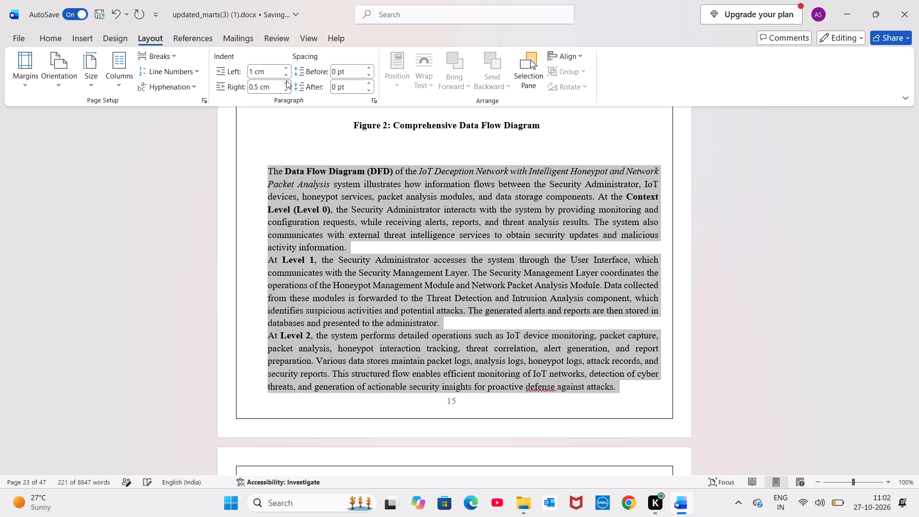
left_click(286, 80)
double_click(286, 80)
left_click(286, 80)
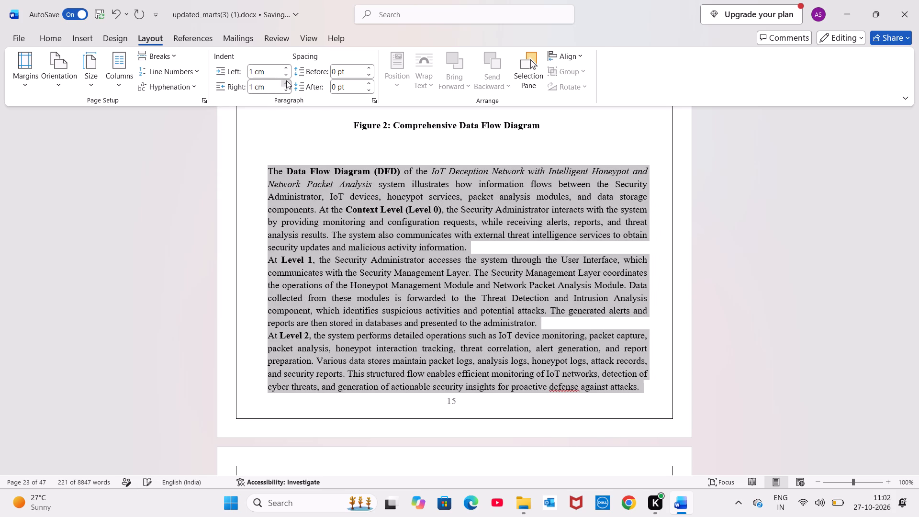
left_click(241, 203)
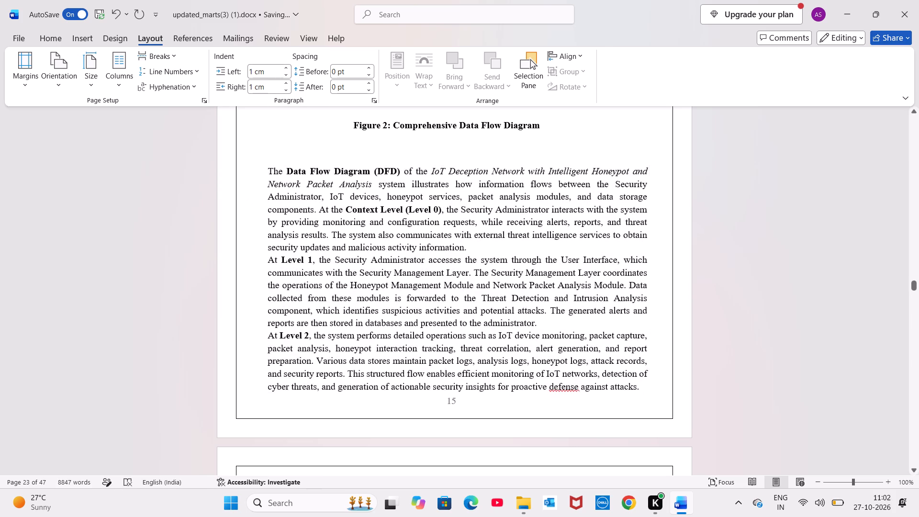
Set the left indent of the "Class Diagram" heading (3.1.3) and its UML diagram image to 1 cm.
scroll(463, 323, "down", 4)
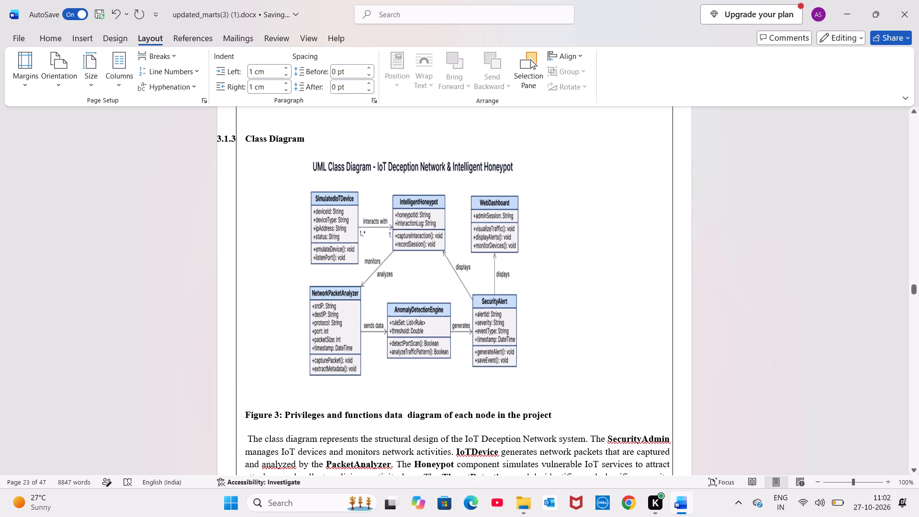
left_click(245, 138)
left_click_drag(245, 138, 511, 345)
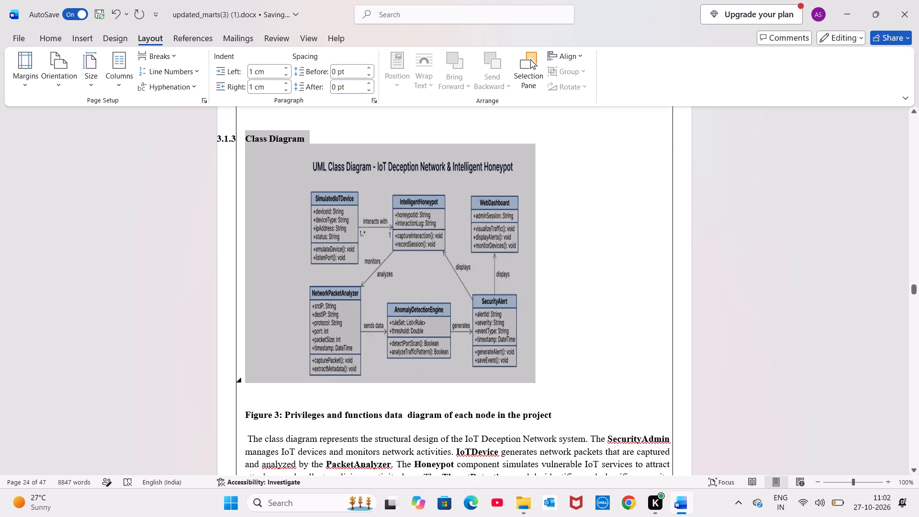
left_click_drag(511, 345, 510, 342)
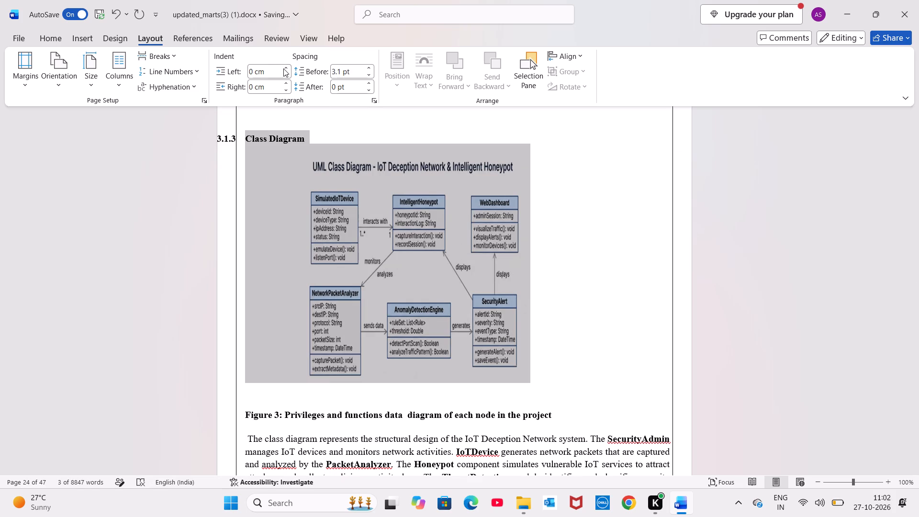
triple_click(283, 68)
triple_click(283, 68)
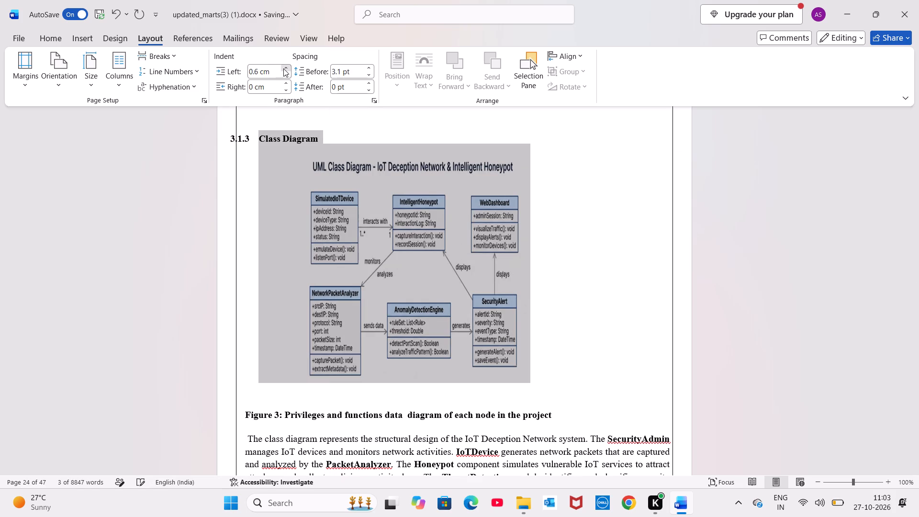
triple_click(283, 68)
double_click(283, 68)
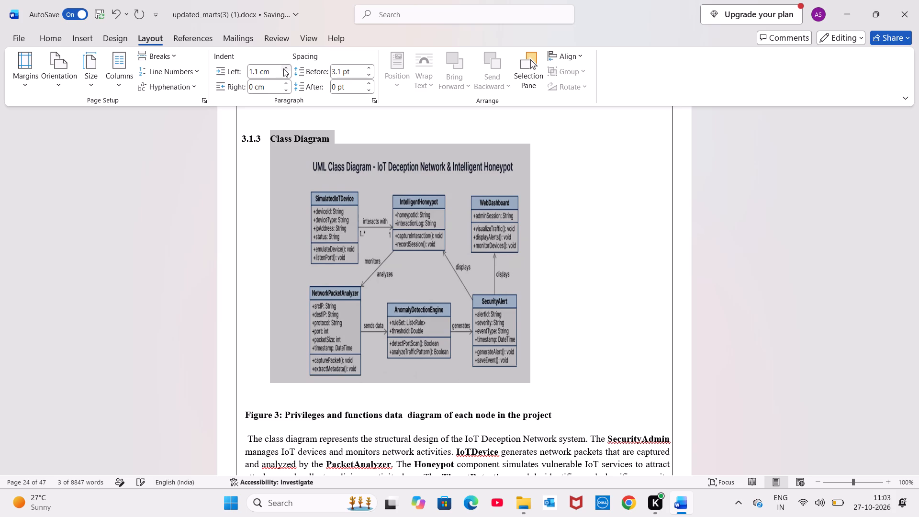
left_click(286, 74)
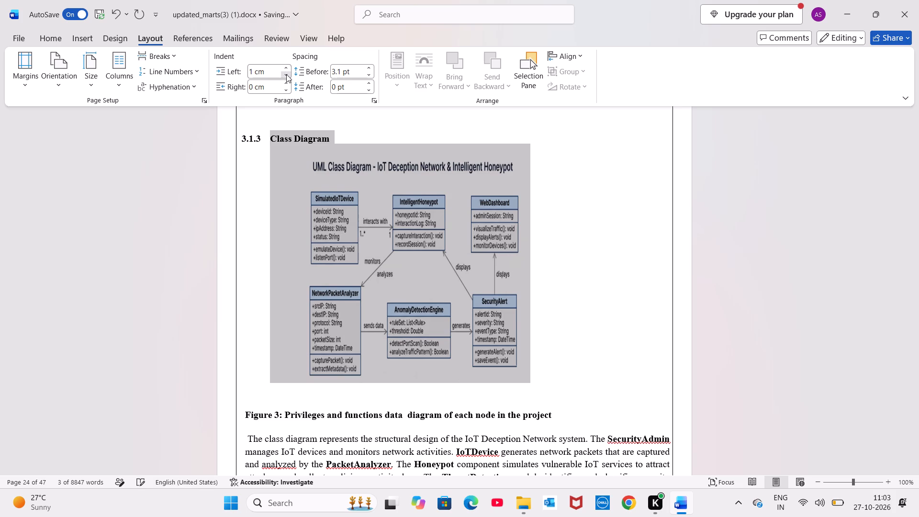
Set the right indent of the 3.1.3 Class Diagram heading and its UML diagram image to 1 cm.
triple_click(286, 81)
double_click(286, 81)
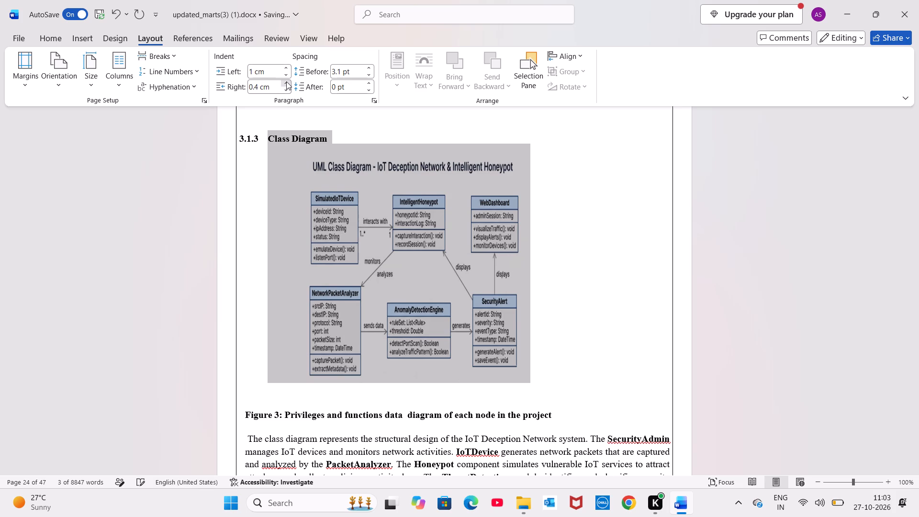
left_click(286, 81)
double_click(286, 81)
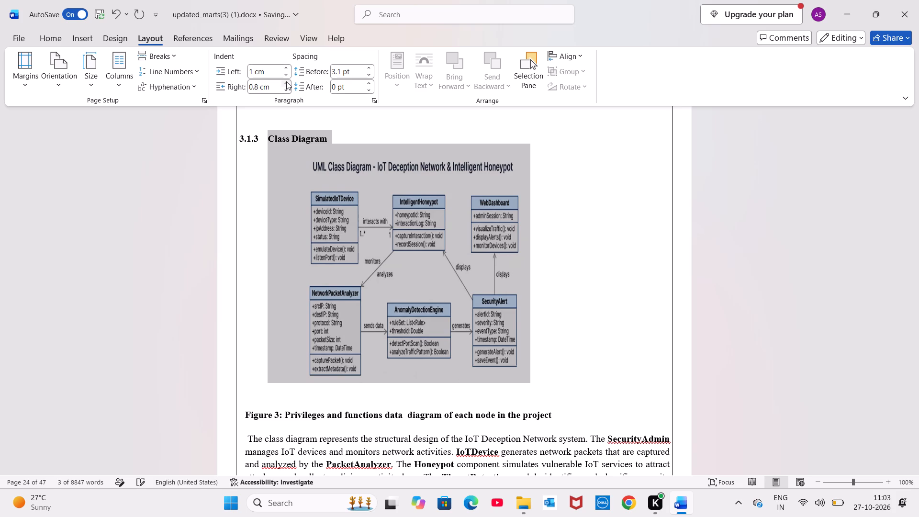
left_click(286, 81)
left_click(286, 81)
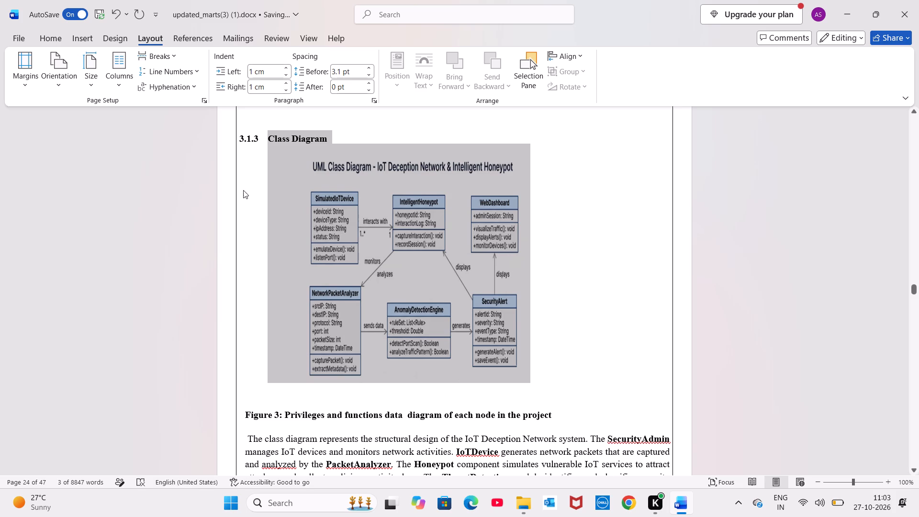
left_click(243, 190)
Set the left indent of the class diagram description paragraph below the Figure 3 caption to 1 cm.
scroll(343, 291, "down", 1)
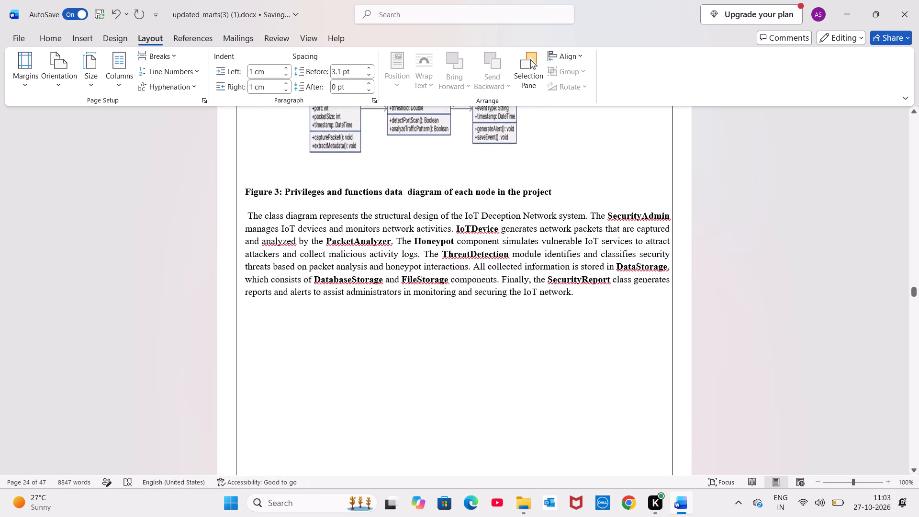
left_click(250, 214)
left_click_drag(250, 214, 482, 302)
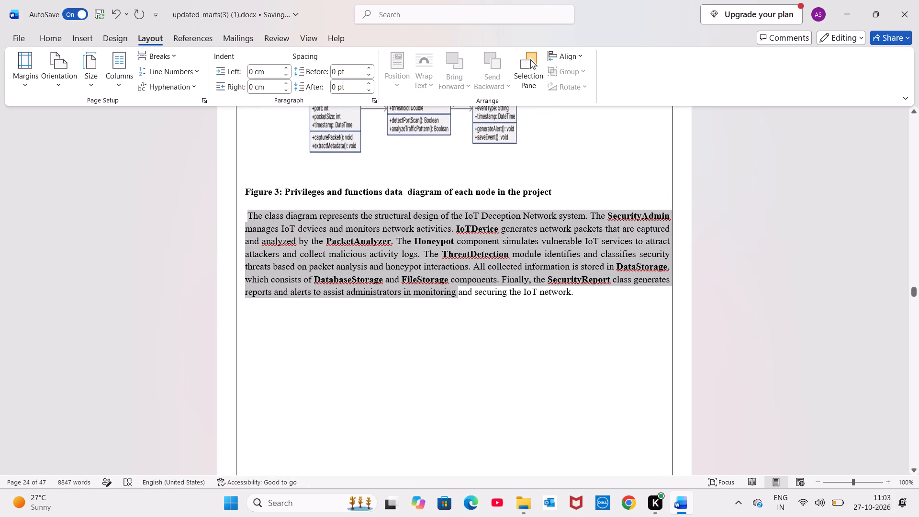
left_click_drag(482, 302, 577, 323)
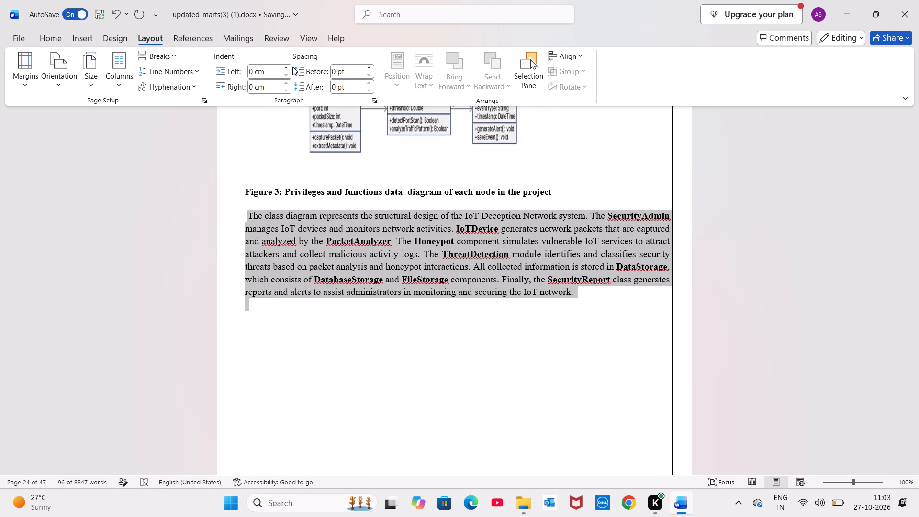
triple_click(288, 69)
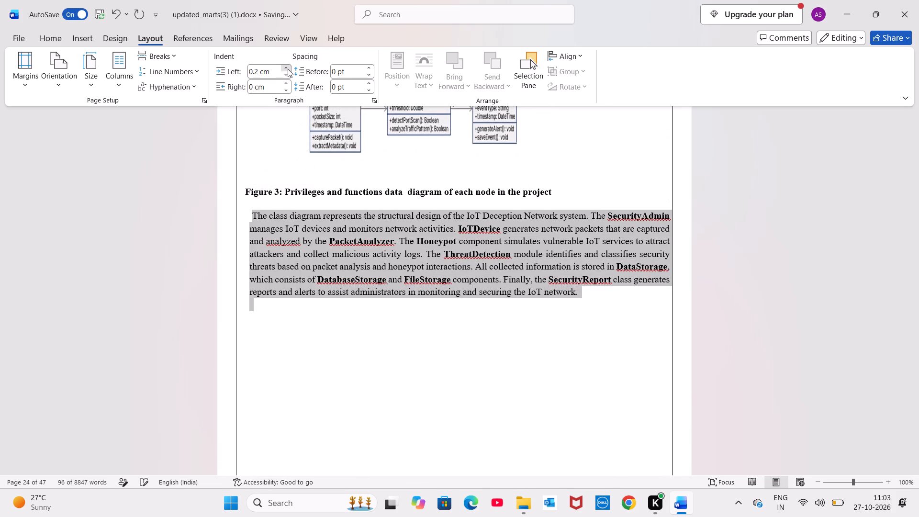
double_click(288, 69)
double_click(288, 69)
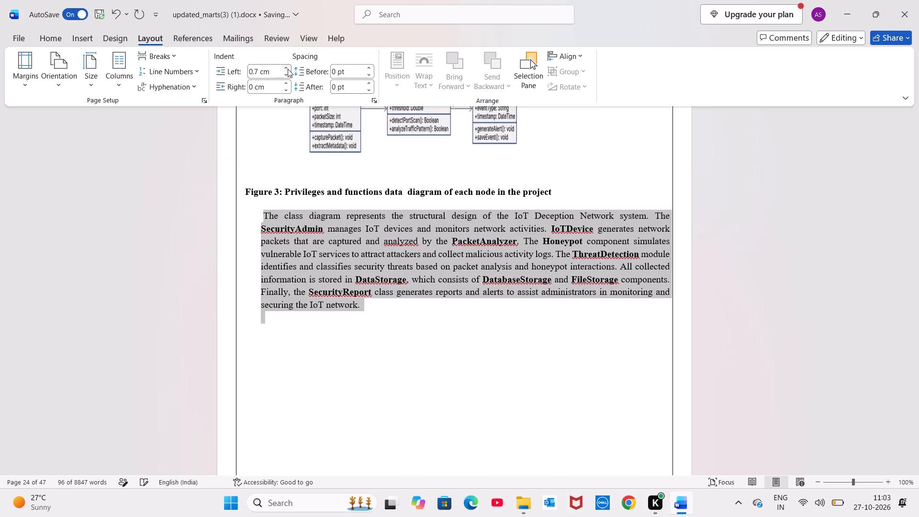
left_click(288, 69)
left_click(288, 69)
left_click(288, 69)
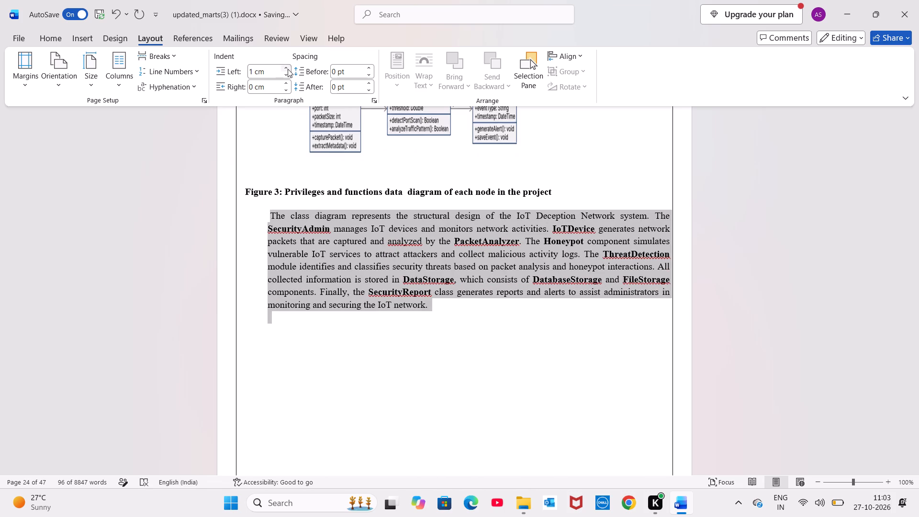
Set the right indent of the class diagram description paragraph below the Figure 3 caption to 1 cm.
triple_click(286, 80)
triple_click(286, 80)
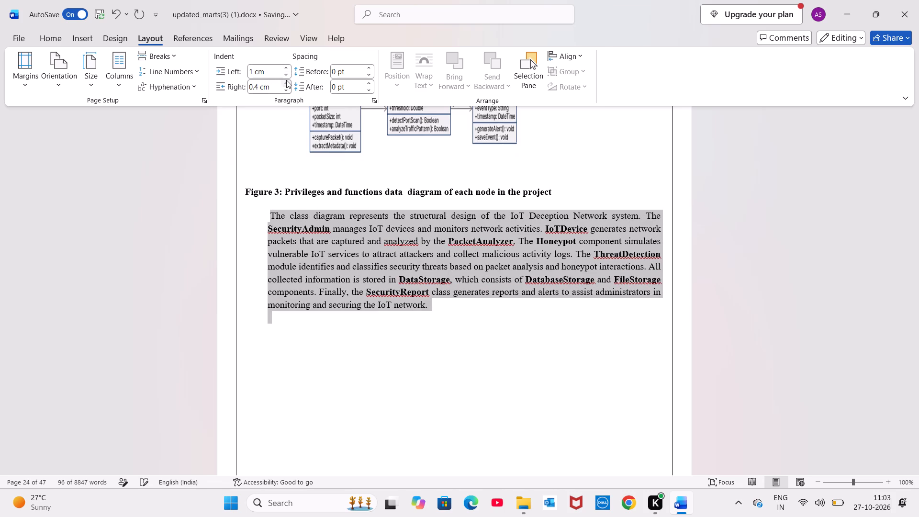
left_click(286, 80)
triple_click(286, 80)
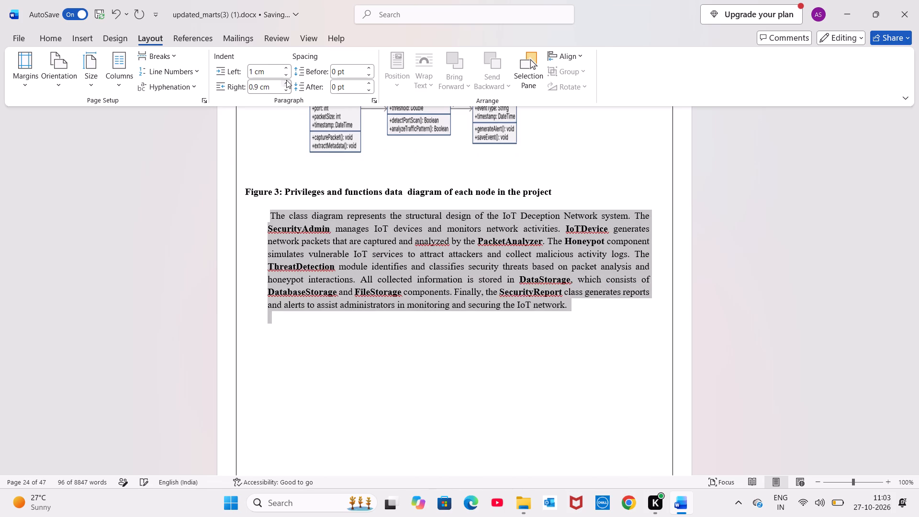
left_click(286, 80)
left_click(286, 93)
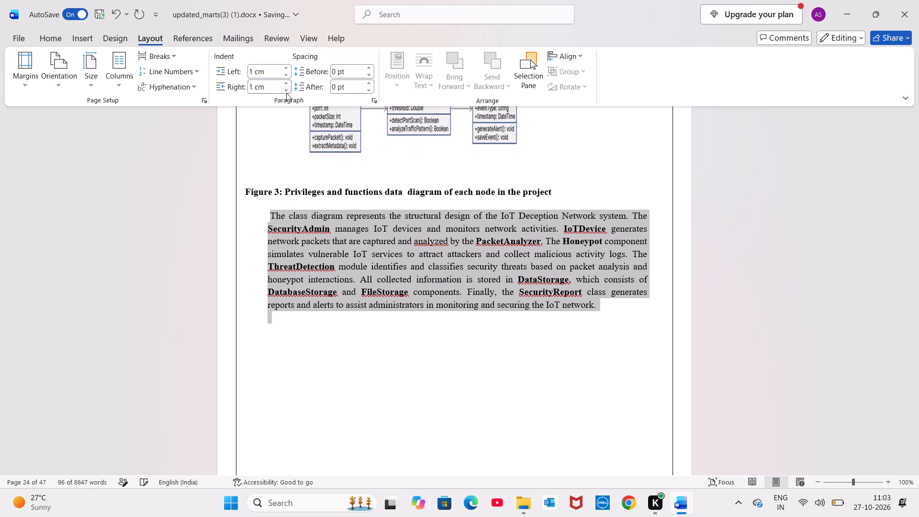
left_click(249, 236)
scroll(373, 391, "down", 2)
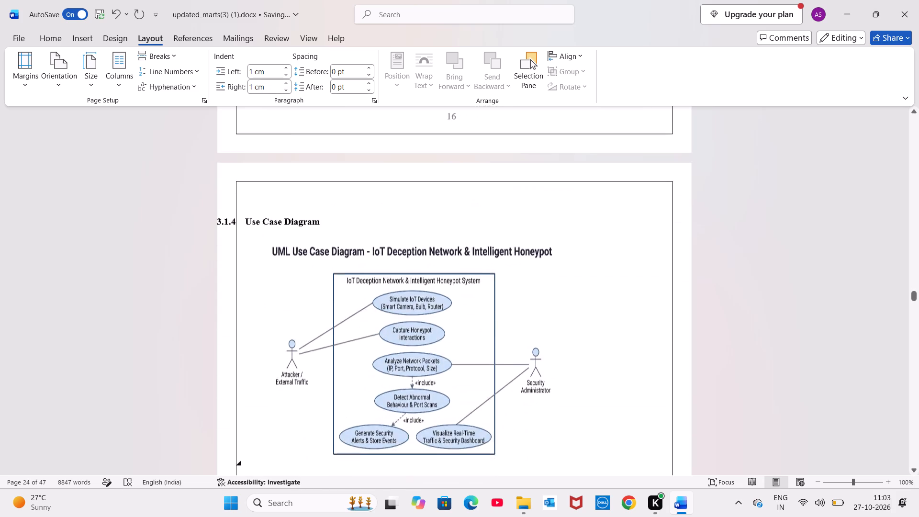
Set the left indent of the 3.1.4 "Use Case Diagram" heading and its UML diagram image to 1 cm.
scroll(373, 391, "down", 2)
left_click(245, 173)
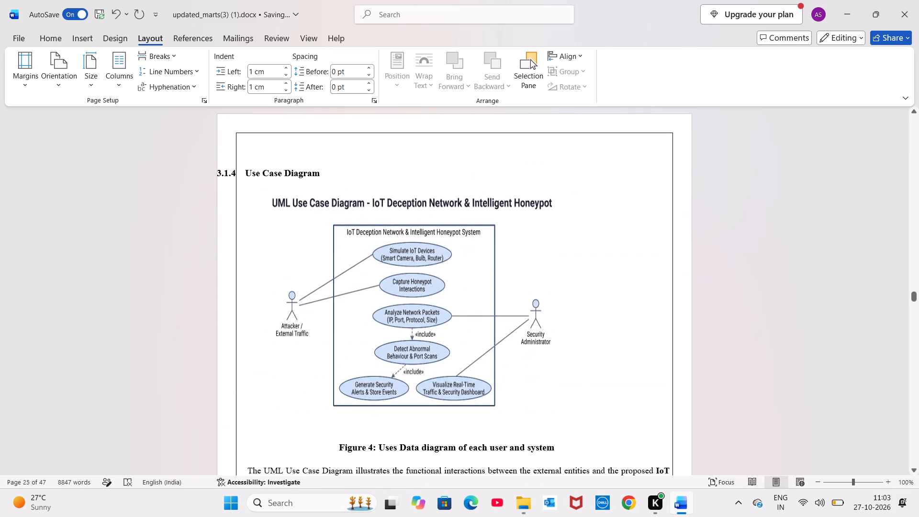
left_click_drag(245, 173, 570, 376)
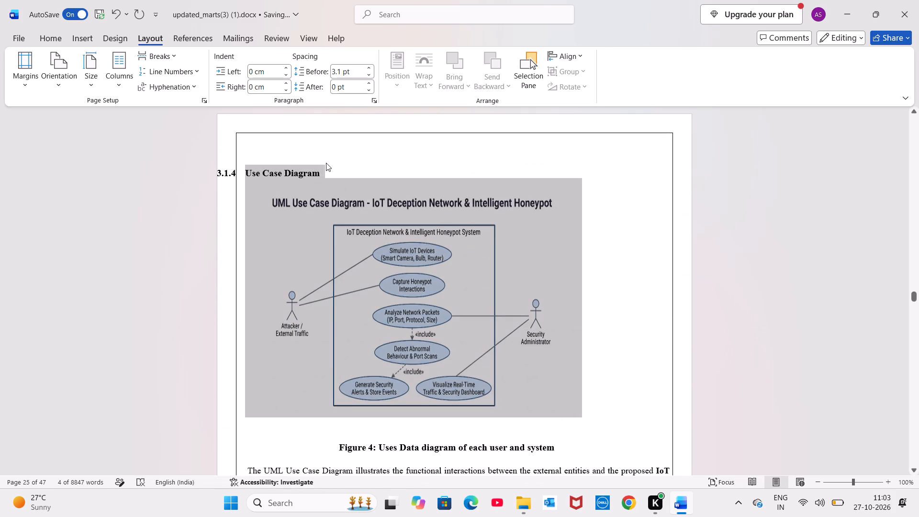
triple_click(284, 67)
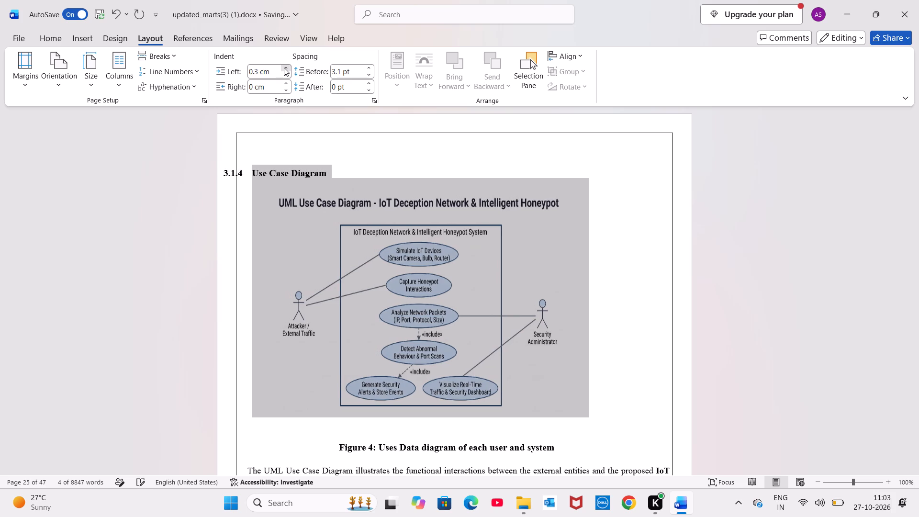
left_click(284, 67)
left_click(284, 67)
left_click(284, 67)
left_click(284, 67)
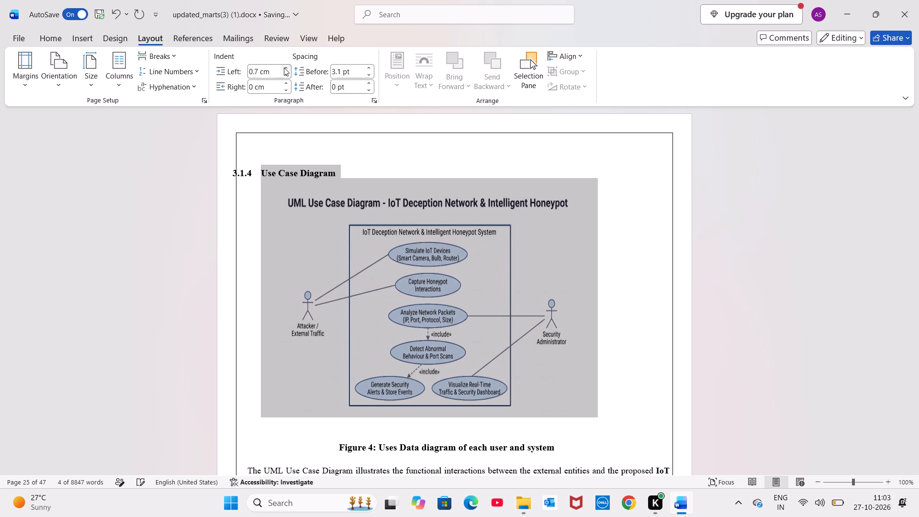
left_click(284, 67)
double_click(284, 67)
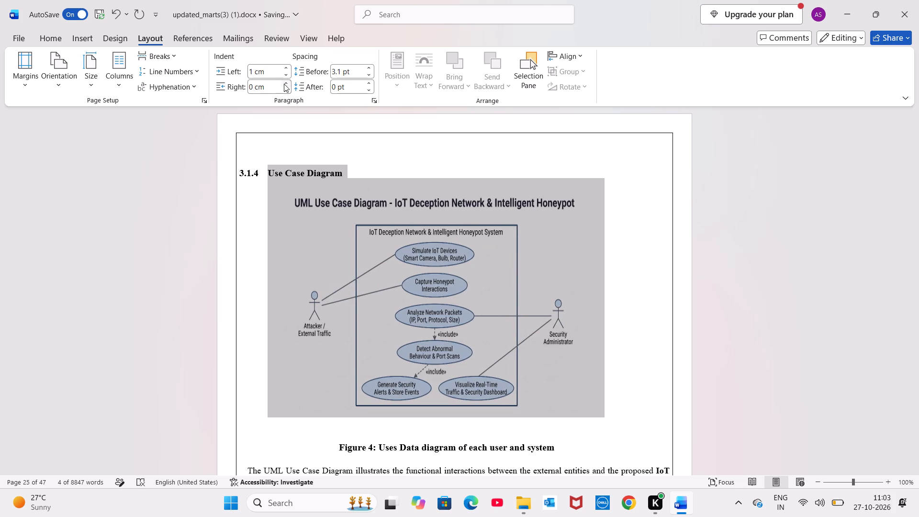
Set the right indent of the 3.1.4 Use Case Diagram heading and its UML diagram image to 1 cm.
left_click(284, 84)
left_click(284, 84)
double_click(284, 84)
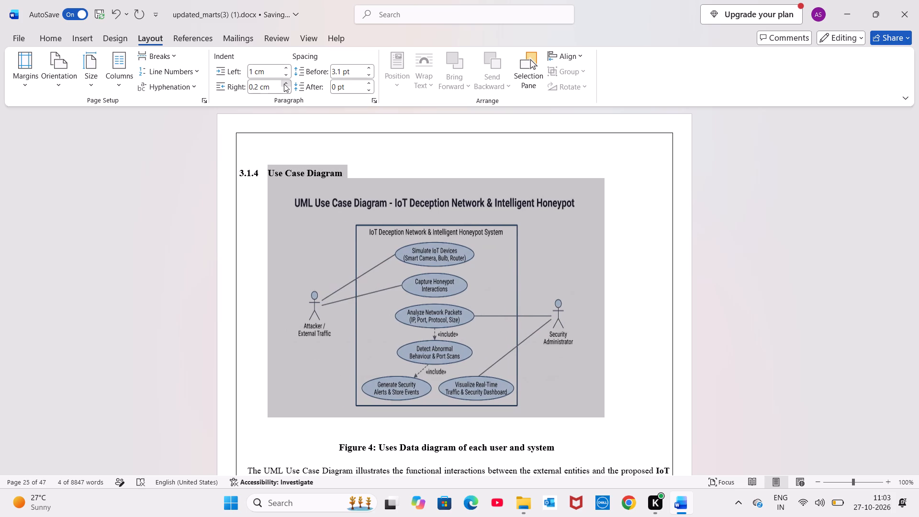
left_click(284, 84)
left_click(284, 84)
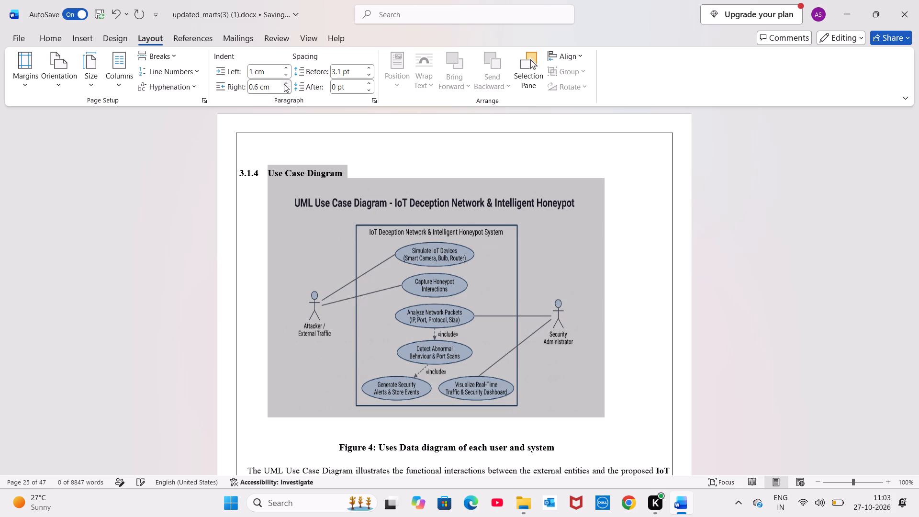
left_click(284, 84)
left_click(284, 84)
left_click(284, 84)
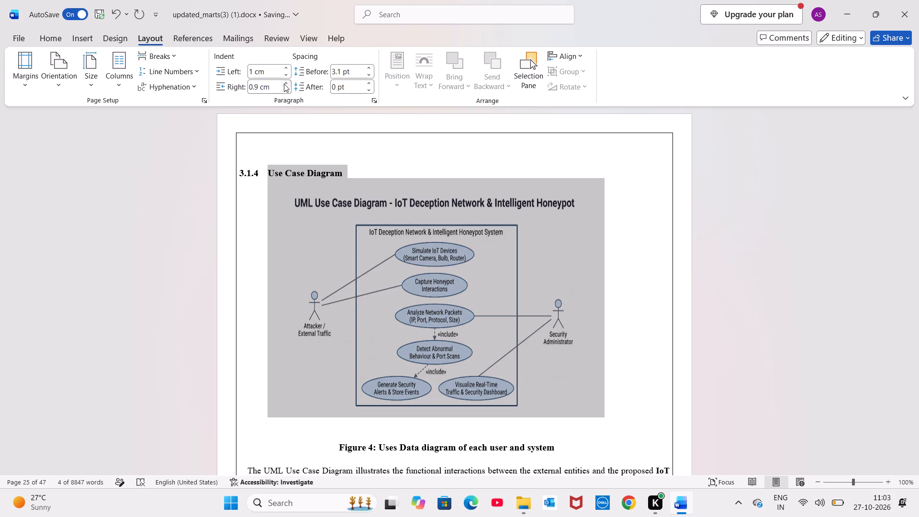
left_click(284, 84)
left_click(363, 174)
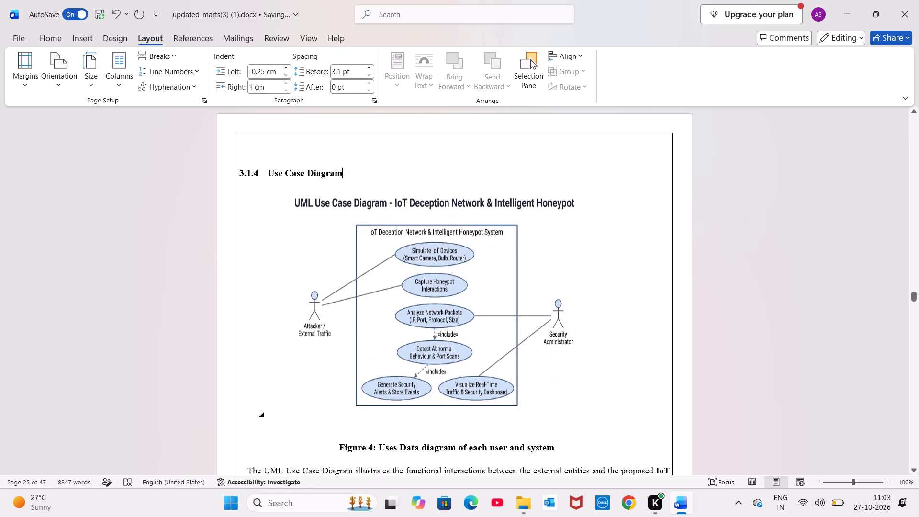
Set the left indent of the use case description paragraphs below the Figure 4 caption to 1 cm.
scroll(394, 283, "down", 4)
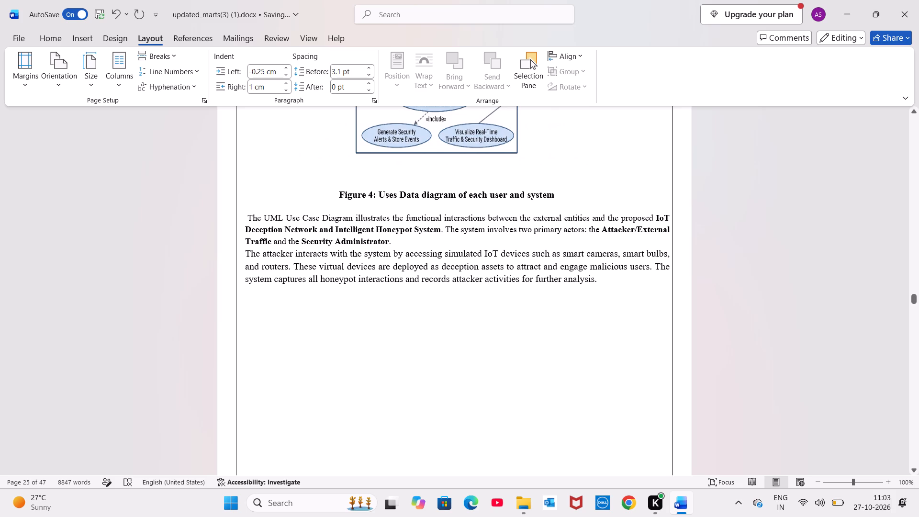
left_click(249, 219)
left_click_drag(249, 219, 648, 303)
left_click(285, 66)
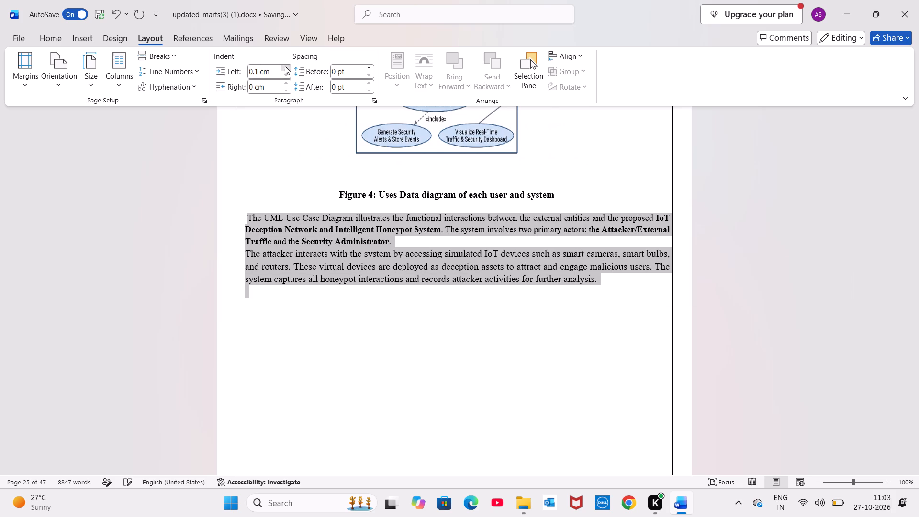
triple_click(285, 66)
double_click(285, 66)
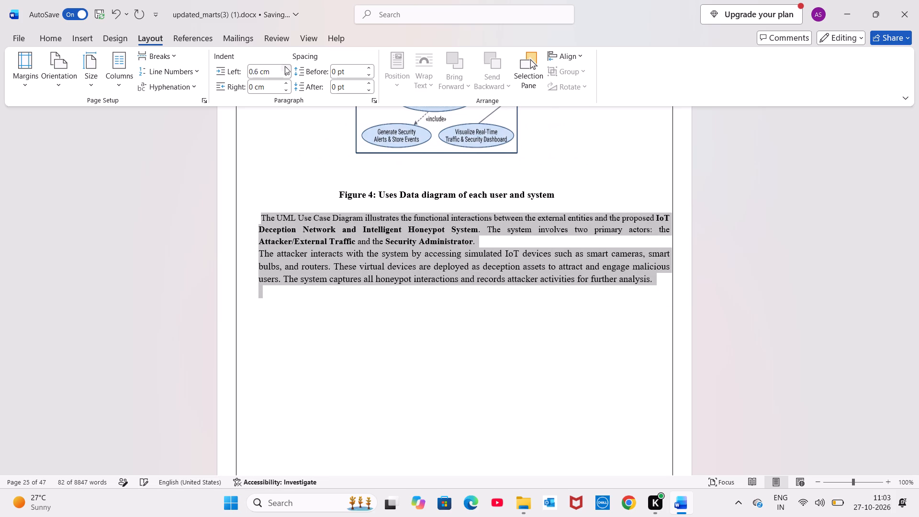
triple_click(285, 66)
left_click(285, 66)
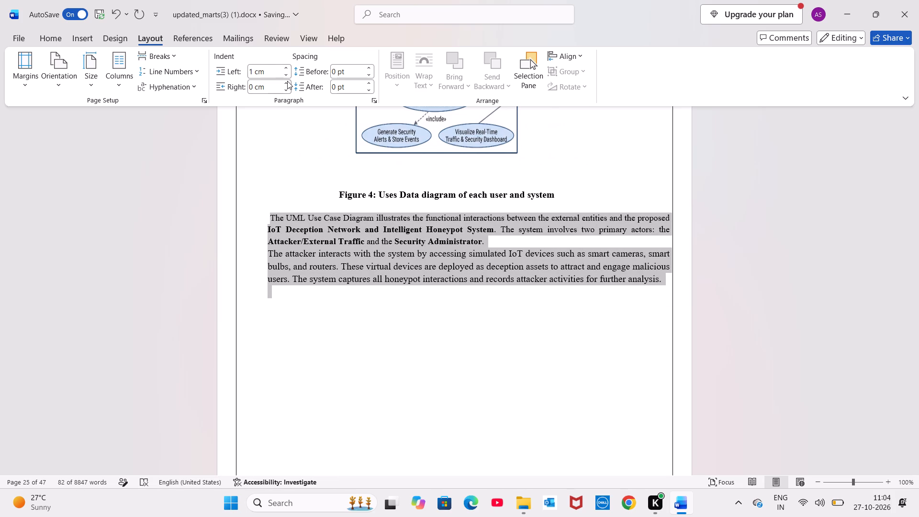
Set the right indent of the use case description paragraphs below the Figure 4 caption to 1 cm.
triple_click(287, 82)
triple_click(287, 82)
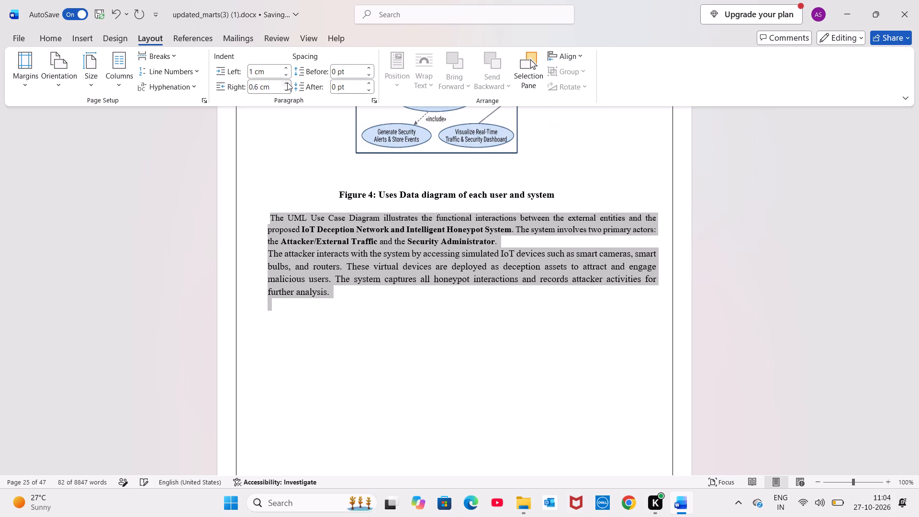
triple_click(287, 82)
double_click(287, 82)
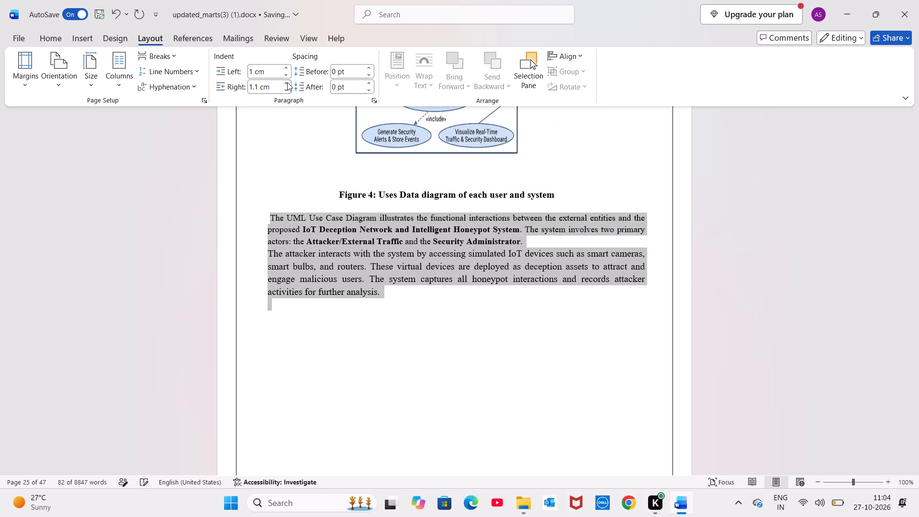
left_click(288, 92)
left_click(413, 334)
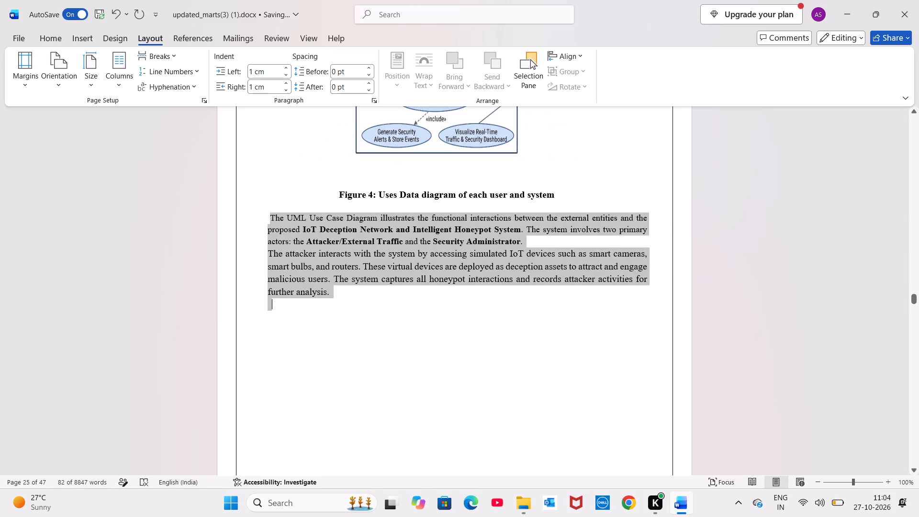
Set the left indent of the 3.1.5 "Sequence Diagram" heading and its UML diagram image to 1 cm.
scroll(413, 334, "down", 5)
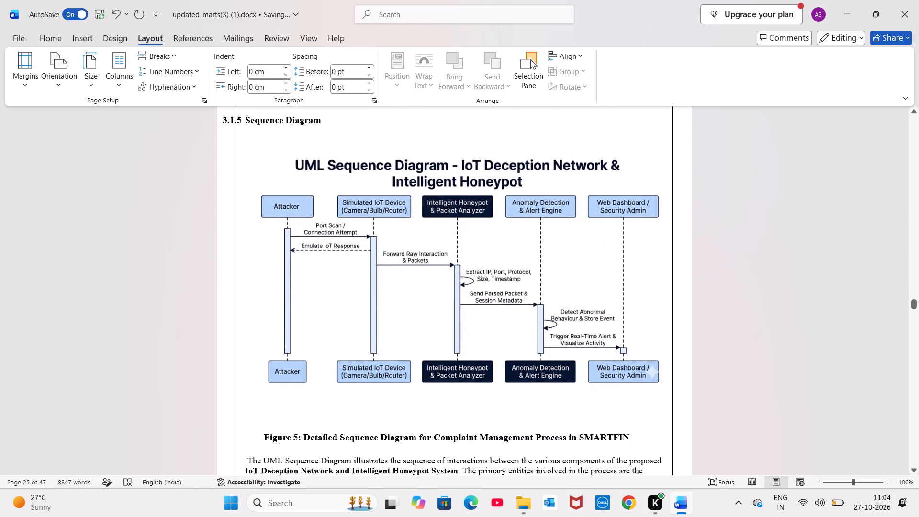
left_click(247, 120)
left_click_drag(247, 120, 571, 352)
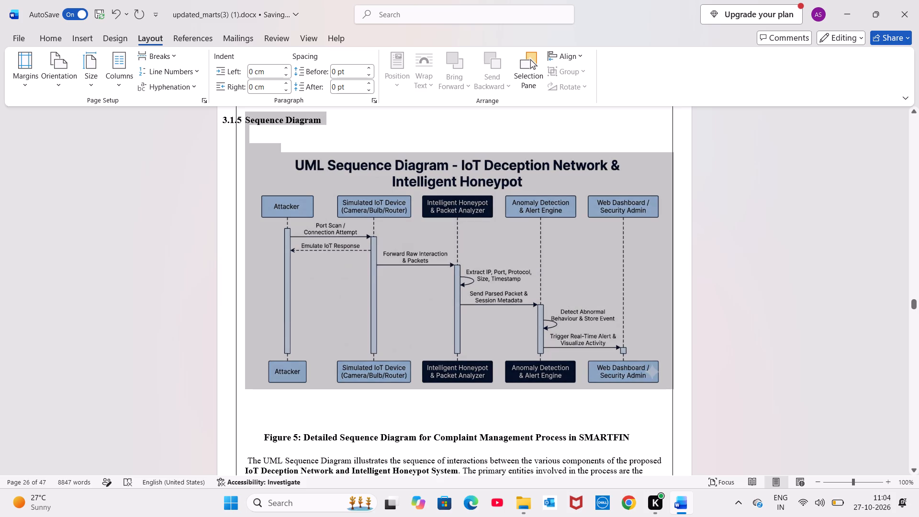
left_click_drag(571, 352, 571, 353)
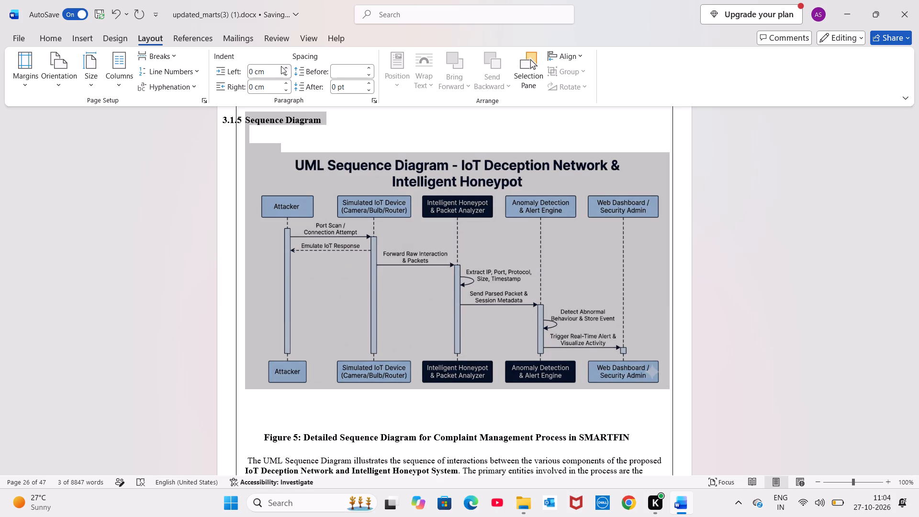
left_click(282, 67)
double_click(282, 67)
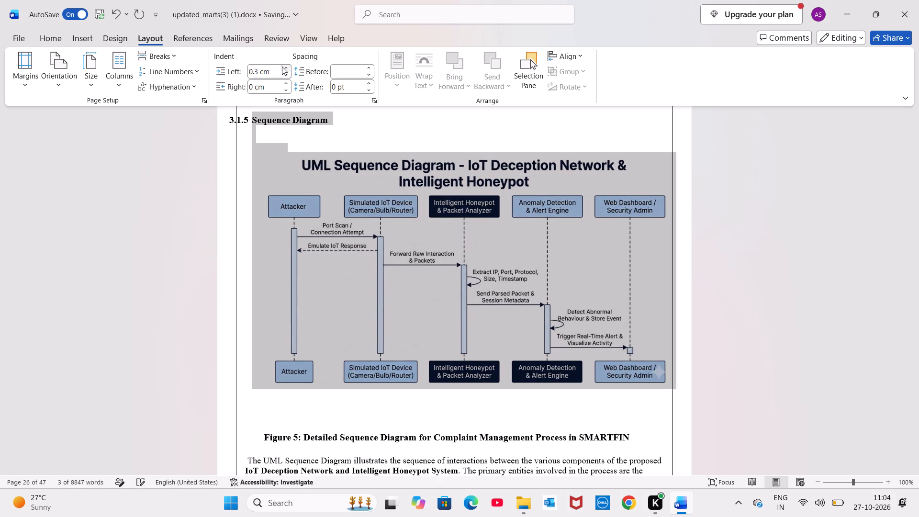
left_click(282, 67)
left_click(282, 67)
double_click(282, 67)
left_click(282, 67)
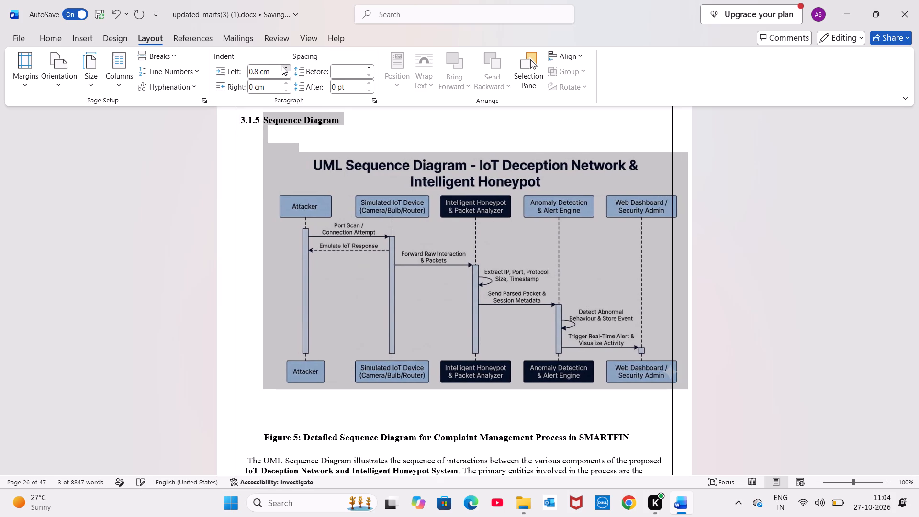
left_click(282, 67)
left_click(282, 67)
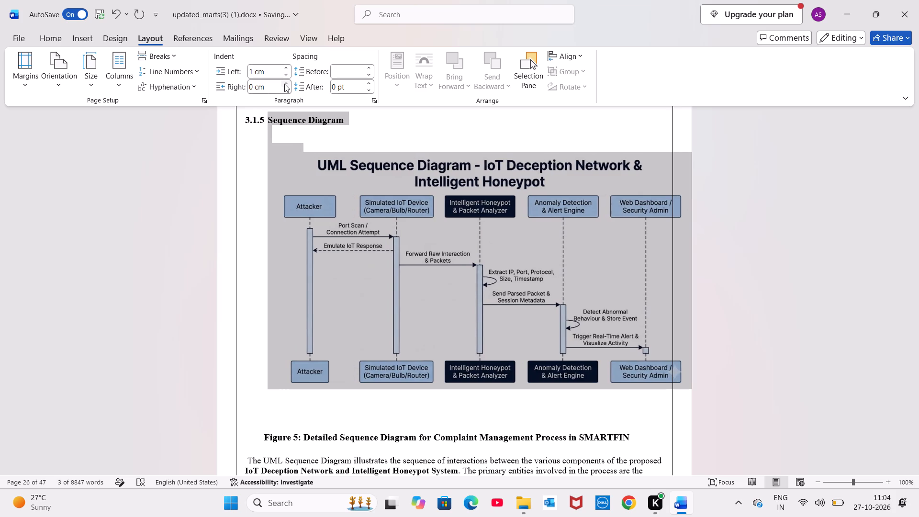
Set the right indent of the 3.1.5 Sequence Diagram heading and its UML diagram image to 1 cm.
left_click(284, 84)
triple_click(284, 84)
triple_click(284, 84)
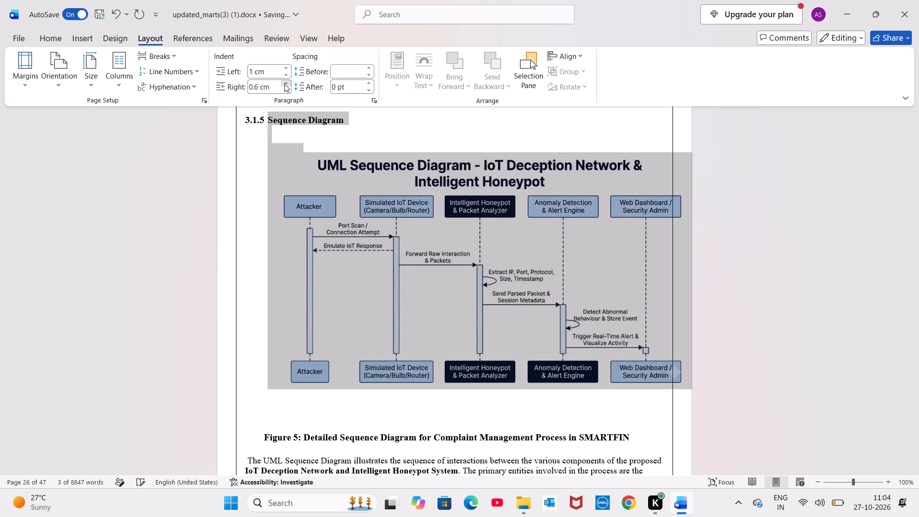
triple_click(284, 84)
left_click(284, 84)
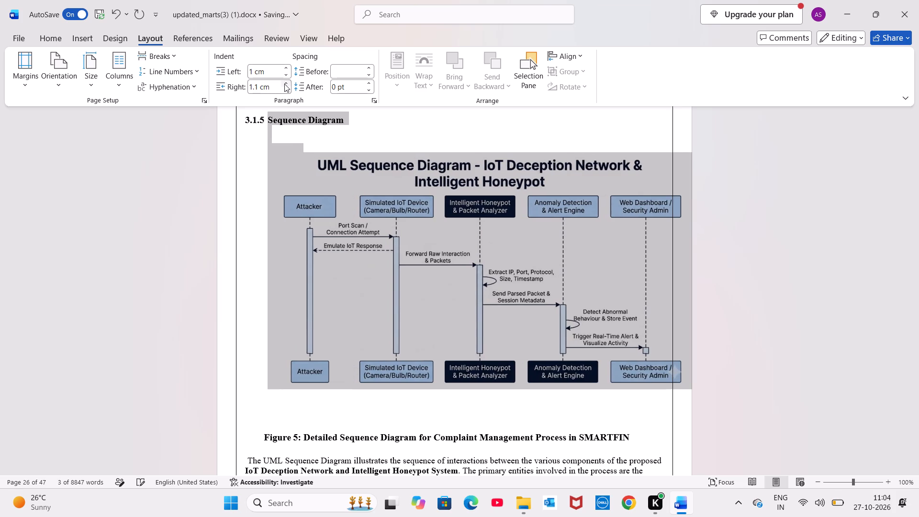
left_click(284, 89)
left_click(252, 171)
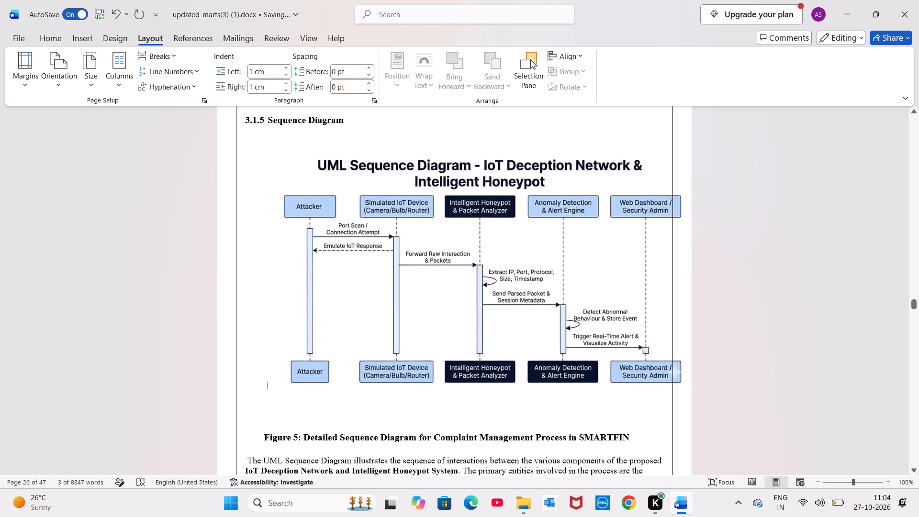
Narrow the UML sequence diagram image, keeping its height, so that it fits inside the page border.
scroll(355, 264, "down", 1)
scroll(408, 196, "up", 1)
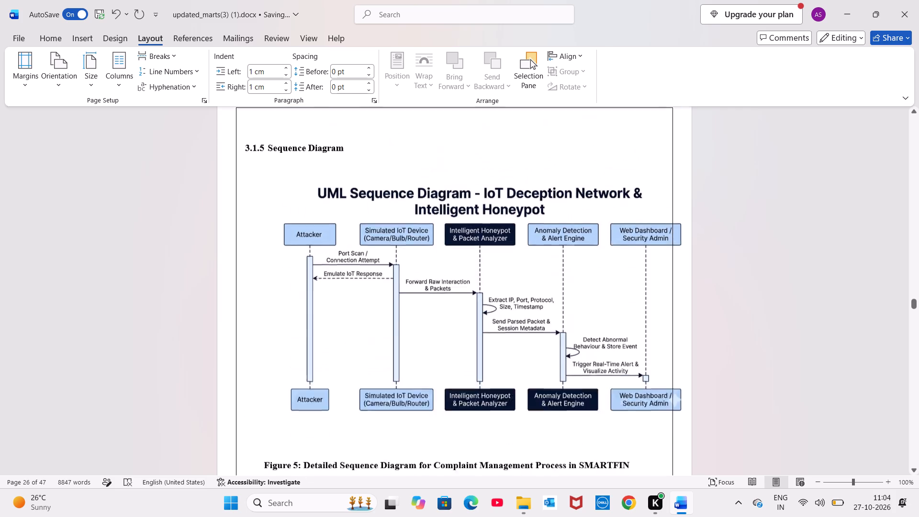
scroll(408, 196, "up", 1)
left_click(474, 282)
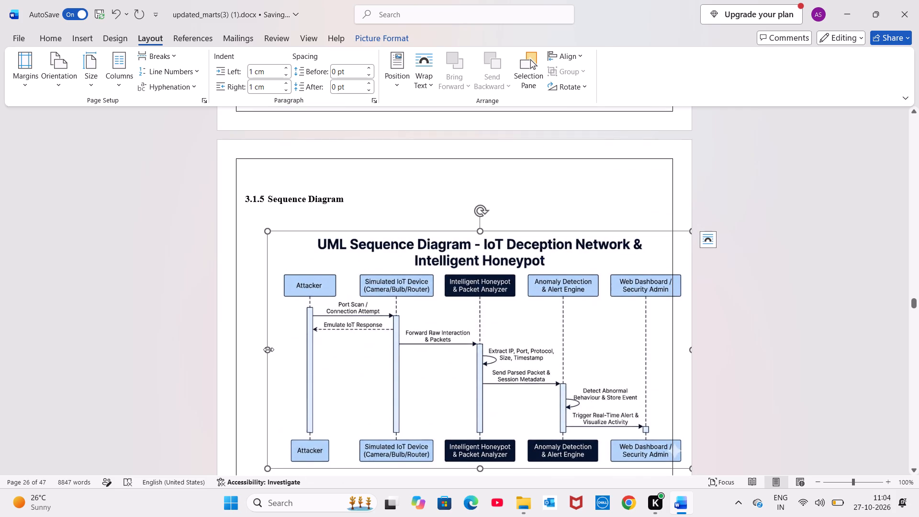
left_click_drag(269, 349, 280, 356)
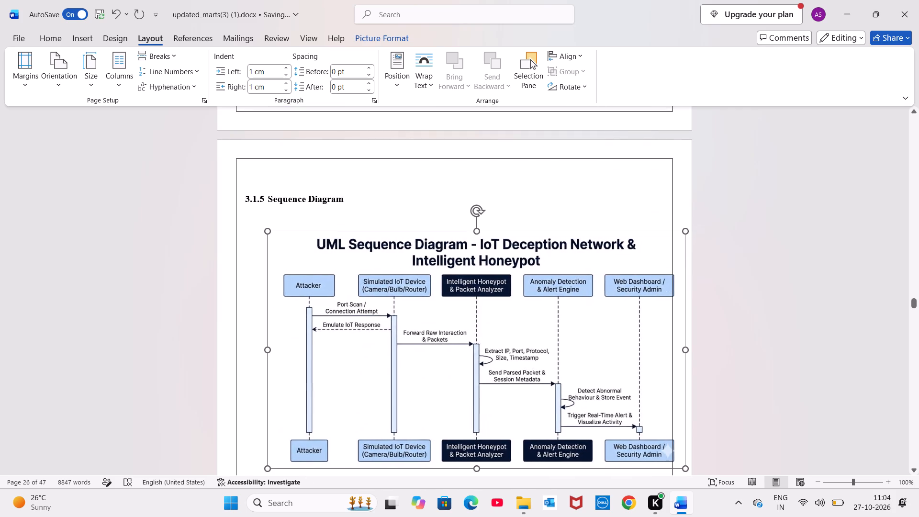
left_click_drag(280, 356, 321, 361)
Set the left indent of the sequence diagram description paragraphs below the Figure 5 caption to 1 cm.
scroll(368, 401, "down", 1)
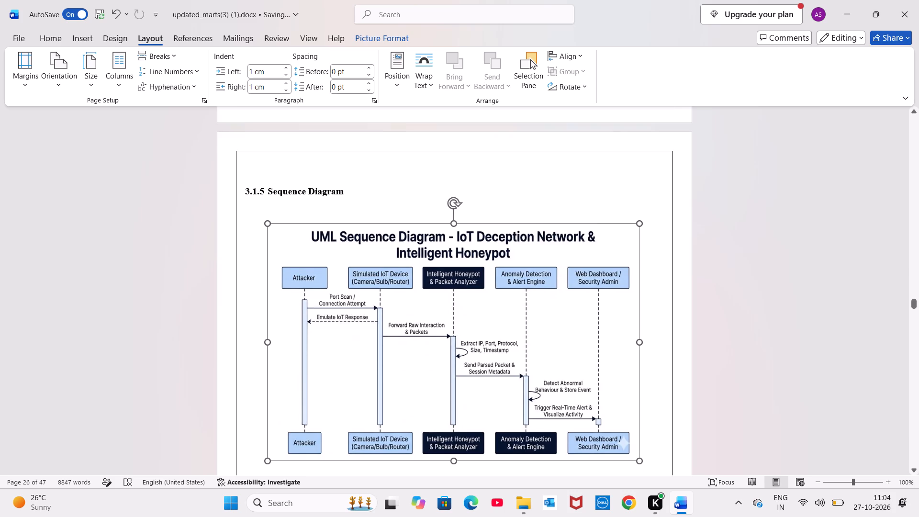
scroll(368, 401, "down", 1)
left_click(414, 277)
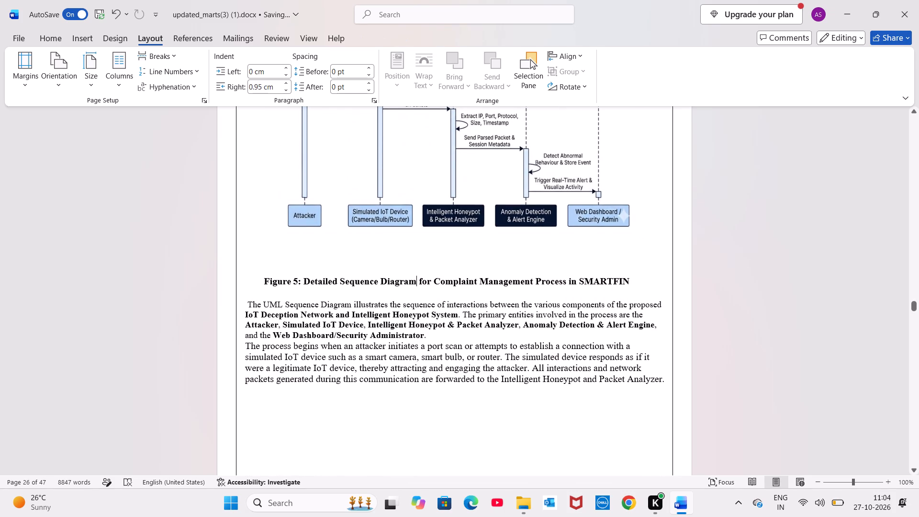
left_click(251, 301)
left_click_drag(251, 301, 344, 321)
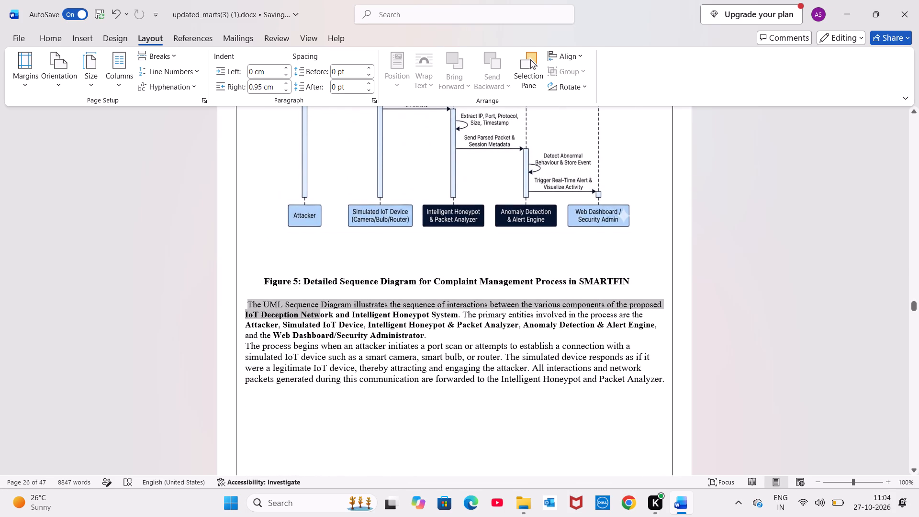
left_click_drag(344, 321, 666, 420)
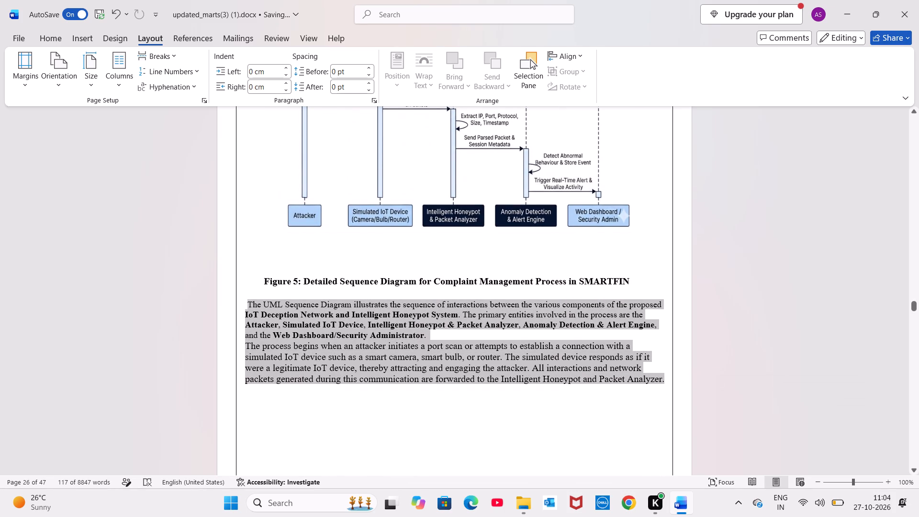
triple_click(286, 67)
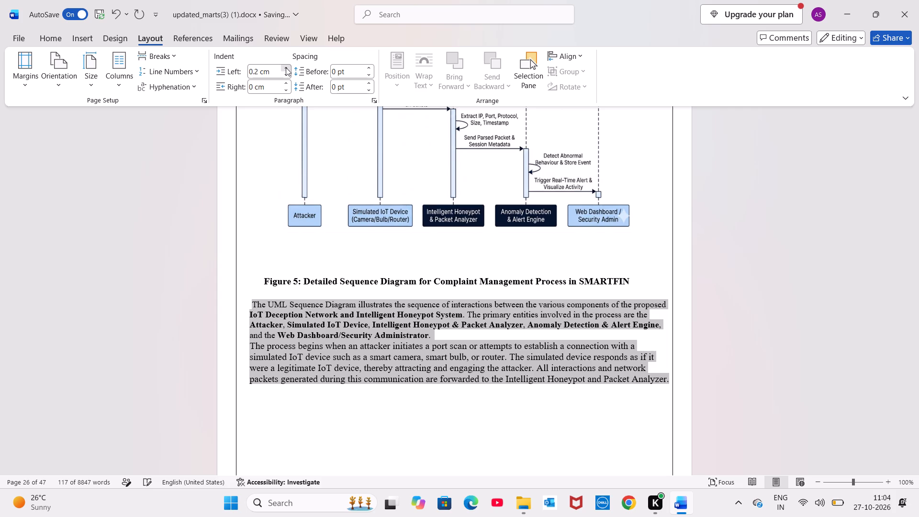
triple_click(286, 67)
double_click(286, 67)
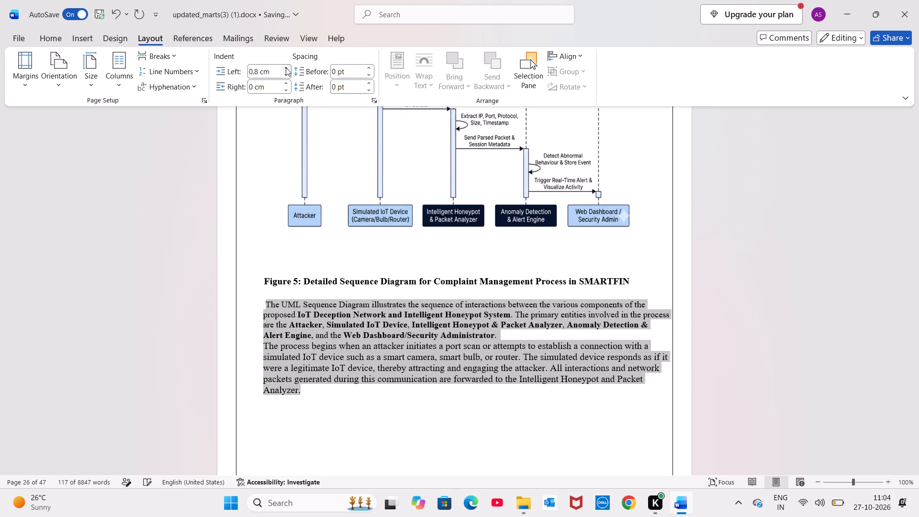
double_click(286, 67)
Set the right indent of the sequence diagram description paragraphs below the Figure 5 caption to 1 cm.
triple_click(288, 82)
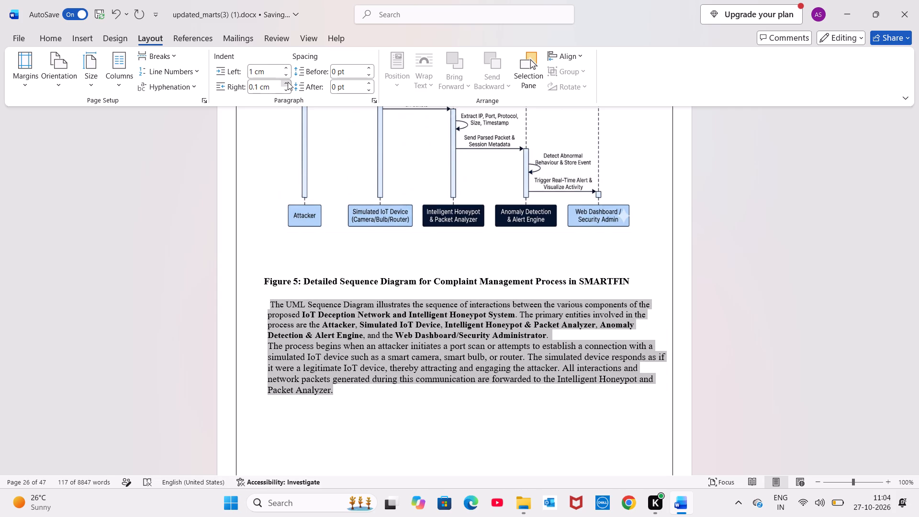
triple_click(288, 82)
triple_click(288, 82)
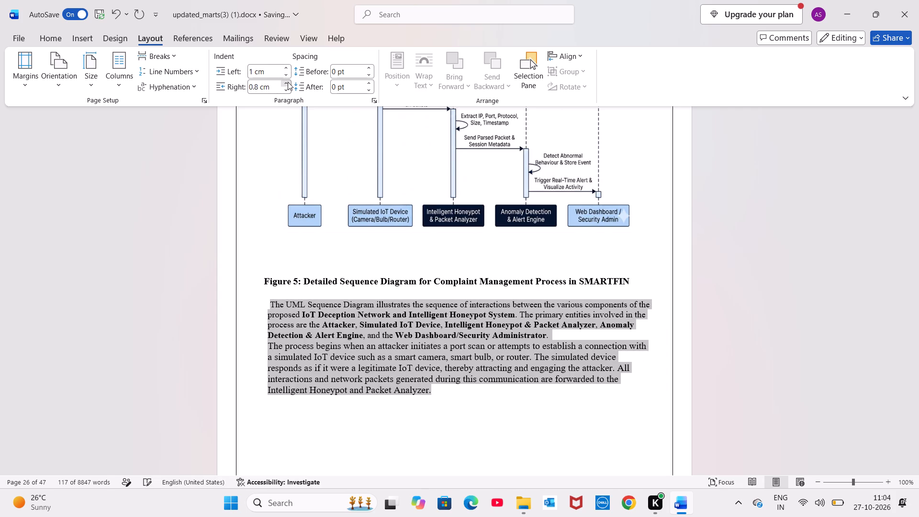
left_click(288, 82)
left_click(247, 236)
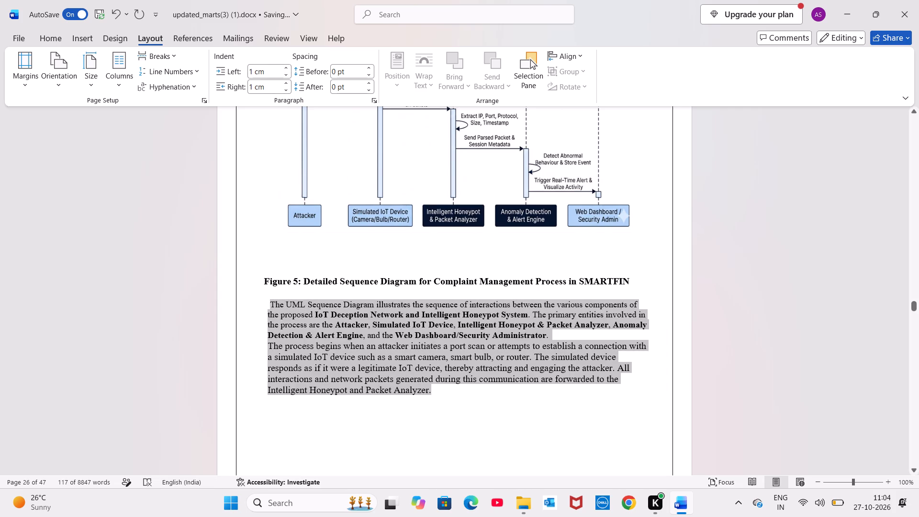
Set the left indent of the Activity Diagram description paragraphs below the Figure 6 caption to 1 cm.
scroll(382, 423, "down", 7)
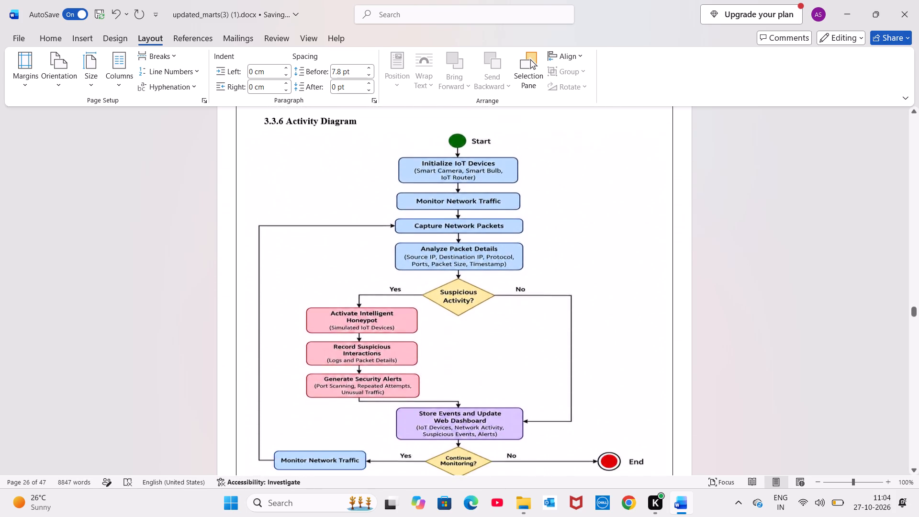
scroll(382, 423, "down", 2)
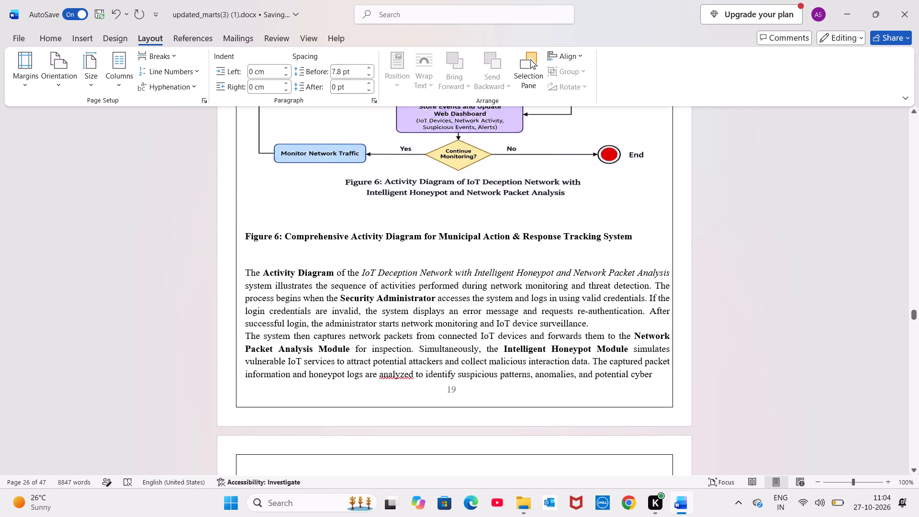
double_click(242, 271)
left_click_drag(242, 271, 306, 306)
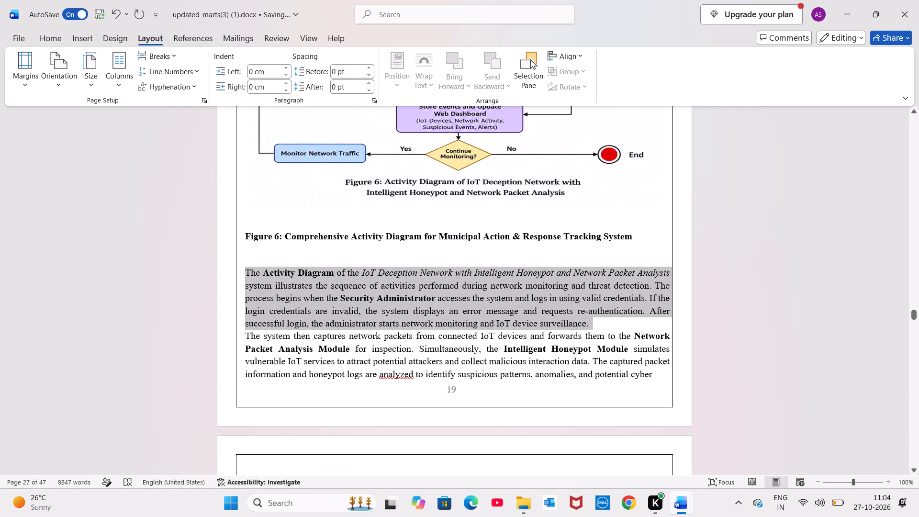
left_click_drag(306, 306, 505, 396)
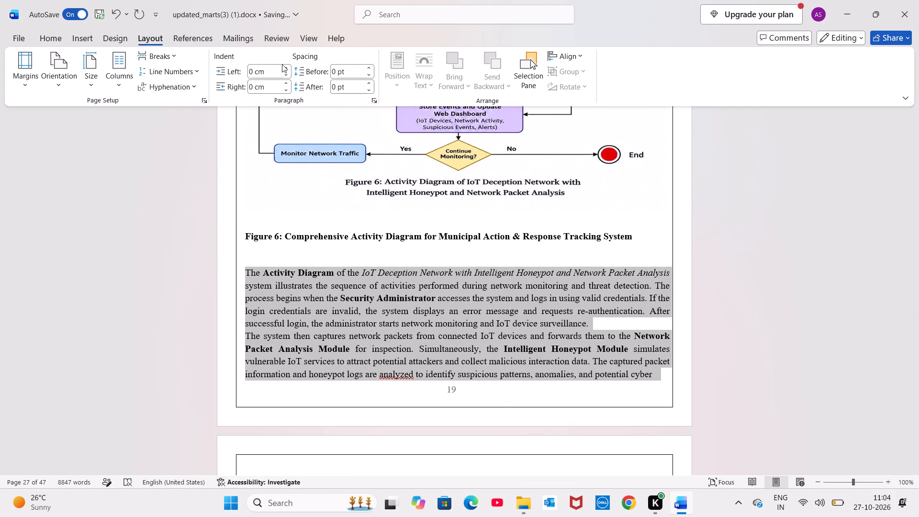
triple_click(286, 67)
triple_click(286, 67)
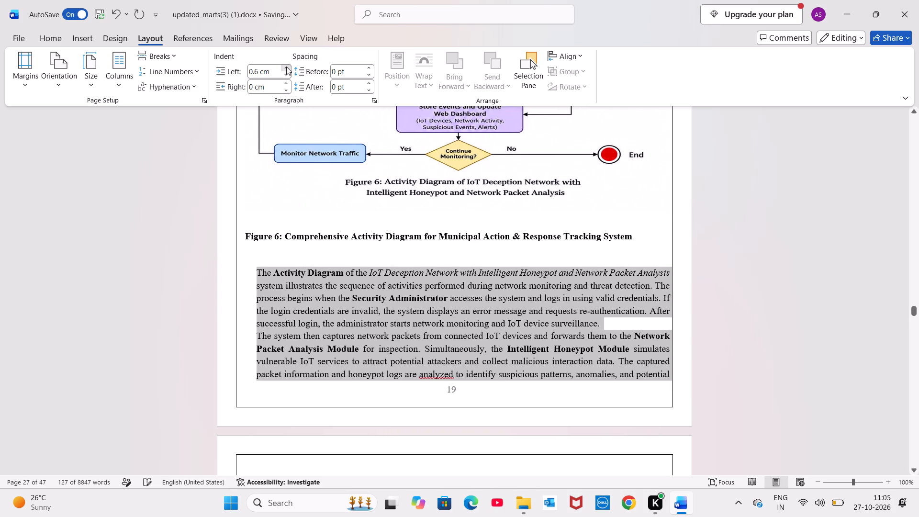
double_click(286, 67)
left_click(286, 67)
left_click(286, 67)
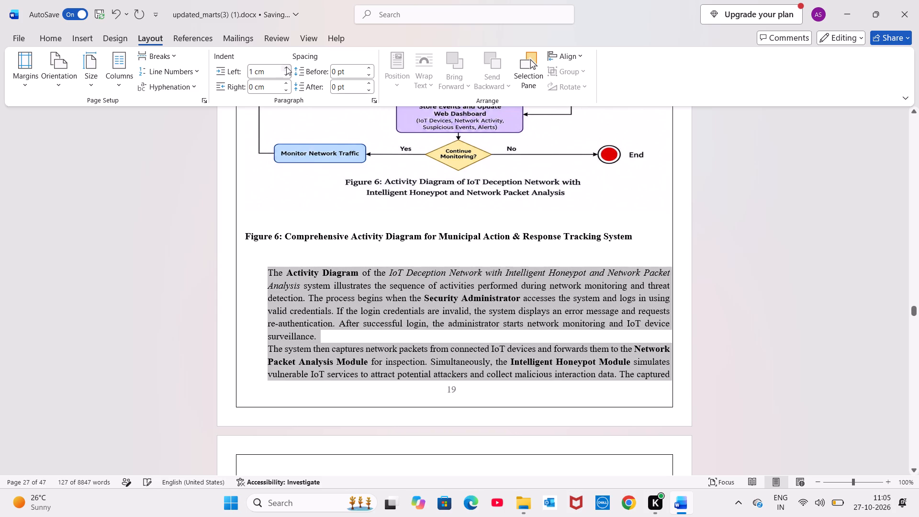
Set the right indent of the Activity Diagram description paragraphs below the Figure 6 caption to 1 cm.
triple_click(288, 83)
triple_click(288, 83)
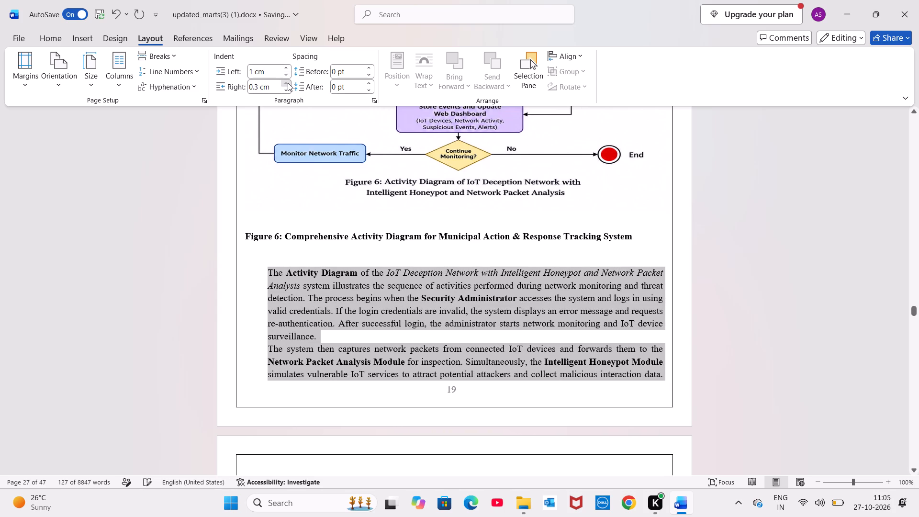
double_click(288, 83)
double_click(288, 83)
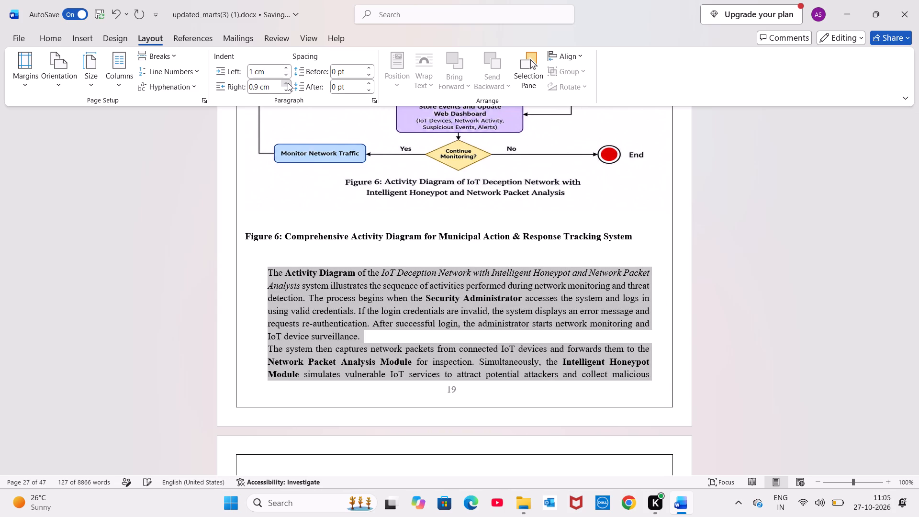
Delete the two overflow lines of the Activity Diagram description, from "interaction data" to "potential cyber", on the following page.
scroll(347, 316, "down", 2)
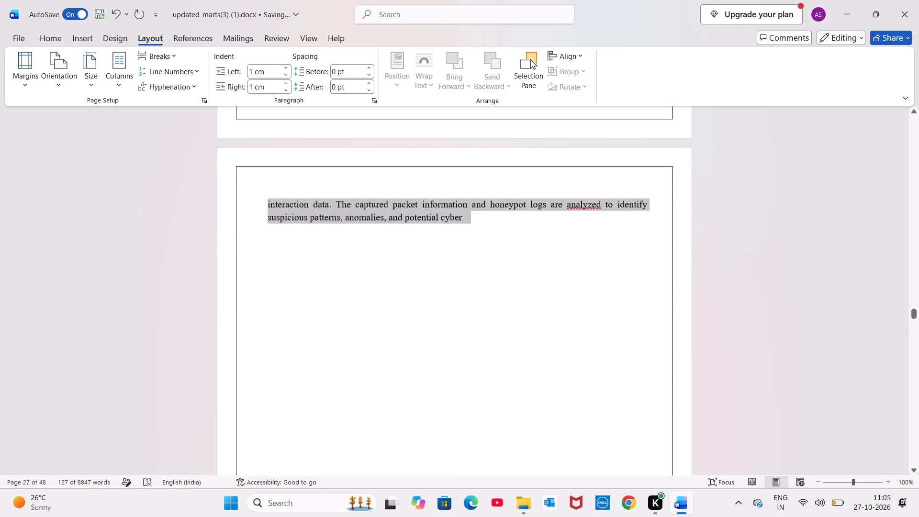
scroll(347, 316, "down", 1)
left_click(335, 279)
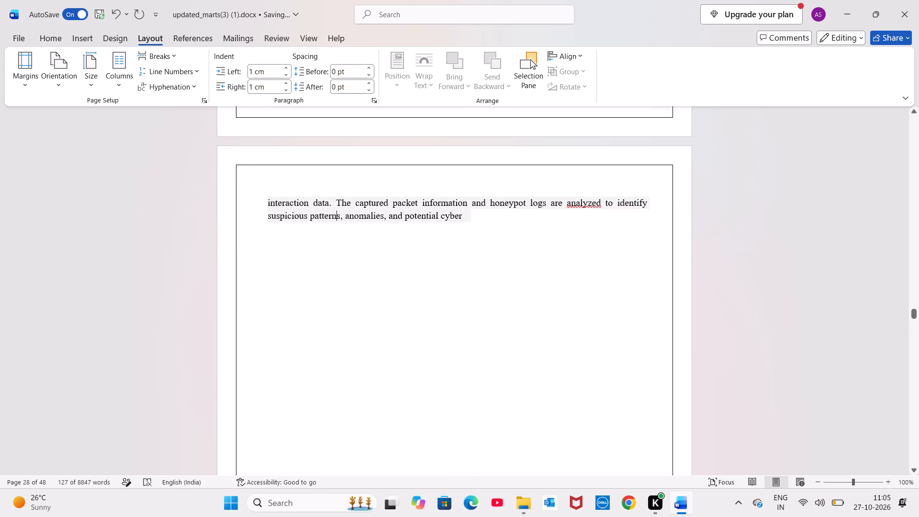
left_click(265, 202)
left_click_drag(265, 202, 510, 231)
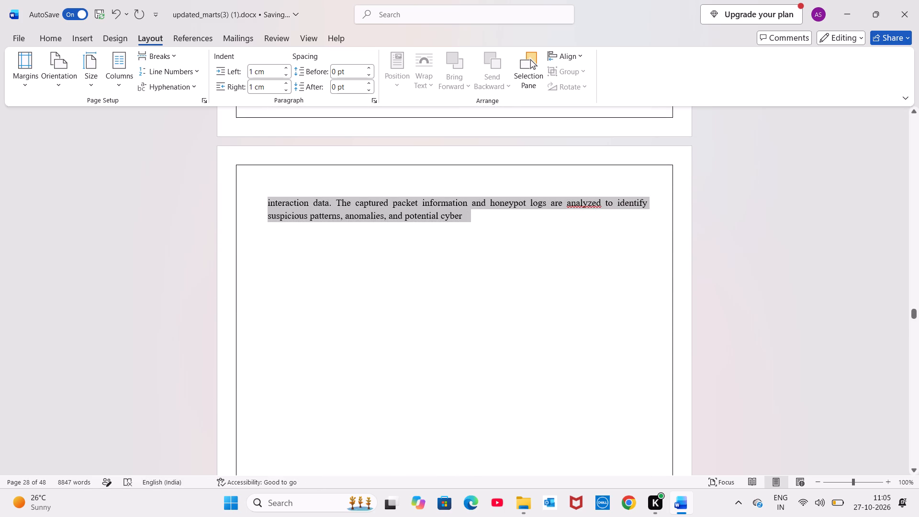
left_click_drag(510, 231, 512, 226)
key("space")
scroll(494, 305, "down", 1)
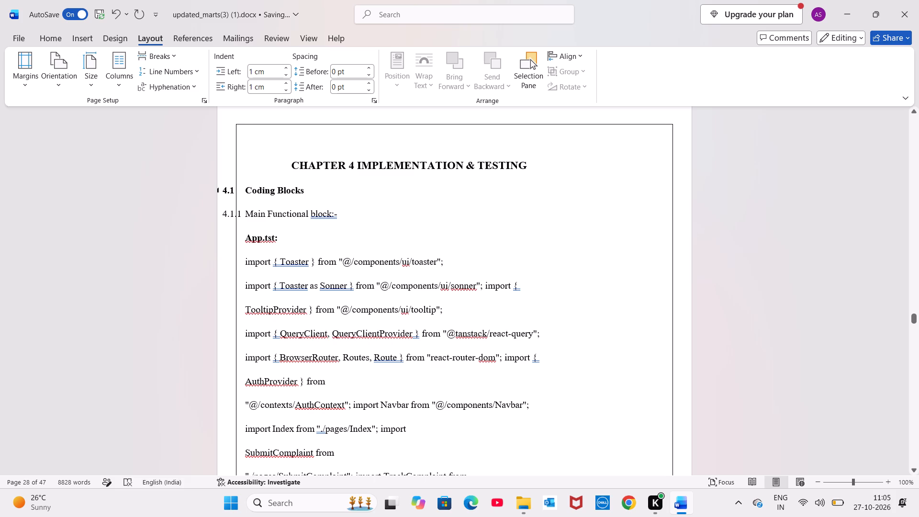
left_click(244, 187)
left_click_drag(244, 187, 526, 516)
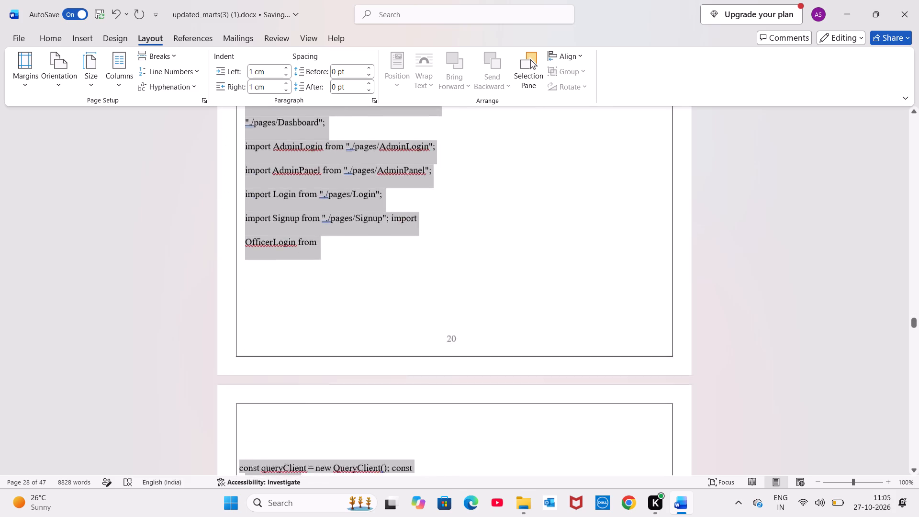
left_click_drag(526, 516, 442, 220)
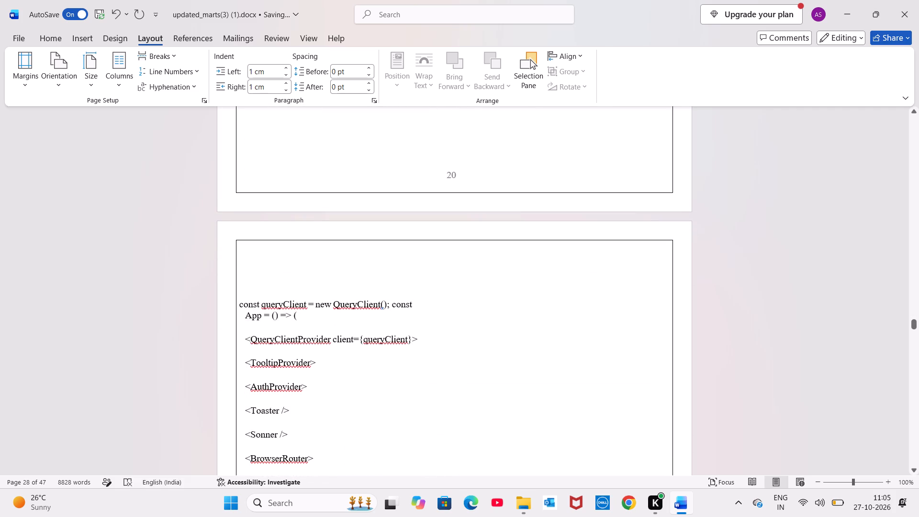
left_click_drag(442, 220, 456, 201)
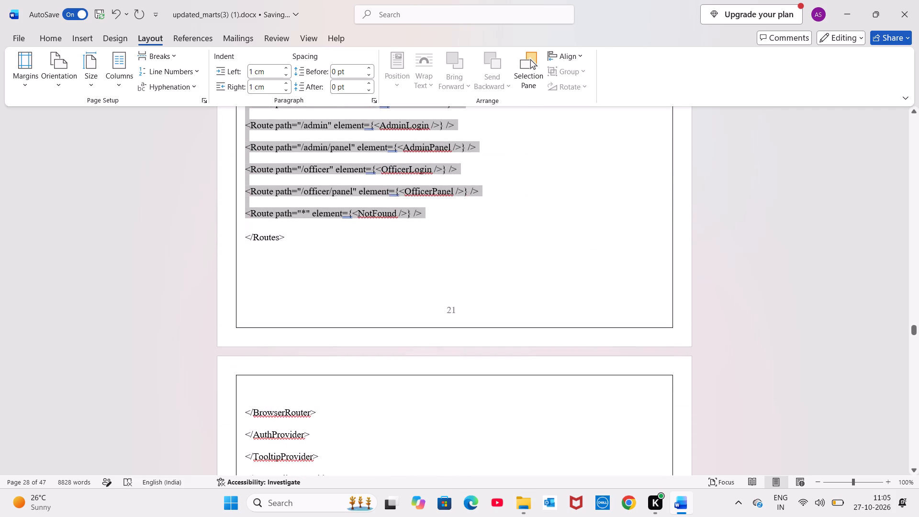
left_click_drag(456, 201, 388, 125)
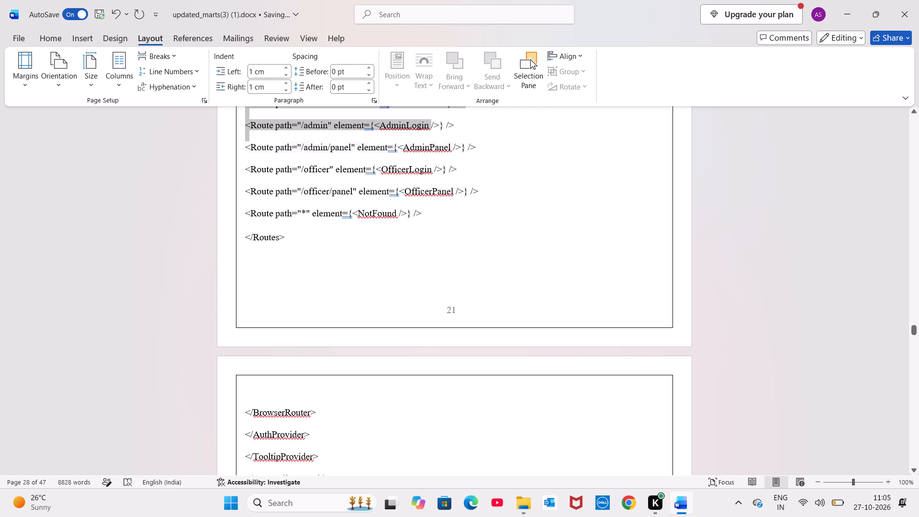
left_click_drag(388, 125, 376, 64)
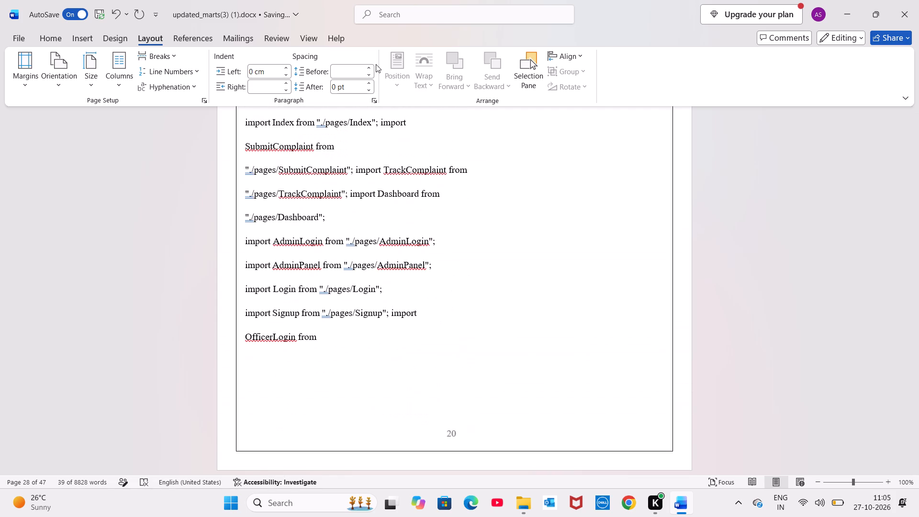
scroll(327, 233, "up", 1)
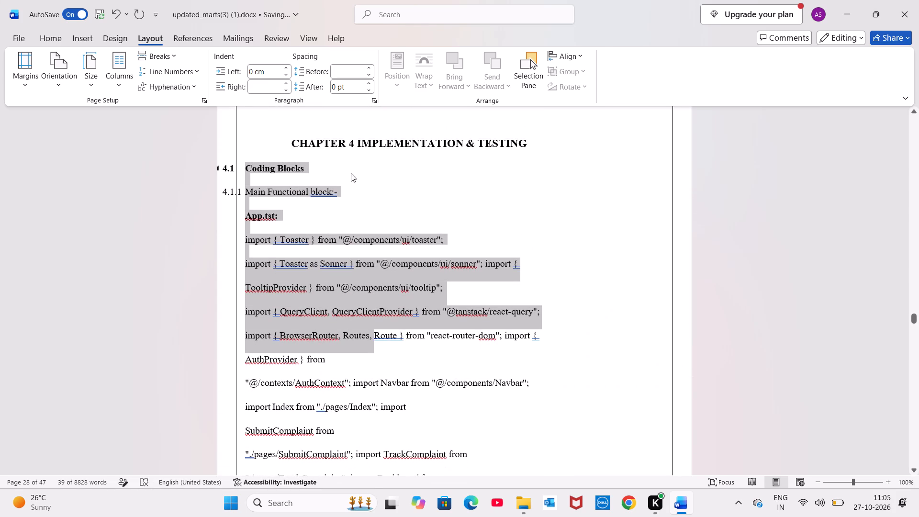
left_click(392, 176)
Set the left indent of the first Chapter 4 page, from the "Coding Blocks" heading through the "import OfficerLogin from" line, to 1 cm.
left_click(245, 169)
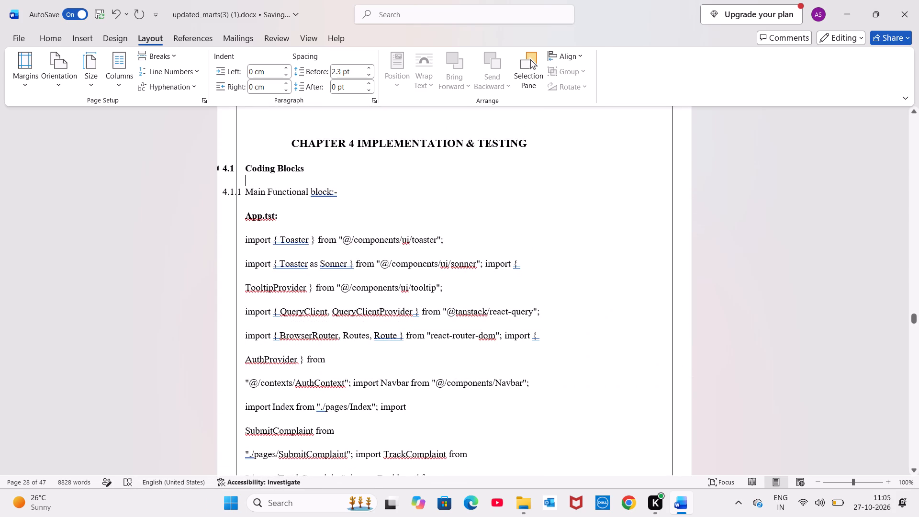
left_click_drag(245, 169, 422, 373)
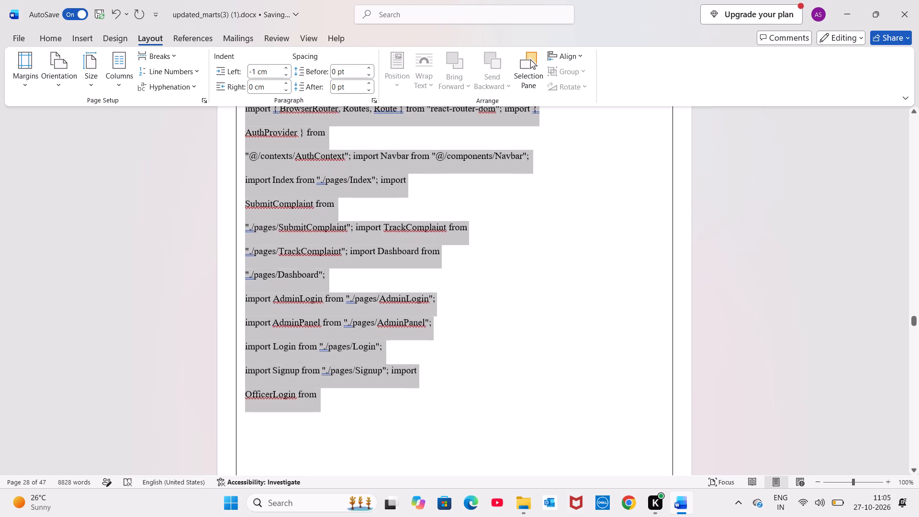
left_click_drag(422, 373, 465, 424)
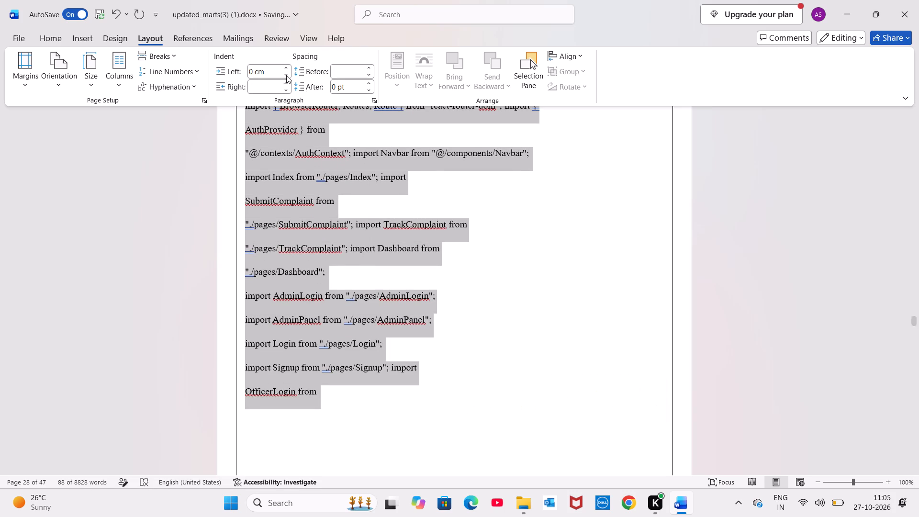
left_click(288, 64)
triple_click(287, 68)
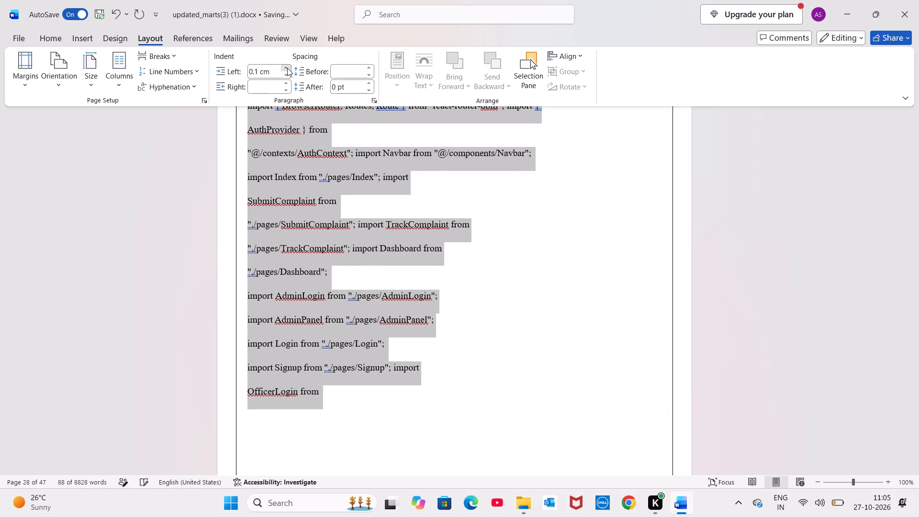
triple_click(287, 68)
left_click(287, 68)
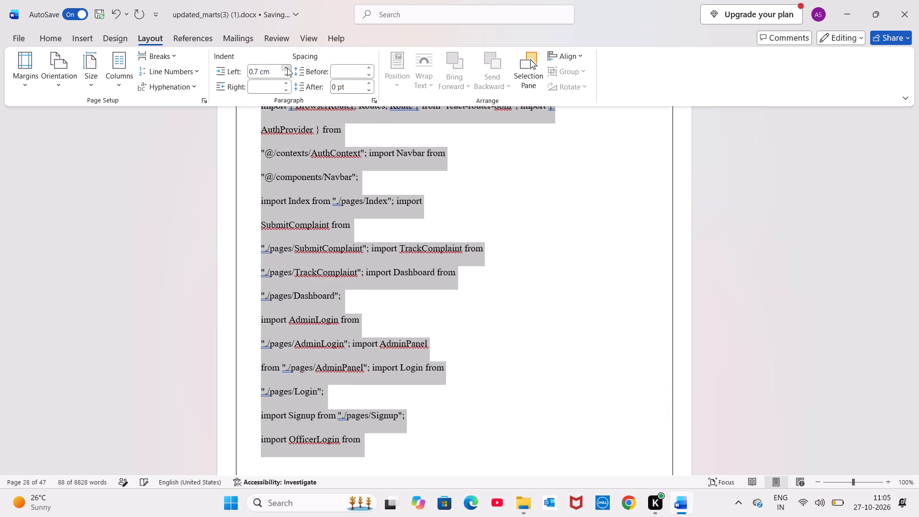
double_click(287, 68)
left_click(287, 68)
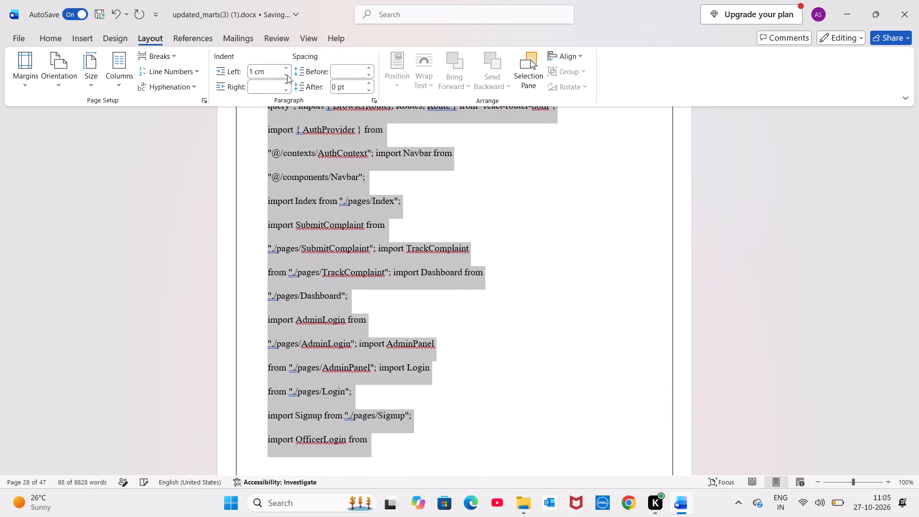
Set the right indent of the same Chapter 4 headings and import code lines to 1 cm.
triple_click(288, 84)
left_click(288, 84)
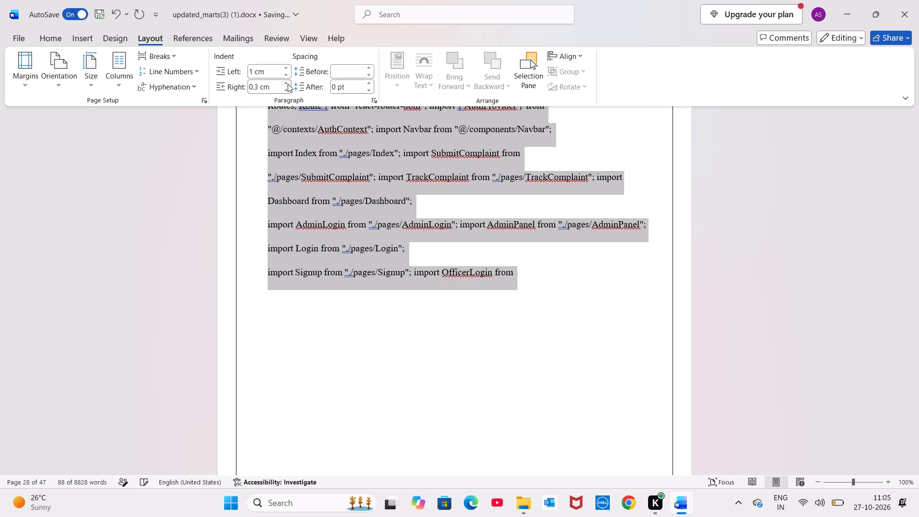
left_click(288, 84)
left_click(288, 84)
left_click(288, 84)
double_click(288, 84)
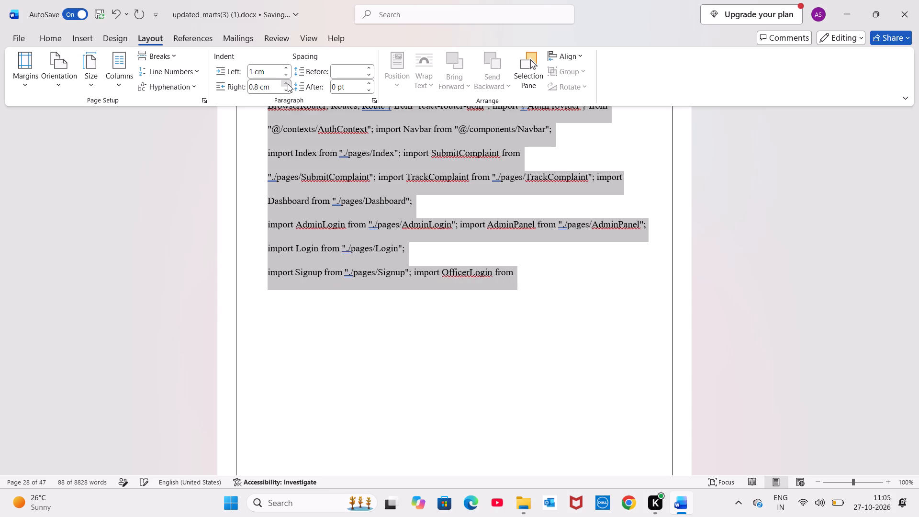
left_click(288, 84)
left_click(288, 84)
left_click(430, 356)
Remove the negative and hanging indent from the "const queryClient" code paragraph at the start of the page after the import lines.
scroll(430, 356, "down", 3)
scroll(430, 356, "left", 1)
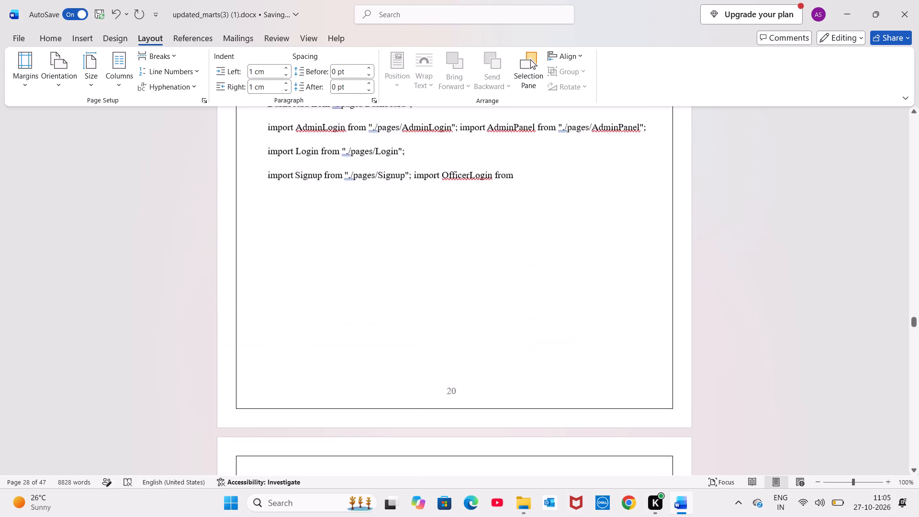
scroll(430, 356, "left", 1)
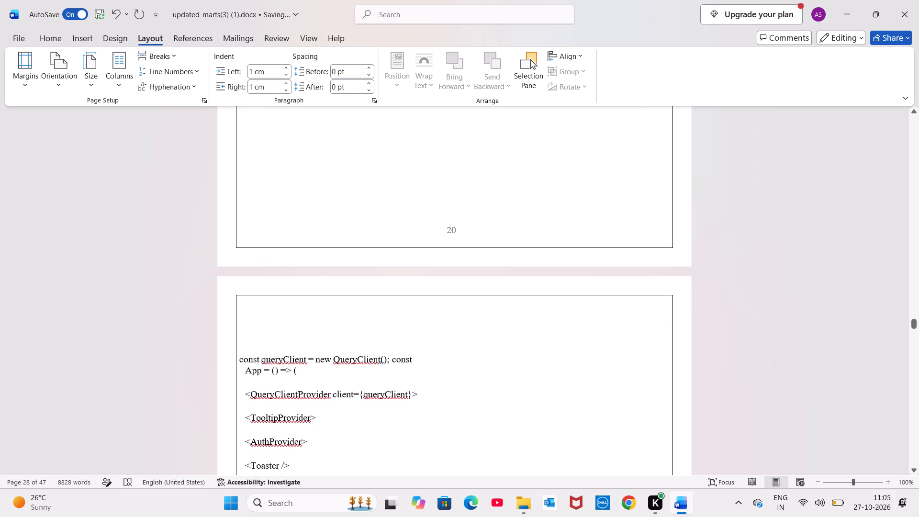
left_click(240, 362)
key("BackSpace")
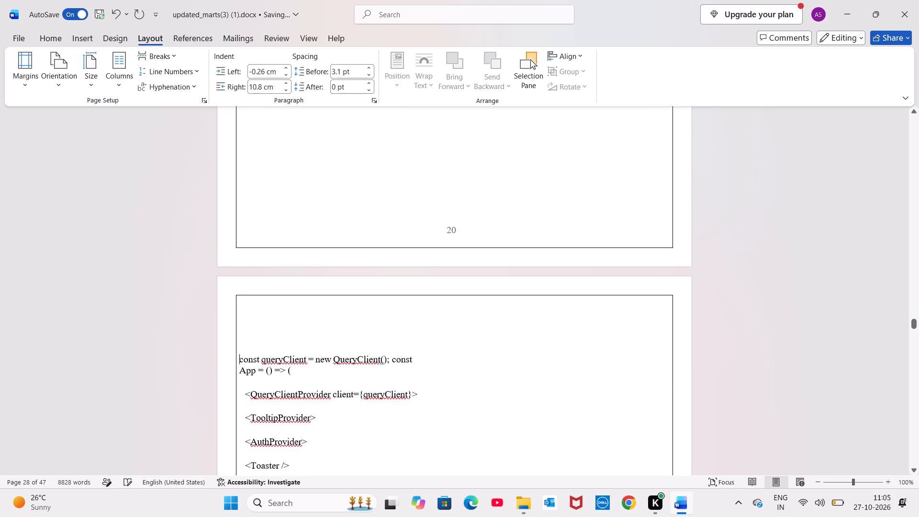
key("BackSpace")
key("BackSpace")
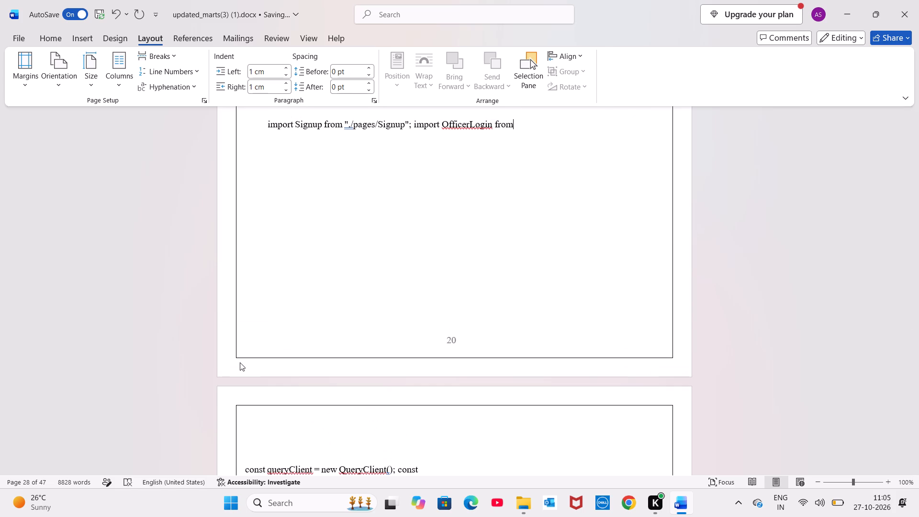
scroll(309, 516, "down", 4)
scroll(391, 391, "down", 4)
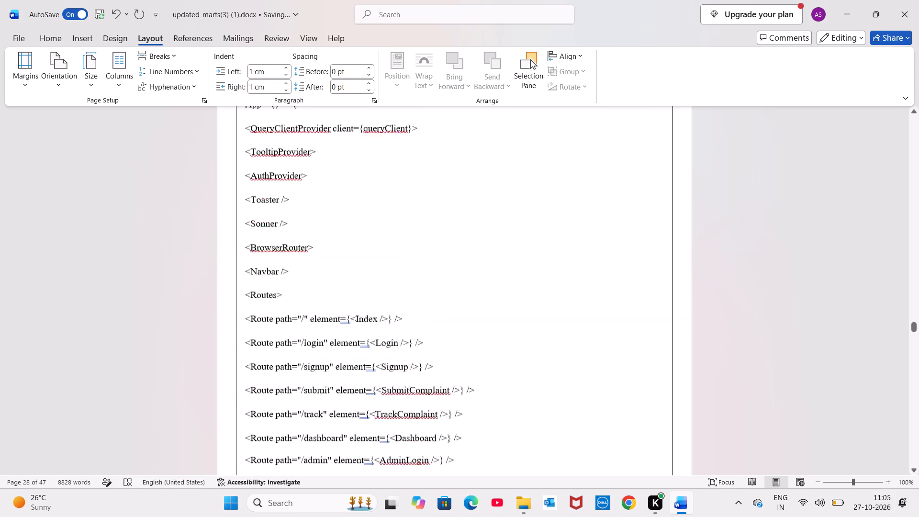
Set the left indent of the App code page, from the "const queryClient" line through "</Routes>", to 1 cm.
scroll(391, 391, "down", 1)
scroll(391, 391, "up", 1)
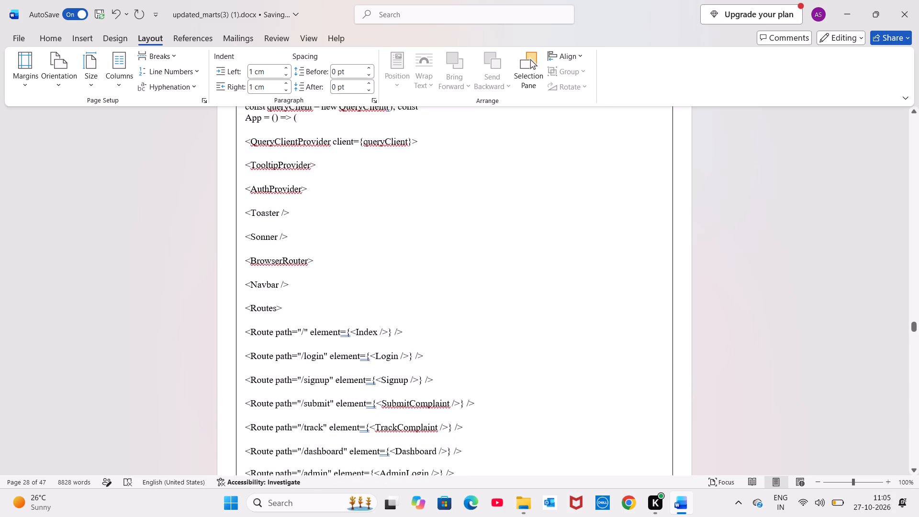
scroll(309, 246, "up", 2)
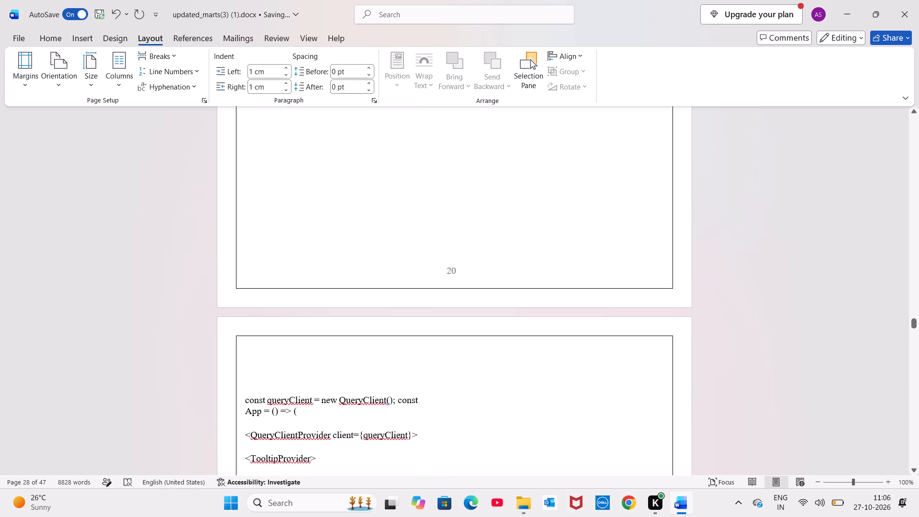
left_click(244, 401)
left_click_drag(244, 401, 424, 309)
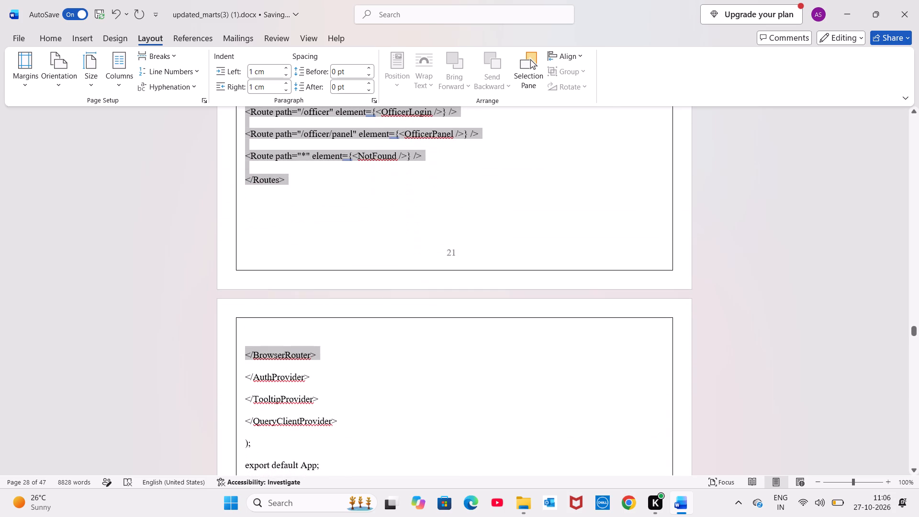
left_click_drag(424, 309, 401, 212)
triple_click(290, 66)
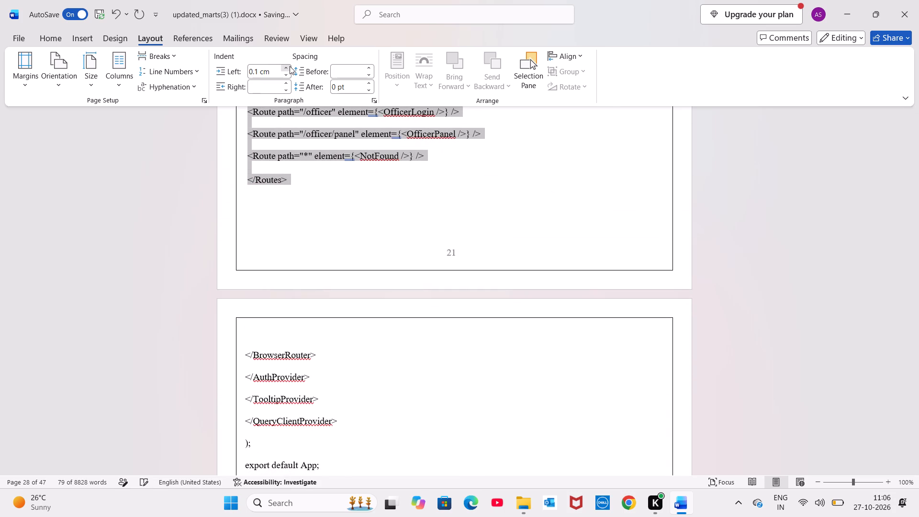
triple_click(290, 66)
triple_click(290, 66)
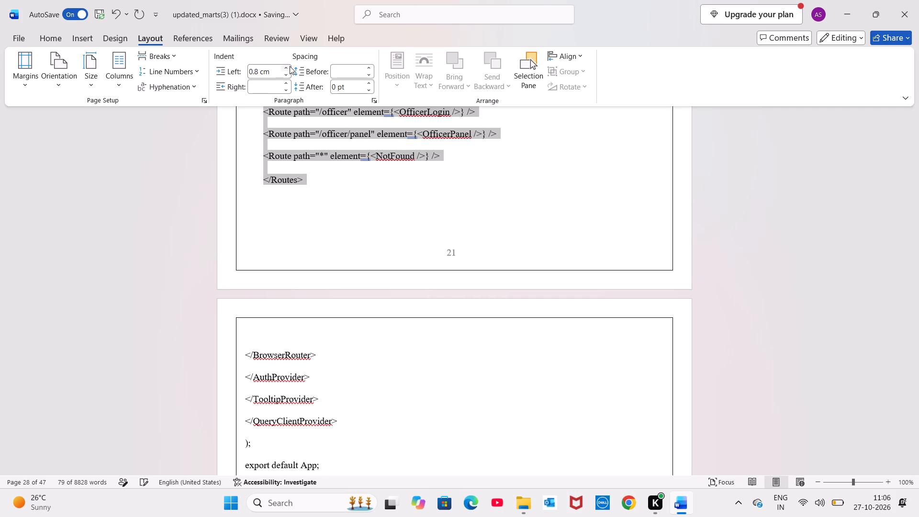
left_click(290, 66)
Set the right indent of the same code lines, "const queryClient" through "</Routes>", to 1 cm.
triple_click(285, 80)
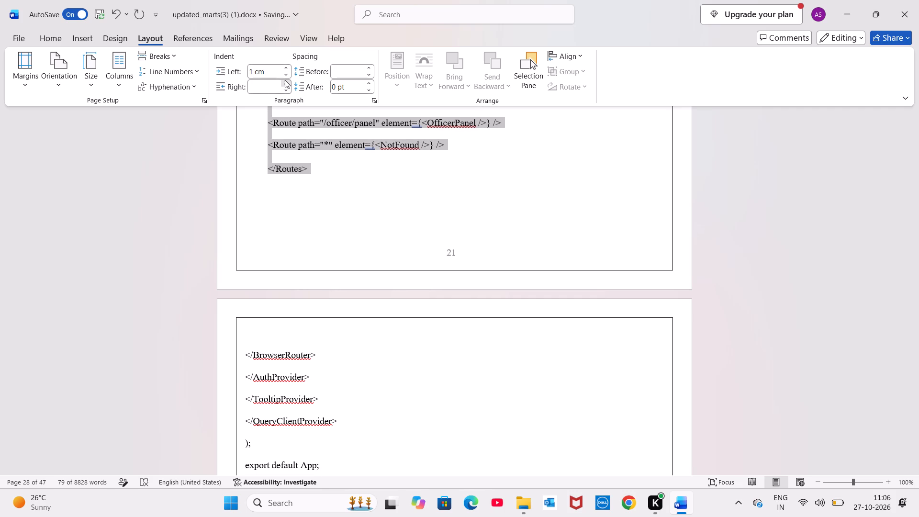
triple_click(285, 80)
triple_click(285, 80)
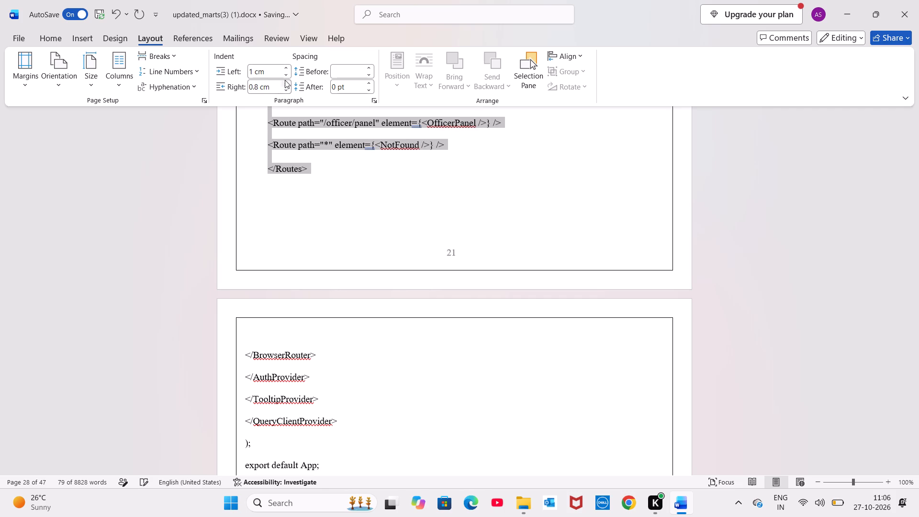
double_click(285, 80)
left_click(359, 228)
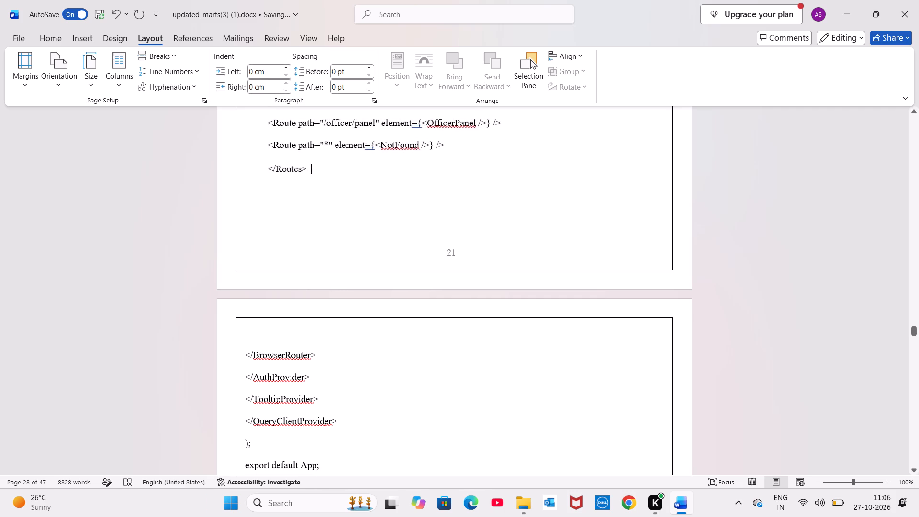
Set the left indent of the following page, from "</BrowserRouter>" through the "Status: Pass." line of Test Case 1, to 1 cm.
scroll(370, 307, "down", 2)
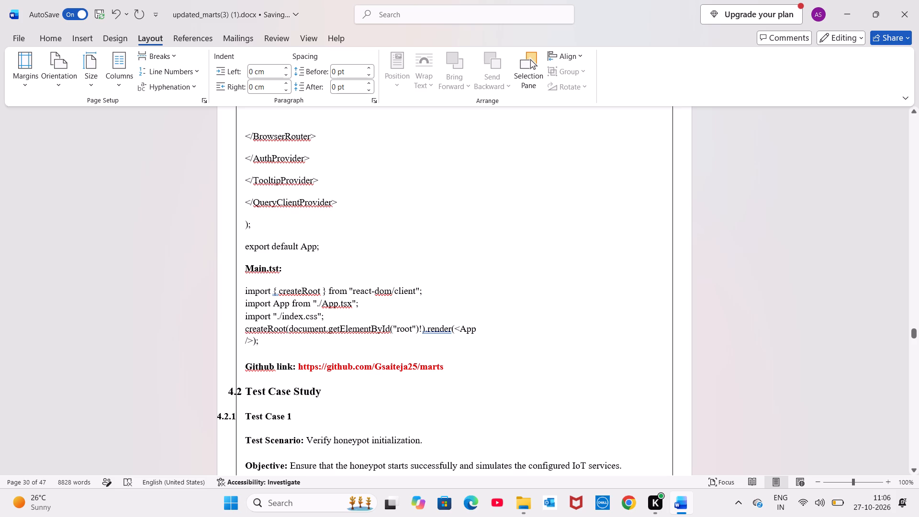
left_click(247, 136)
left_click_drag(247, 136, 383, 259)
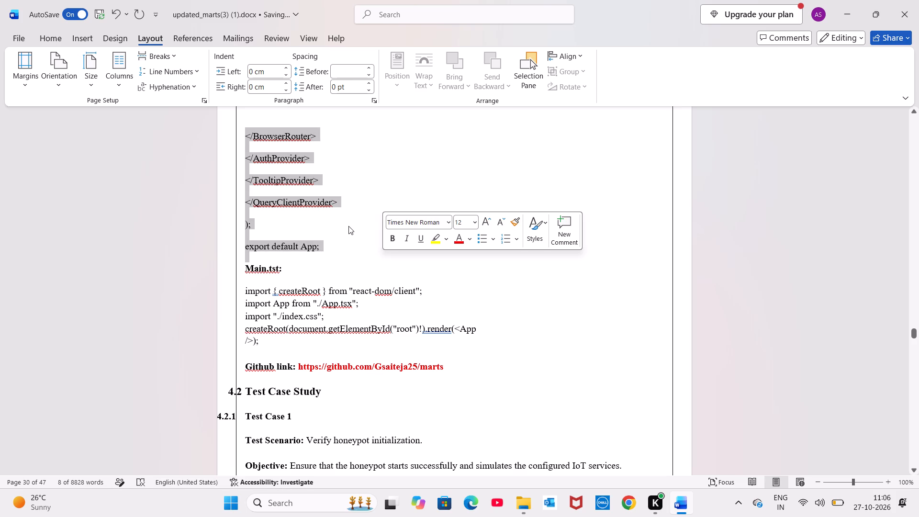
left_click(348, 226)
left_click(246, 141)
left_click_drag(246, 141, 464, 356)
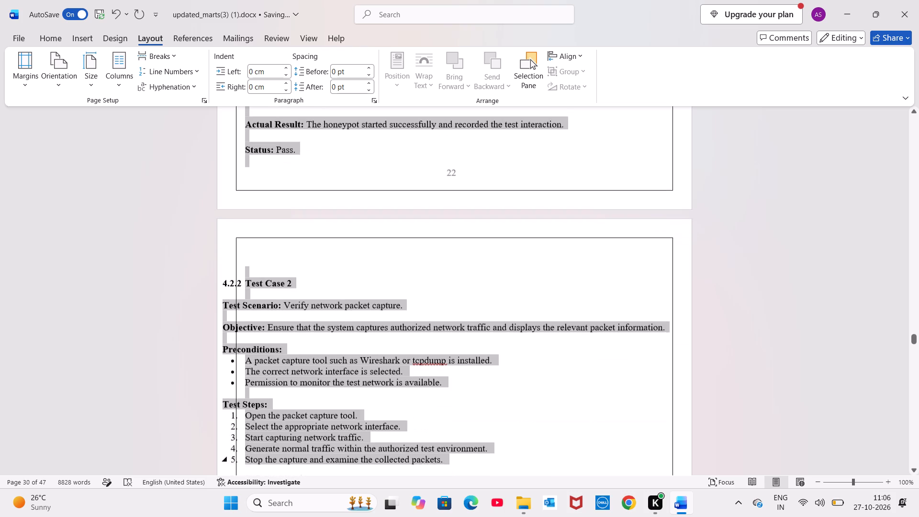
left_click_drag(464, 356, 400, 169)
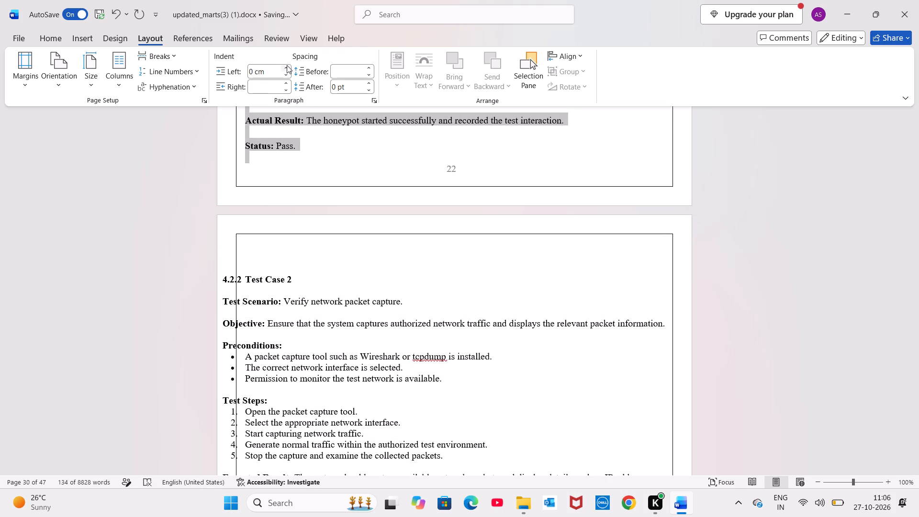
triple_click(287, 65)
triple_click(287, 65)
triple_click(287, 65)
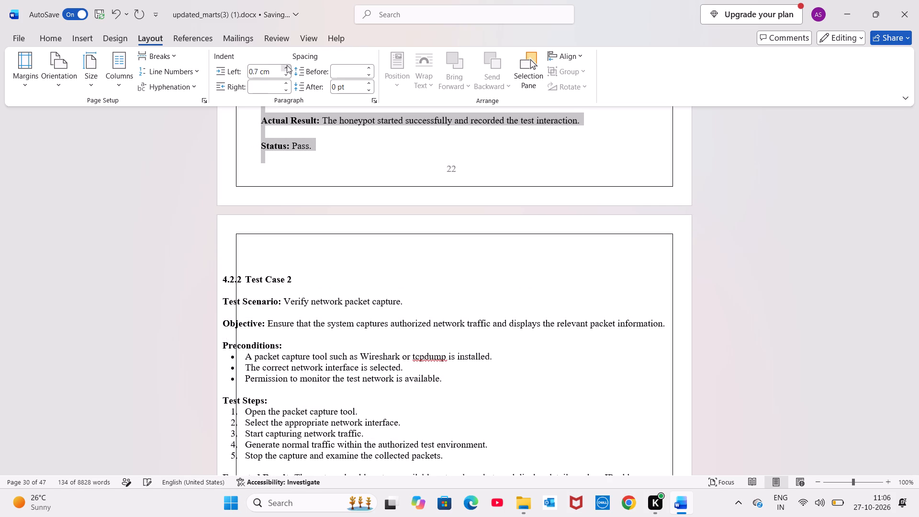
double_click(287, 65)
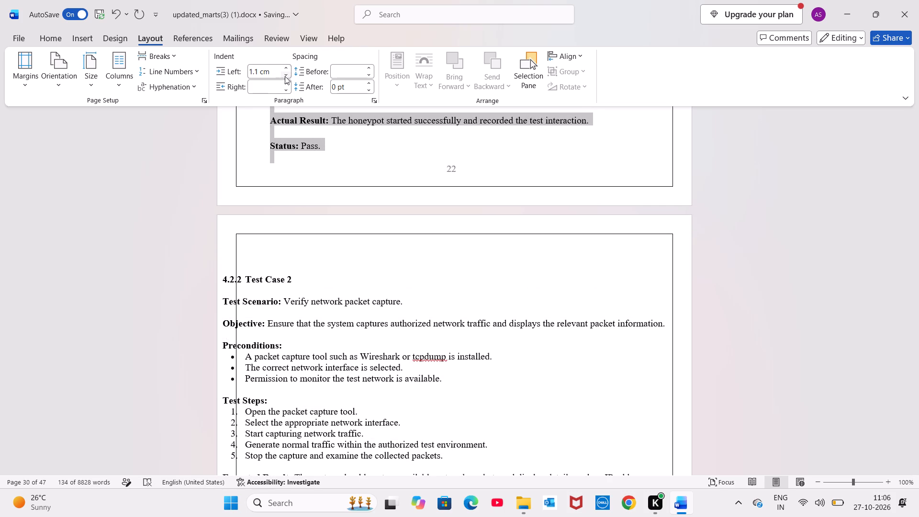
left_click(285, 76)
Set the right indent of the same text, "</BrowserRouter>" through Test Case 1's "Status: Pass." line, to 1 cm.
triple_click(285, 84)
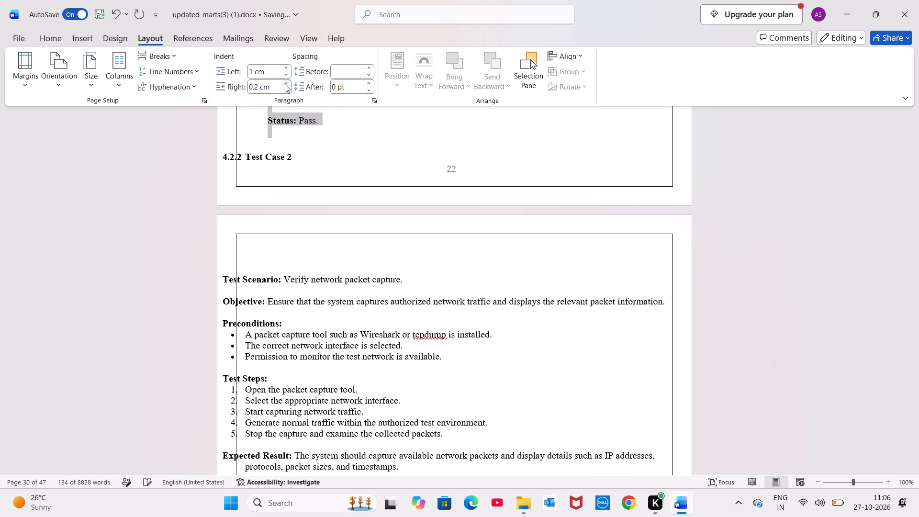
left_click(285, 84)
left_click(285, 84)
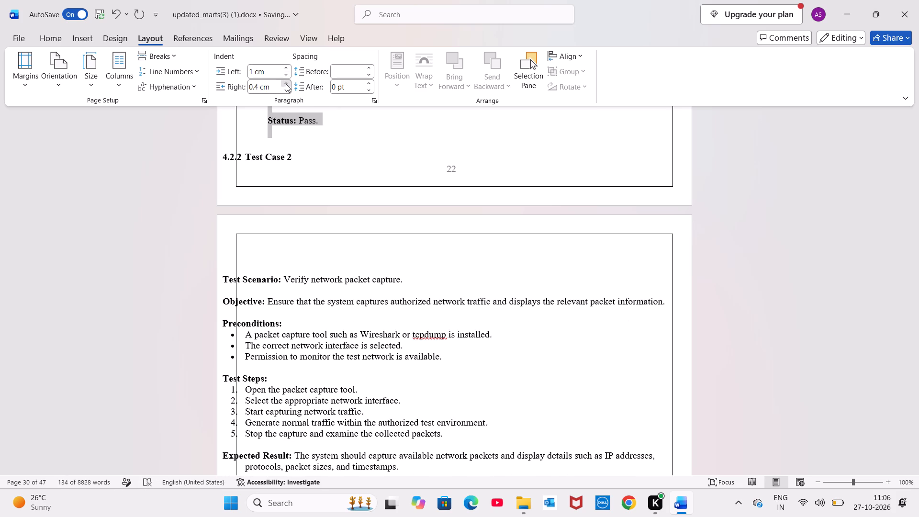
triple_click(286, 84)
double_click(286, 84)
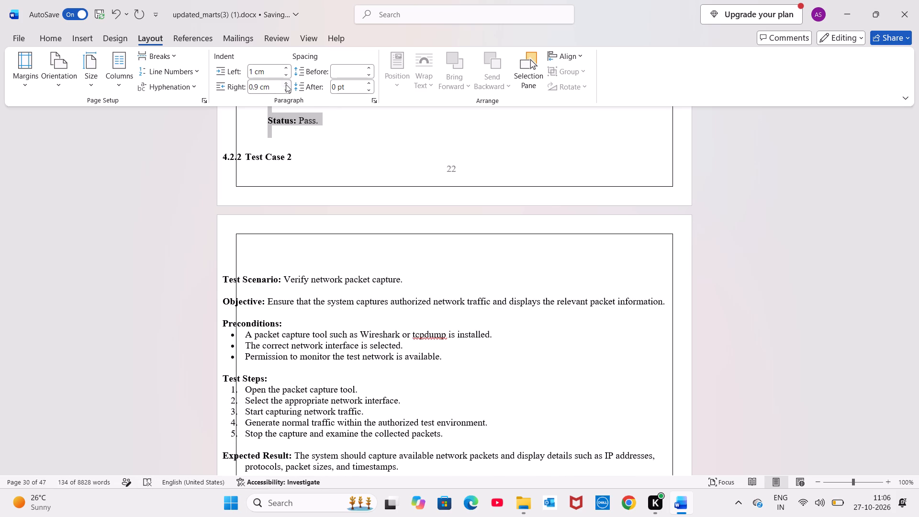
left_click(286, 83)
left_click(286, 83)
left_click_drag(286, 89, 337, 182)
scroll(337, 182, "up", 1)
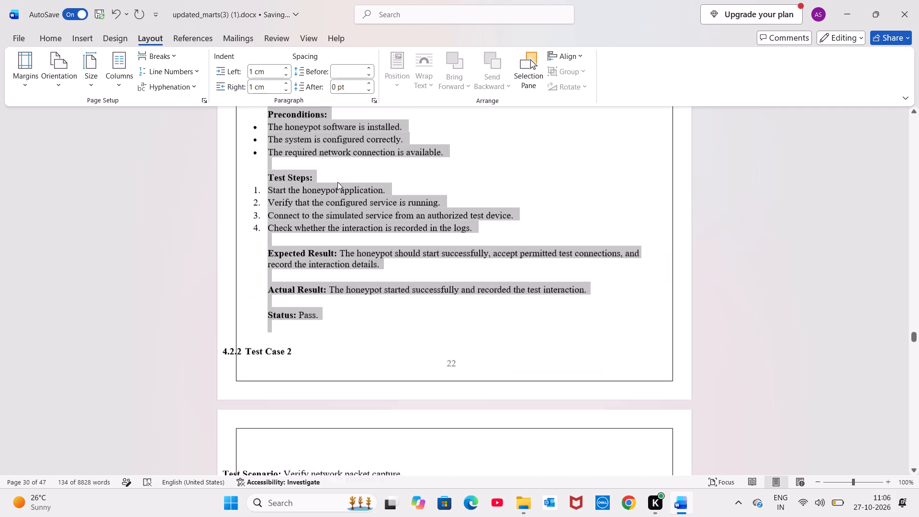
scroll(337, 182, "up", 2)
left_click(471, 209)
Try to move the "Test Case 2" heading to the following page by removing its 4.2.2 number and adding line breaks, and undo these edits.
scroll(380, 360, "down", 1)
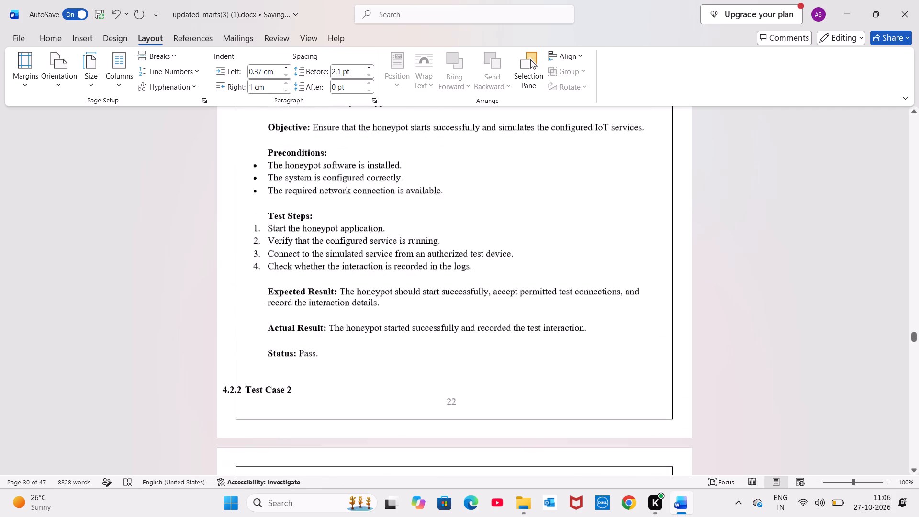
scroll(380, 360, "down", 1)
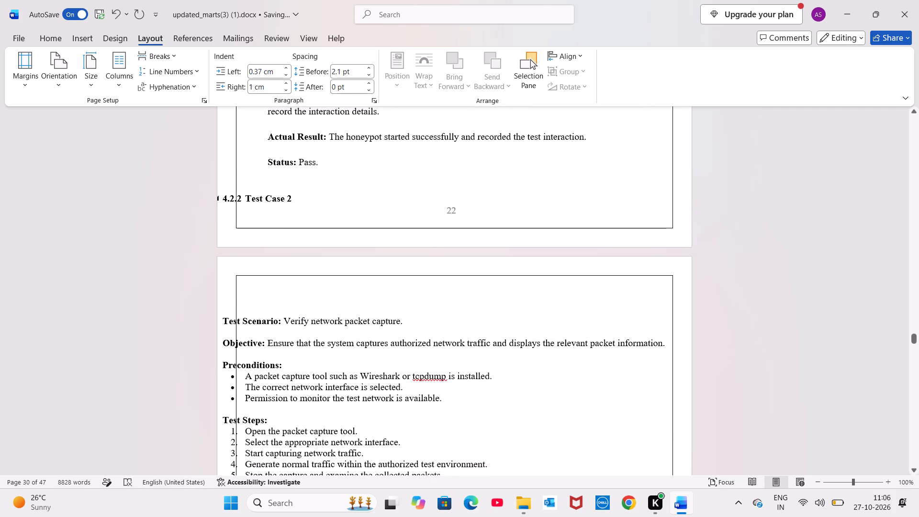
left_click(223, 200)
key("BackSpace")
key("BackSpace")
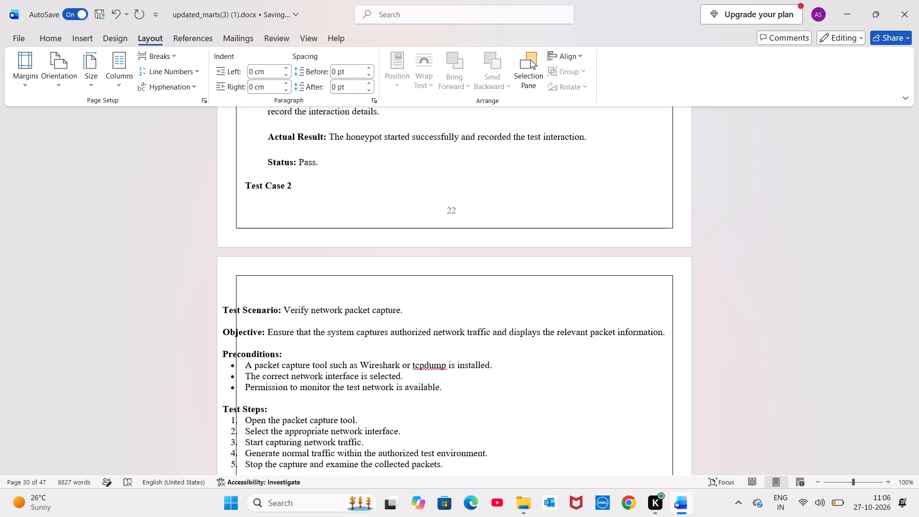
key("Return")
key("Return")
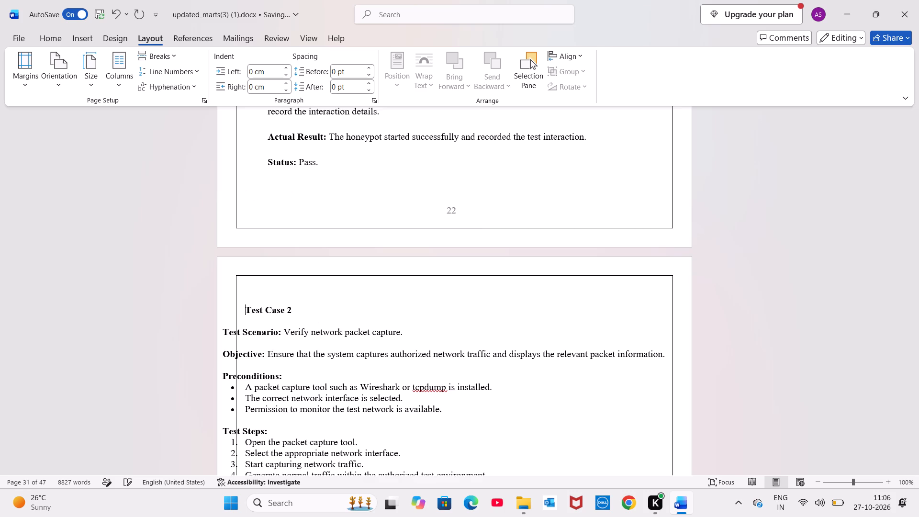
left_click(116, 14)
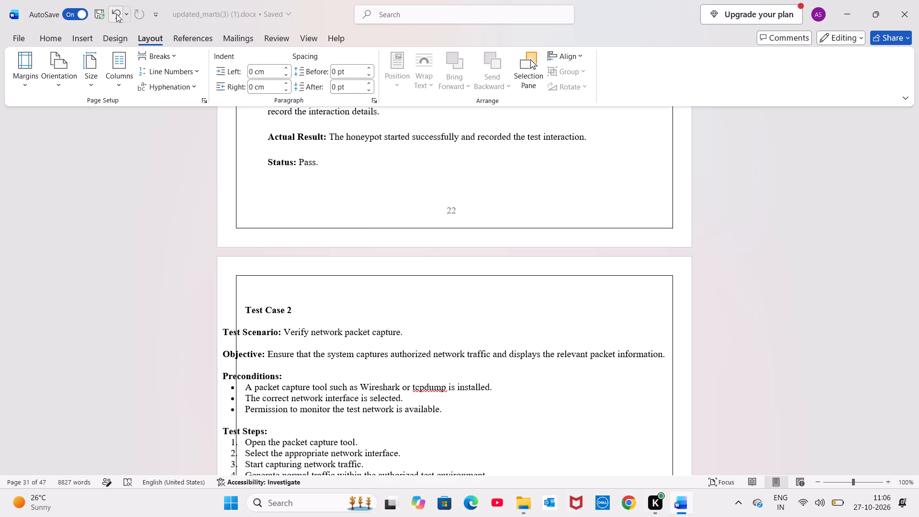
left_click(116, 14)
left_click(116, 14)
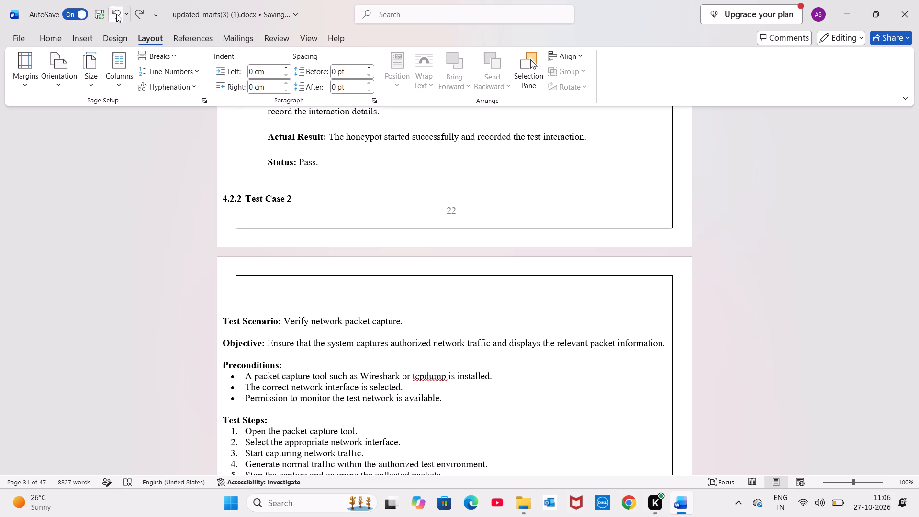
Insert a blank paragraph after Test Case 1's "Status: Pass." line to push the "4.2.2 Test Case 2" heading onto the following page.
left_click(337, 188)
left_click(225, 197)
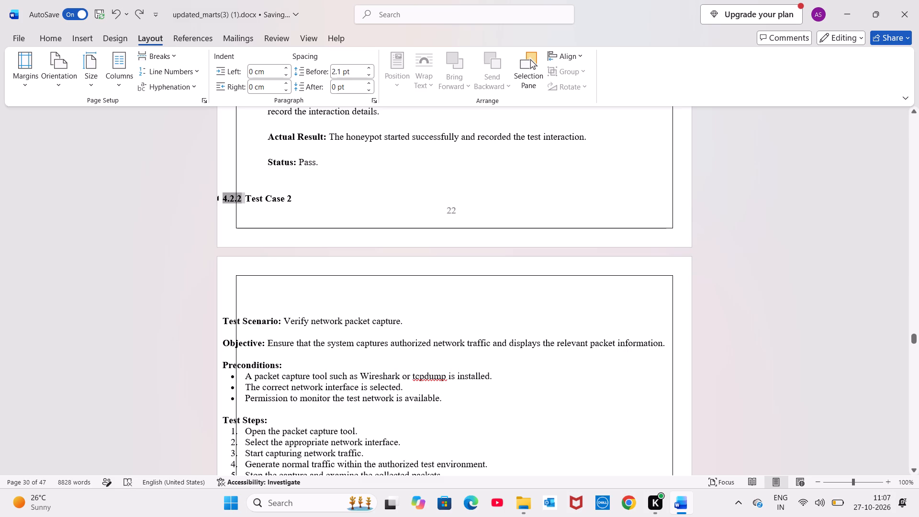
left_click(268, 178)
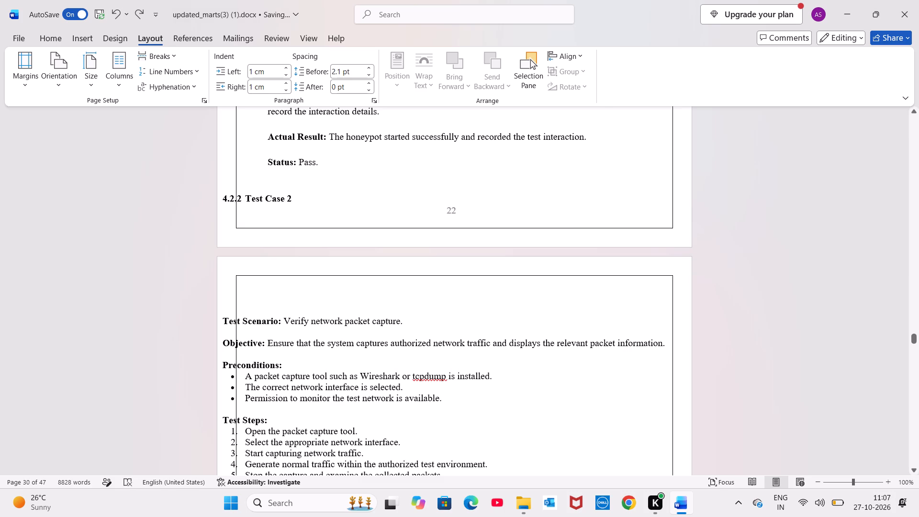
key("Return")
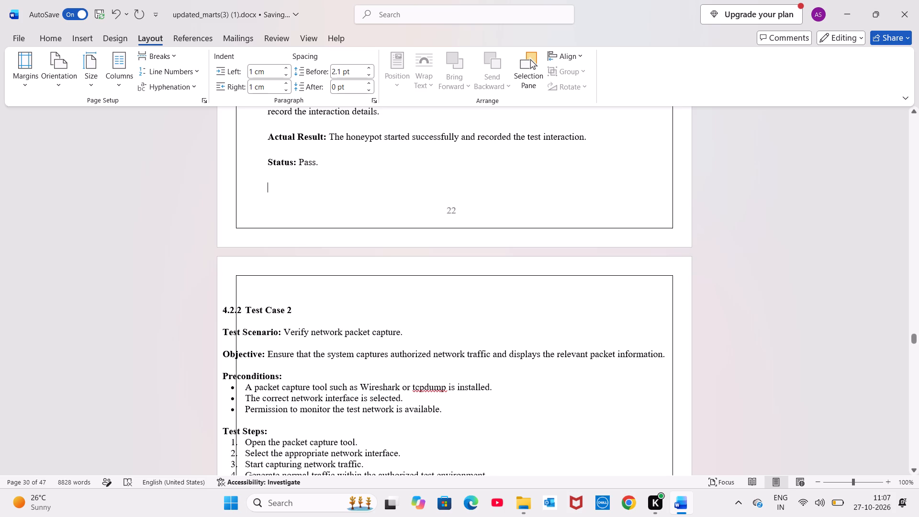
Adjust the left indent of the Test Case 2 and Test Case 3 text, from the "Test Case 2" heading through Test Case 3's "Status: Pass." line.
scroll(337, 300, "down", 2)
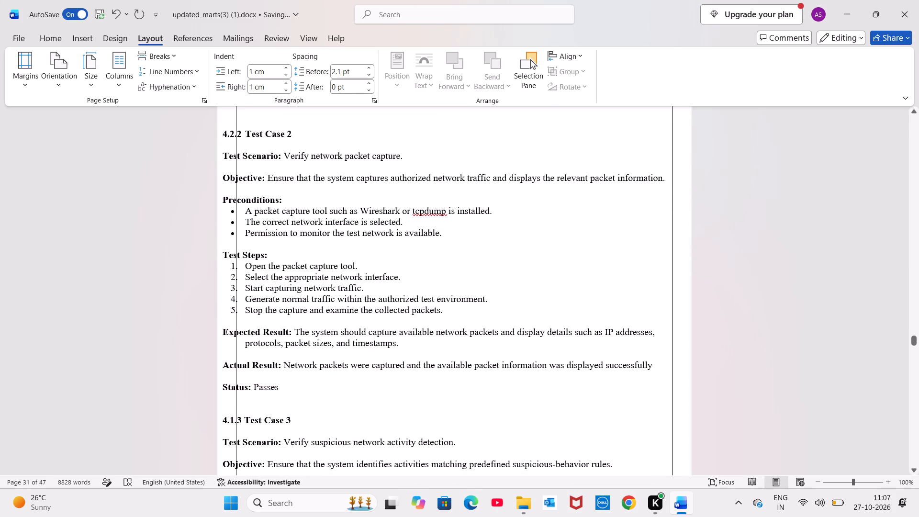
left_click(224, 133)
left_click_drag(224, 133, 515, 418)
left_click_drag(515, 418, 510, 402)
left_click(459, 291)
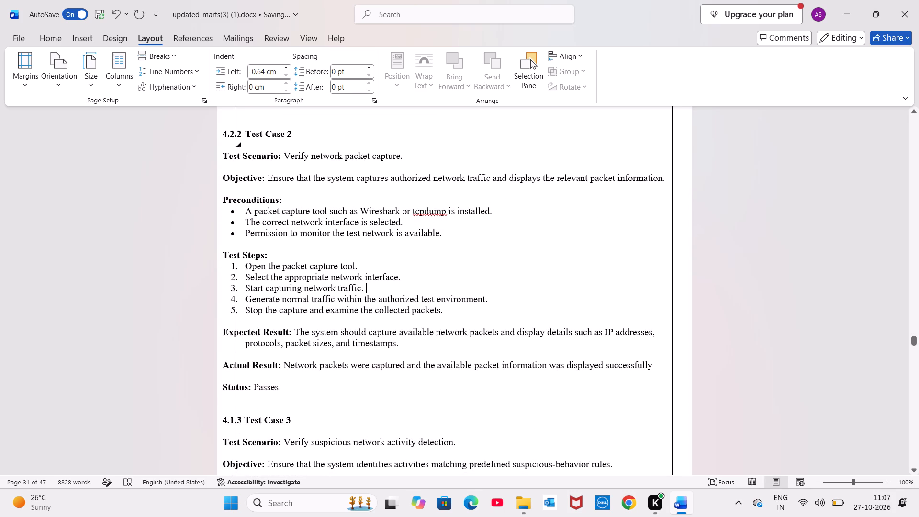
left_click(247, 133)
left_click_drag(247, 133, 554, 485)
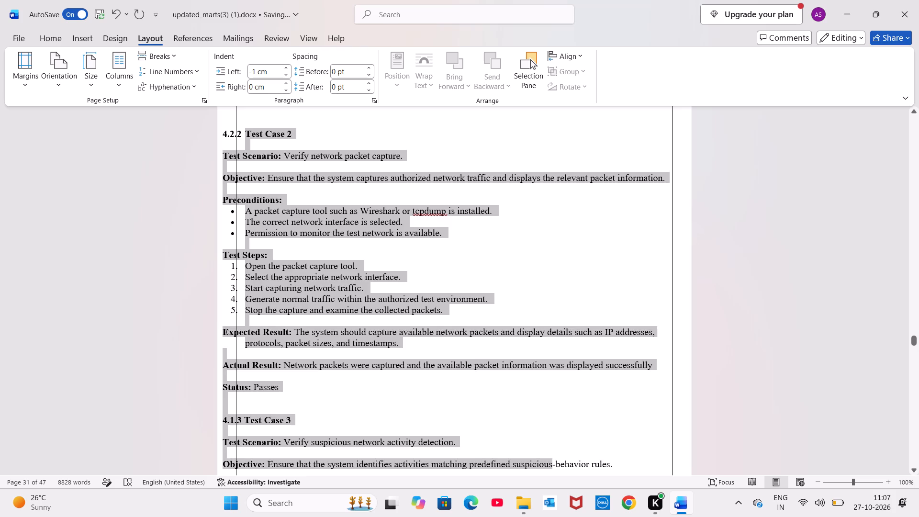
left_click_drag(554, 485, 528, 365)
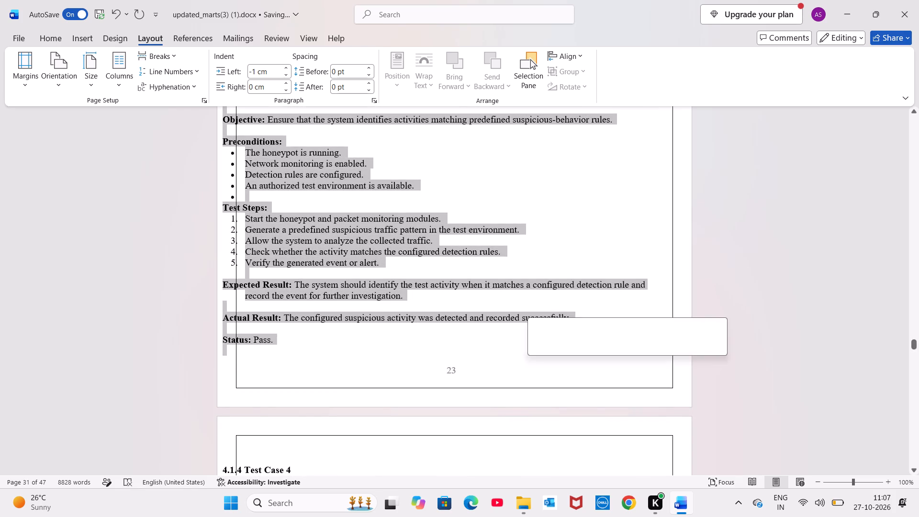
triple_click(284, 68)
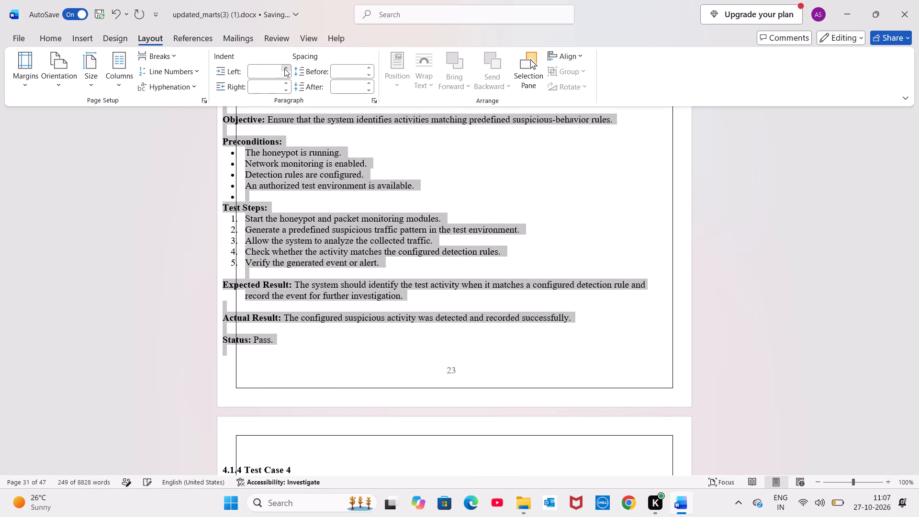
triple_click(284, 68)
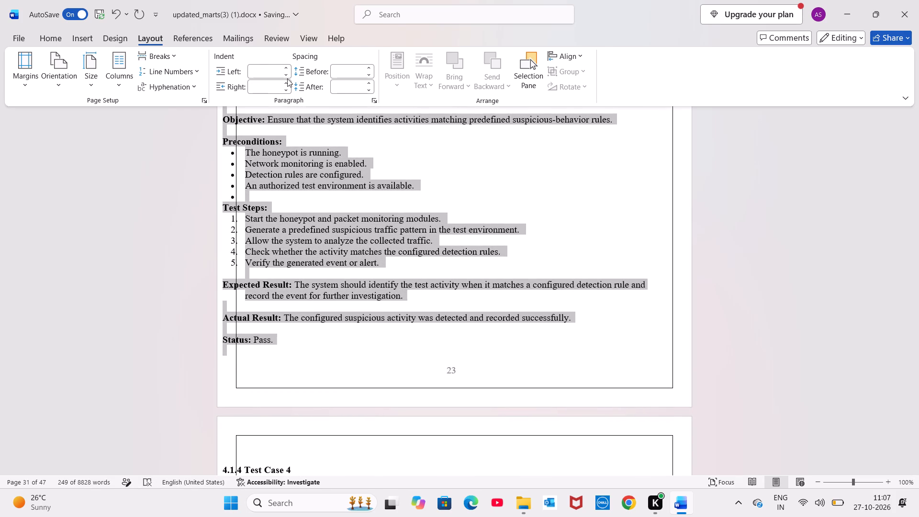
left_click(287, 79)
left_click(286, 75)
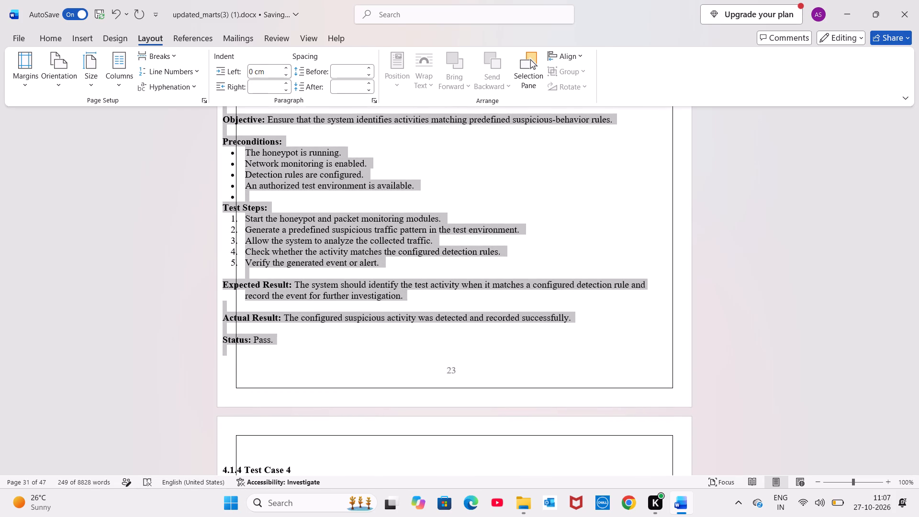
left_click(273, 71)
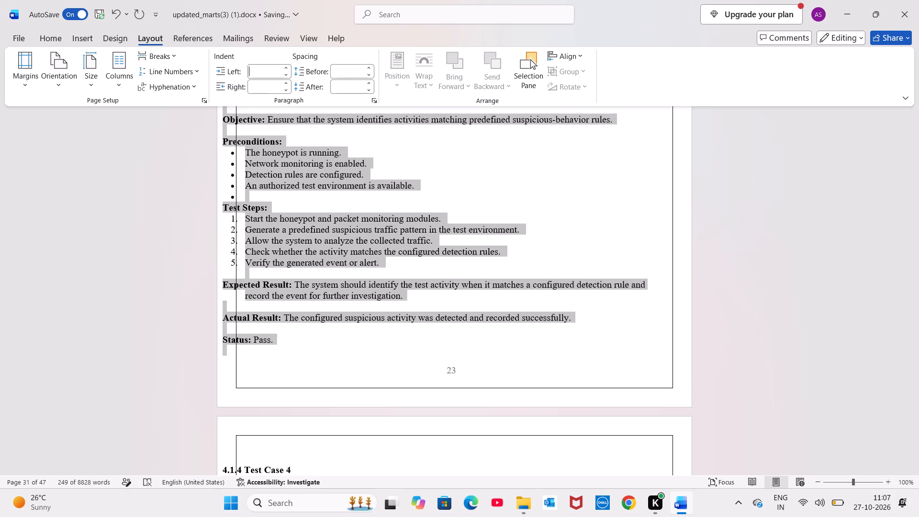
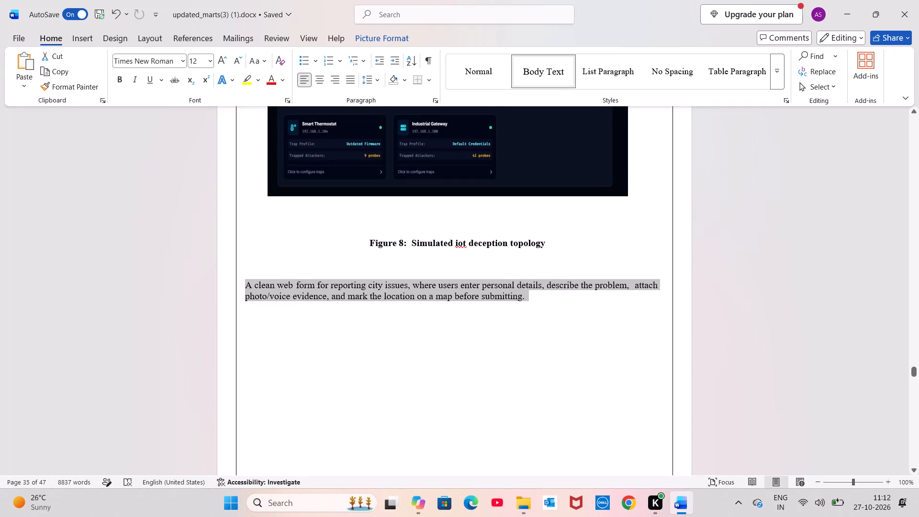
Replace the city-issue form description under the Figure 8 caption with the copied paragraph on the Simulated IoT Deception Topology module.
key("space")
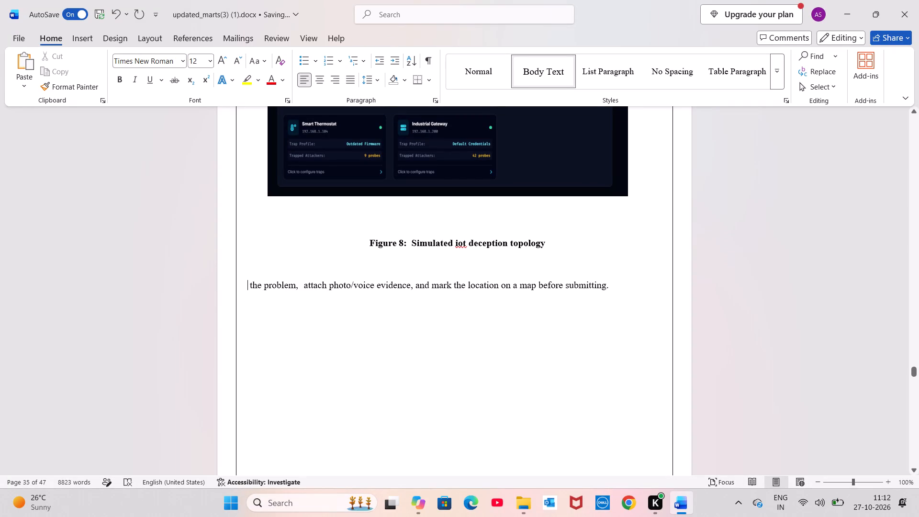
left_click(251, 282)
left_click_drag(251, 282, 596, 273)
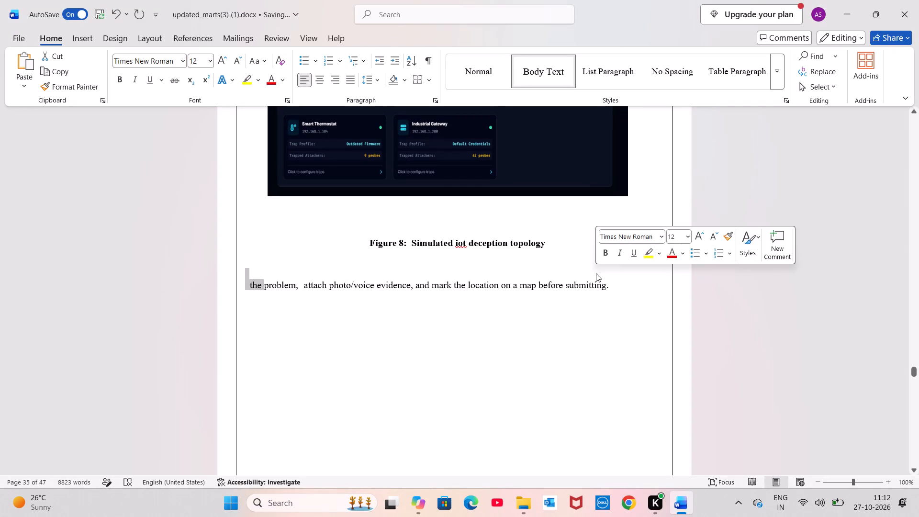
left_click(269, 284)
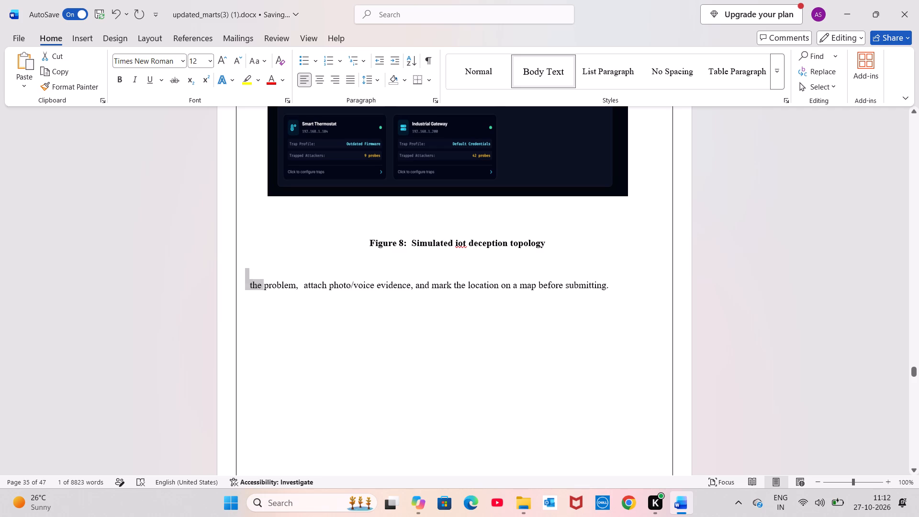
left_click_drag(269, 284, 639, 303)
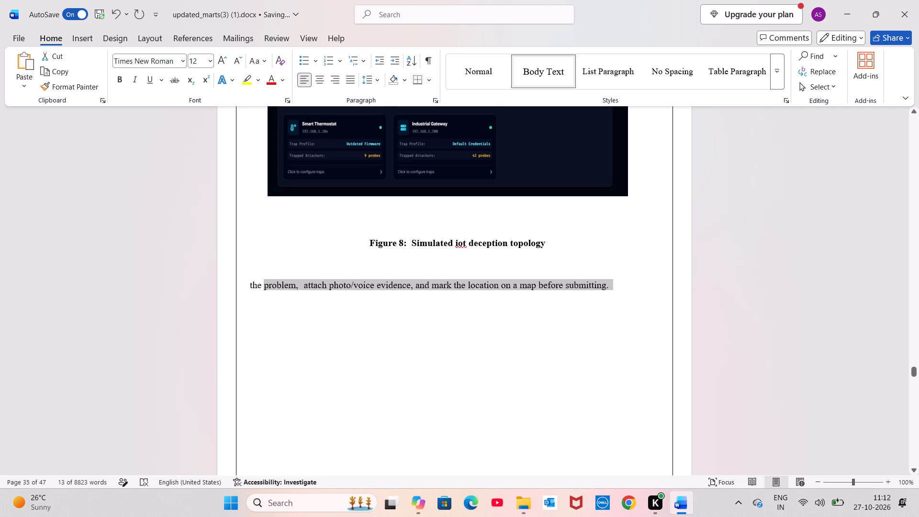
key("space")
key("BackSpace")
key("BackSpace")
key("BackSpace")
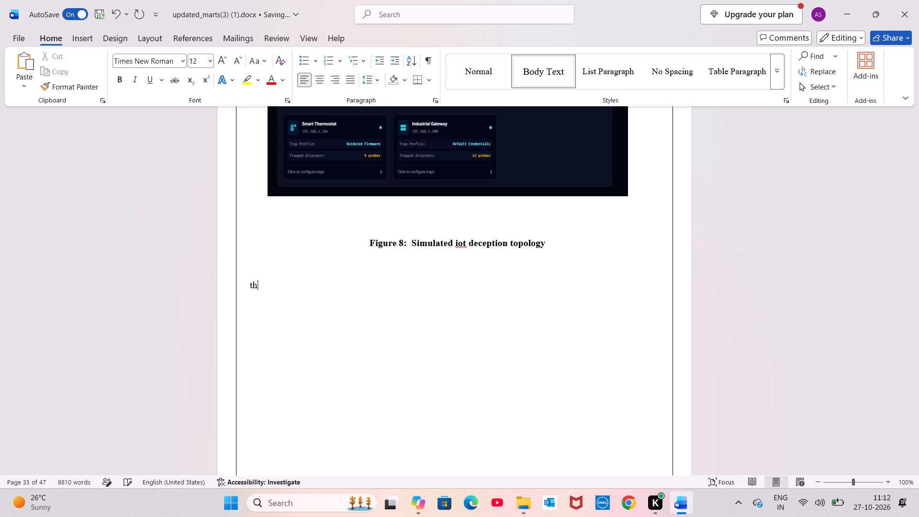
key("BackSpace")
key("BackSpace")
key("ctrl+v")
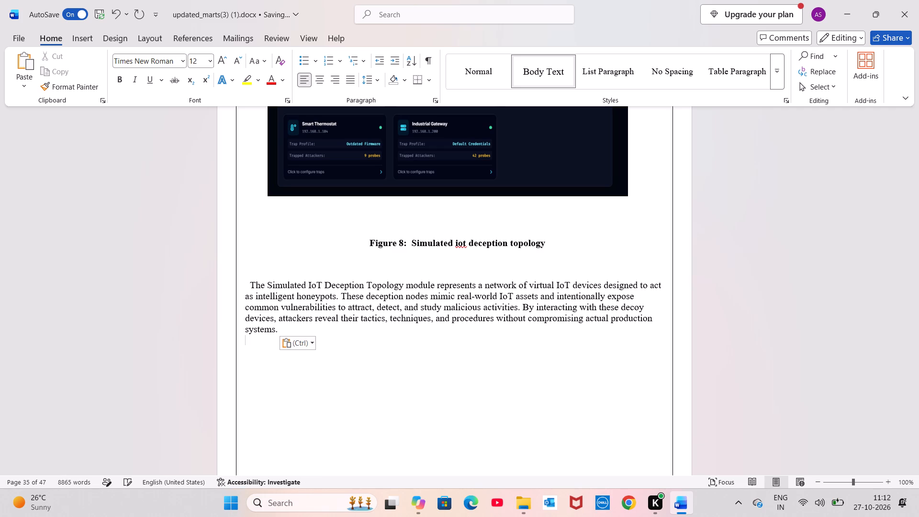
Set the left indent of the 5.1.1 "Track an Complaint" heading and the screenshot below it to 1 cm.
scroll(727, 364, "down", 5)
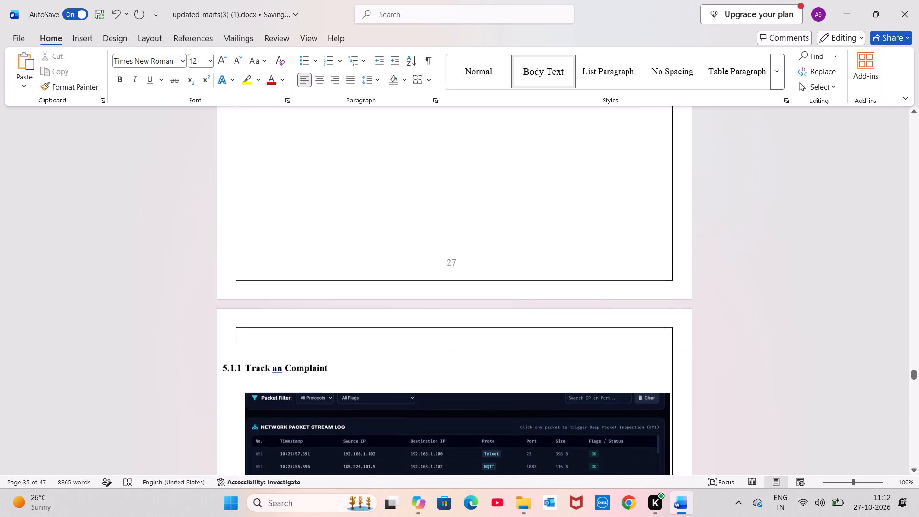
scroll(515, 398, "down", 1)
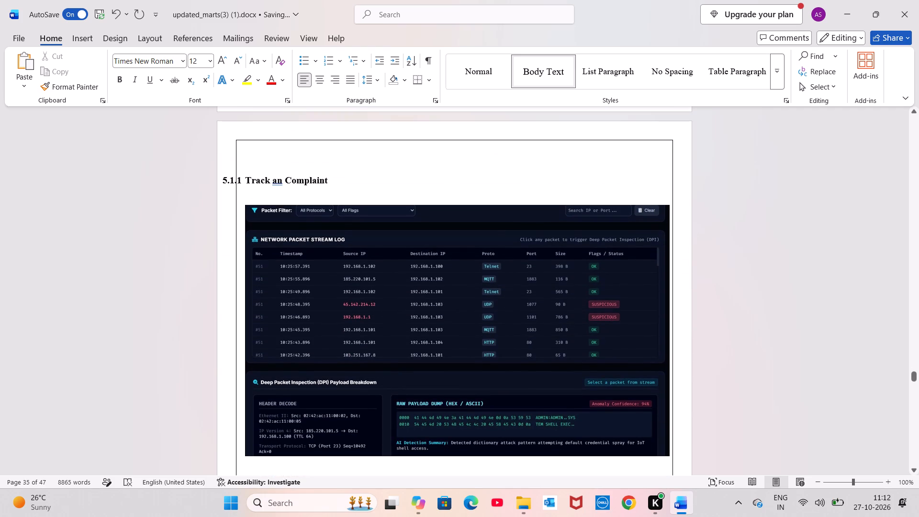
left_click(247, 179)
left_click_drag(247, 179, 367, 231)
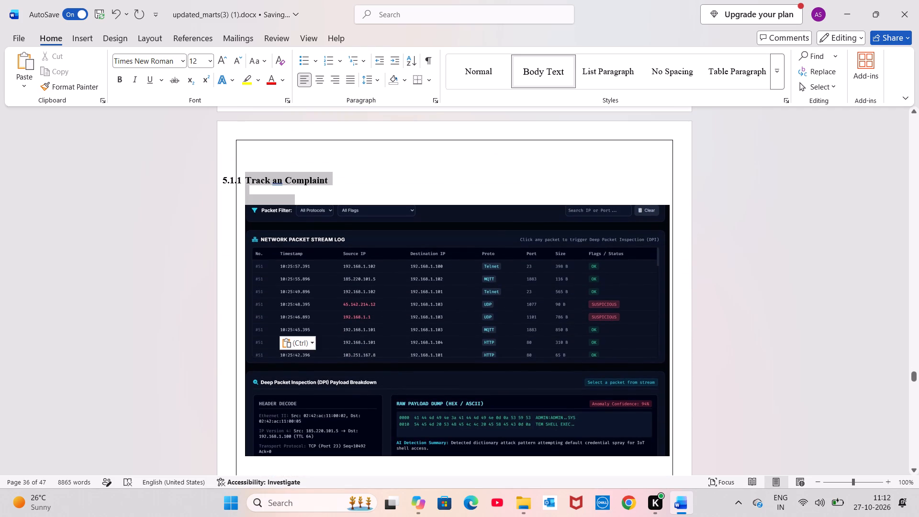
left_click_drag(367, 231, 597, 374)
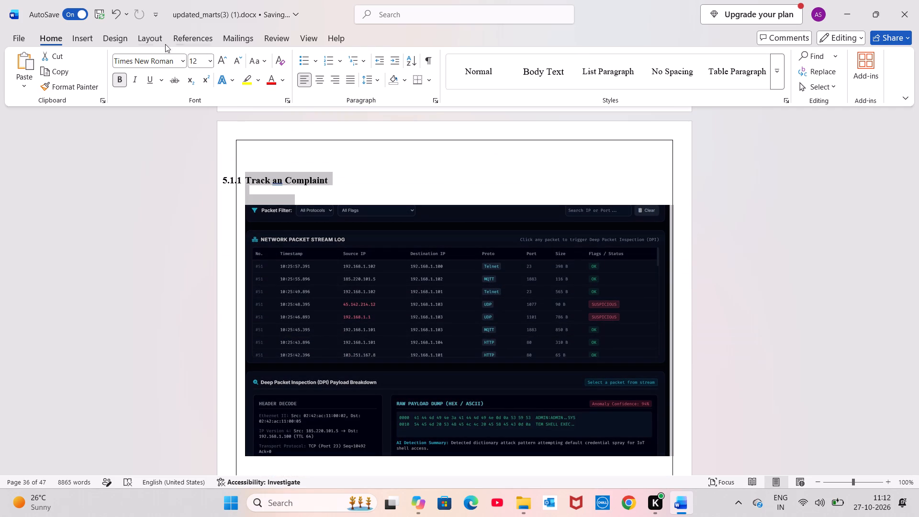
left_click(139, 38)
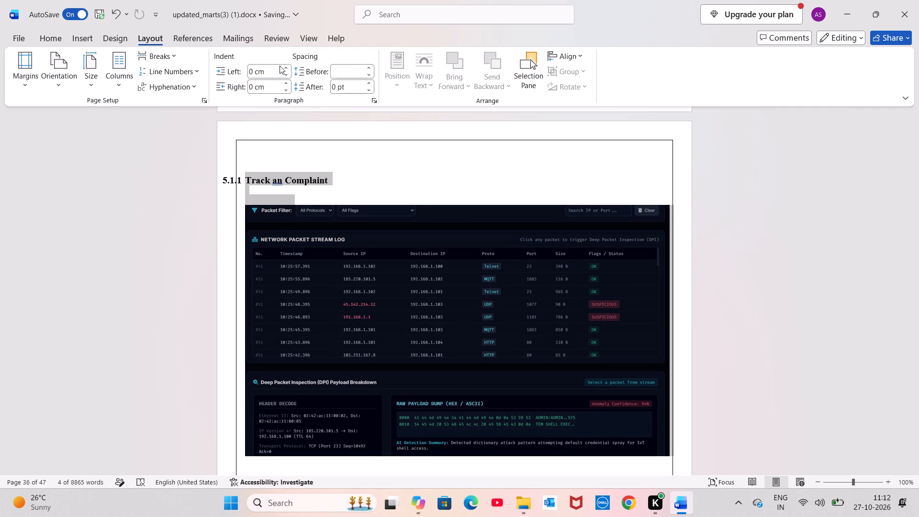
left_click(285, 68)
left_click(285, 68)
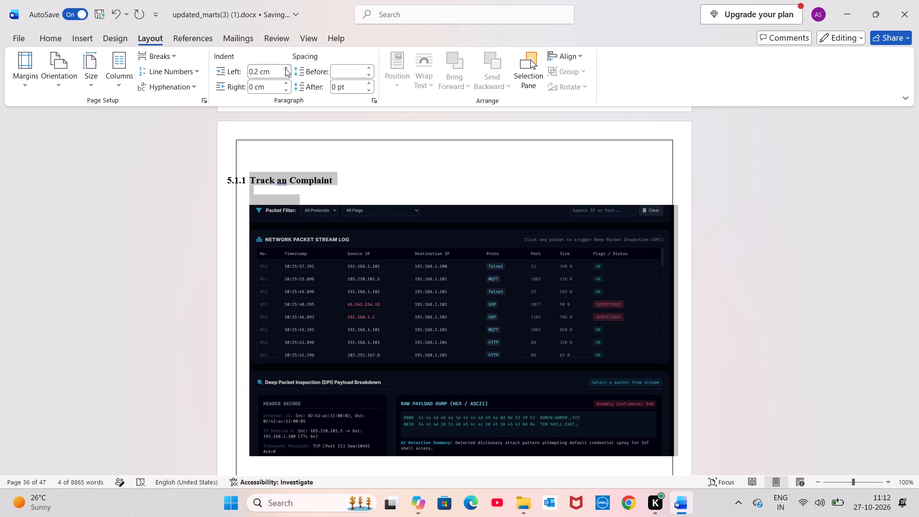
left_click(285, 68)
left_click(285, 68)
left_click(285, 68)
left_click(285, 68)
left_click(285, 68)
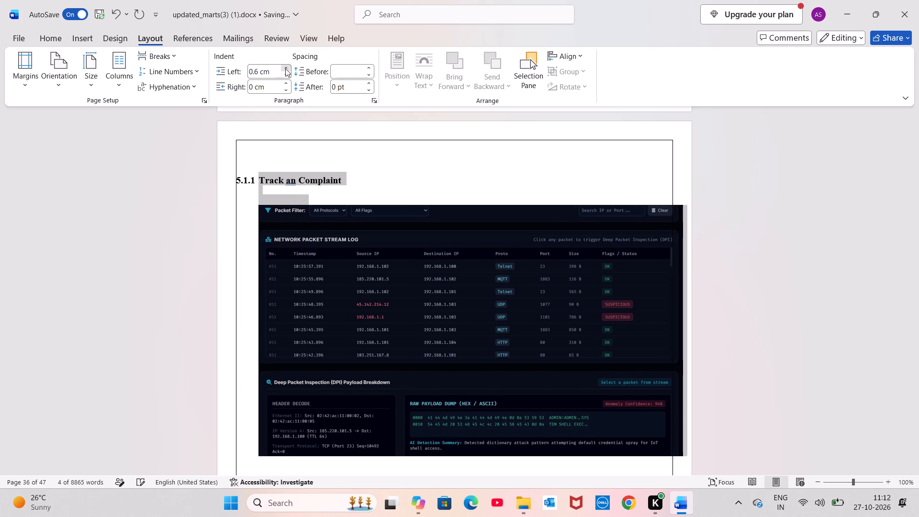
left_click(285, 68)
left_click(285, 68)
left_click(285, 68)
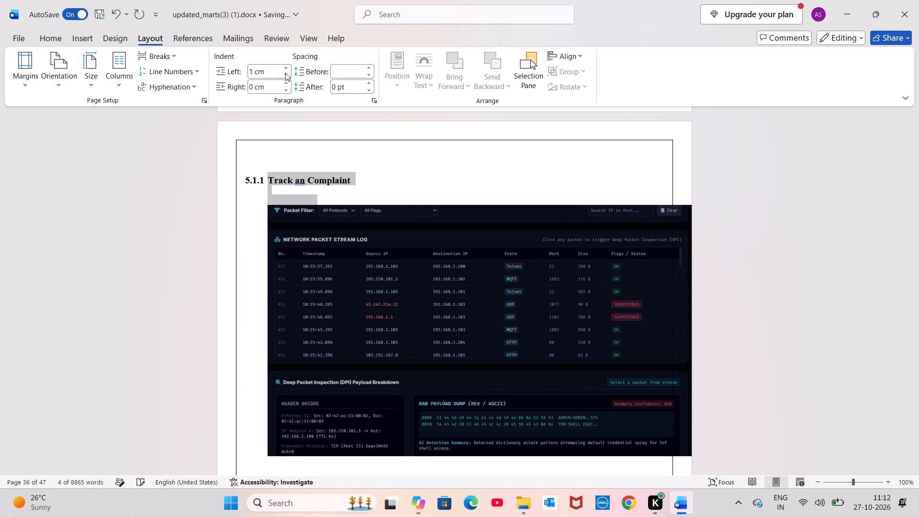
Set the right indent of the same 5.1.1 heading and screenshot to 1 cm.
left_click(285, 82)
triple_click(285, 82)
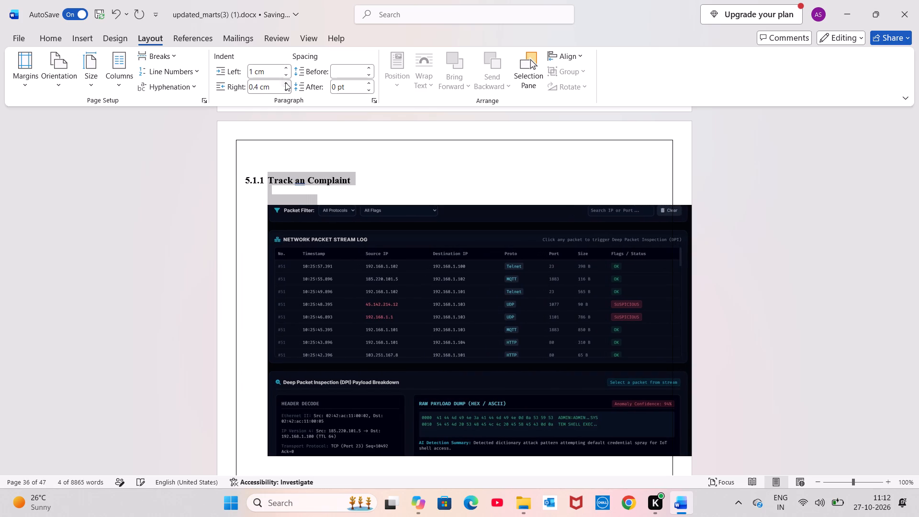
triple_click(285, 82)
left_click(285, 82)
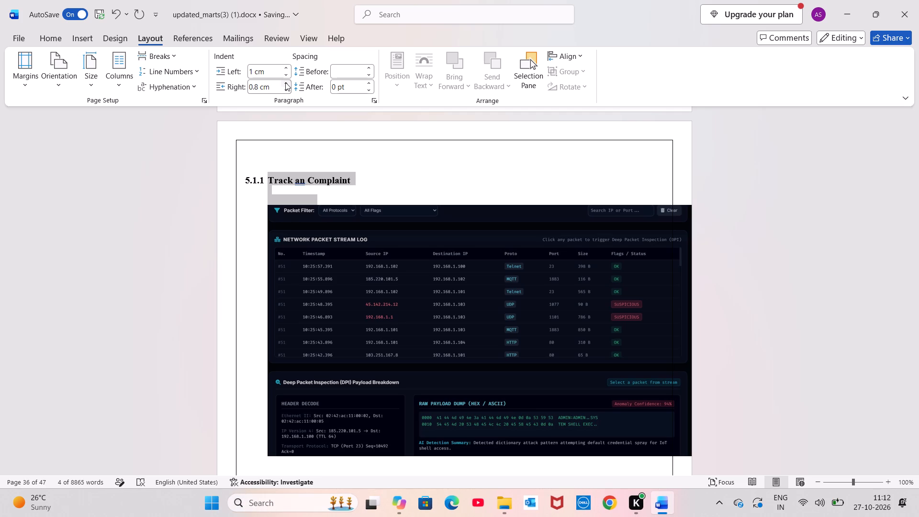
left_click(285, 82)
left_click(285, 82)
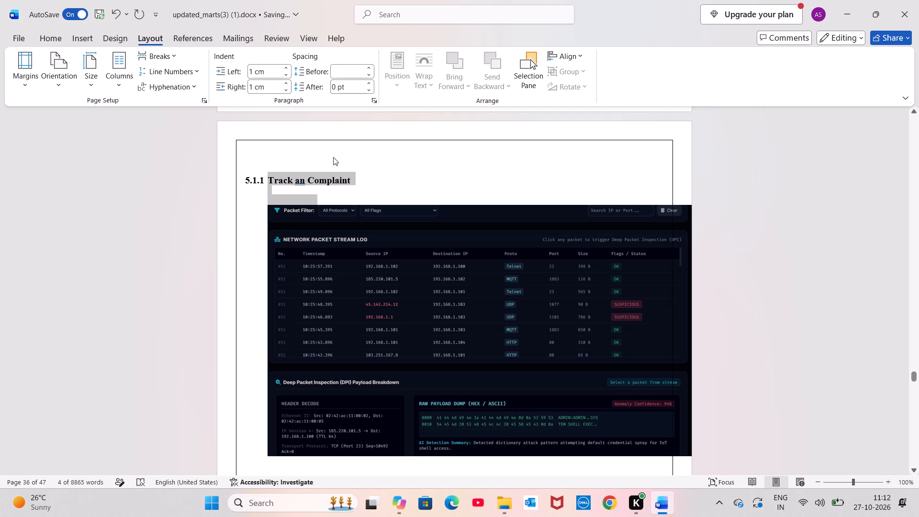
left_click(341, 158)
Narrow the network packet stream screenshot under heading 5.1.1 so it fits inside the page border.
scroll(363, 258, "down", 1)
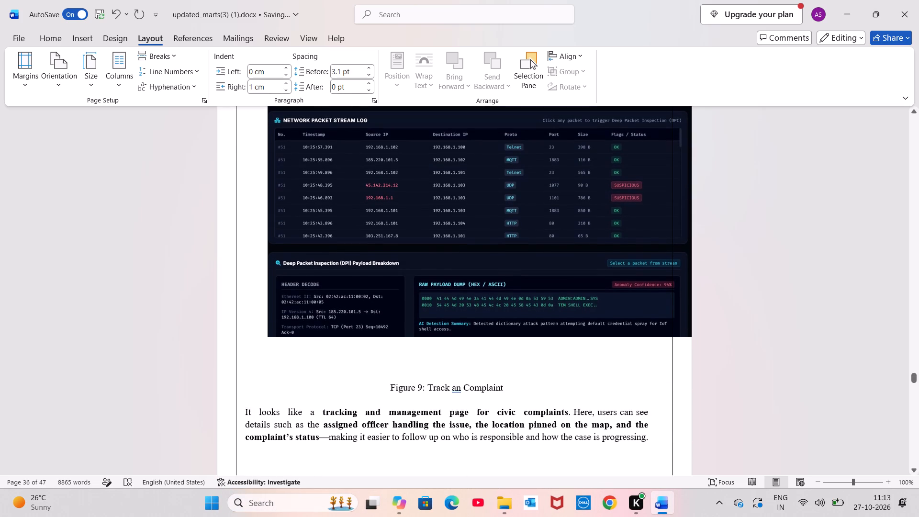
right_click(301, 224)
left_click(281, 220)
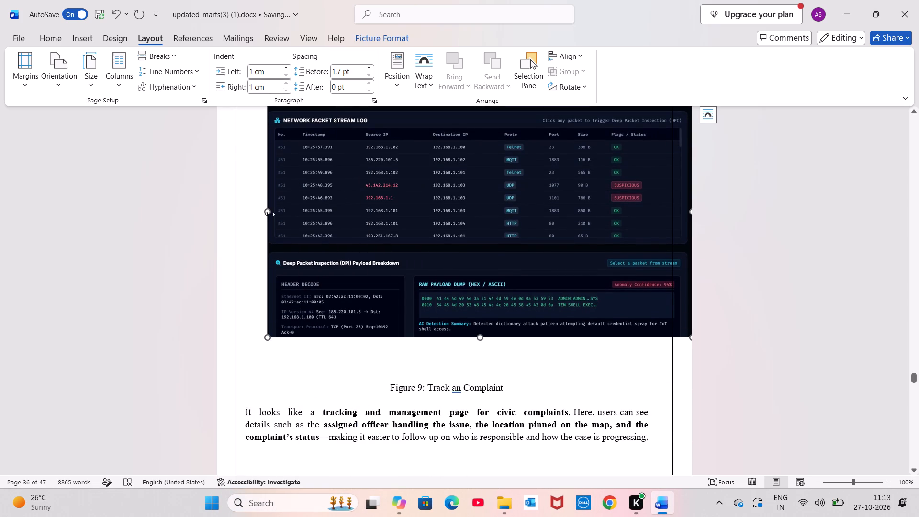
left_click_drag(268, 211, 335, 216)
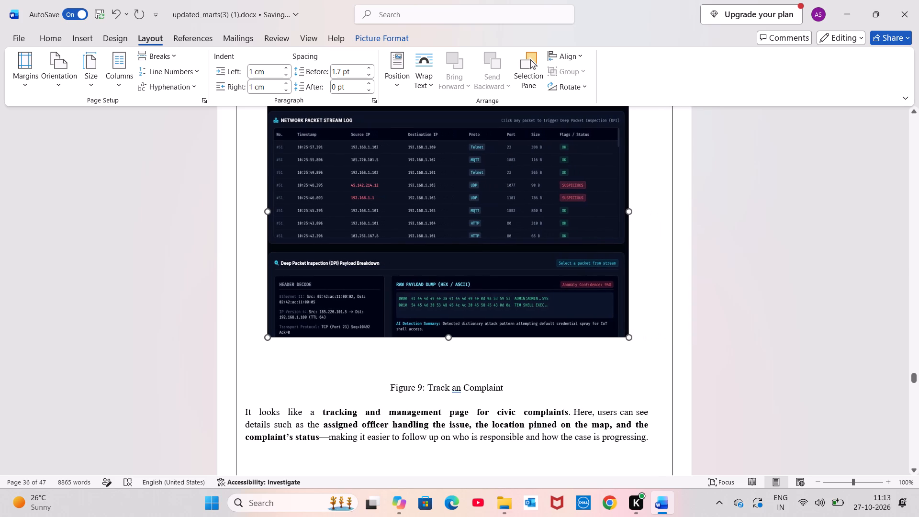
left_click_drag(335, 216, 338, 217)
Replace the 5.1.1 heading text "Track an Complaint" with "Packet shifter and dpi".
scroll(336, 345, "down", 1)
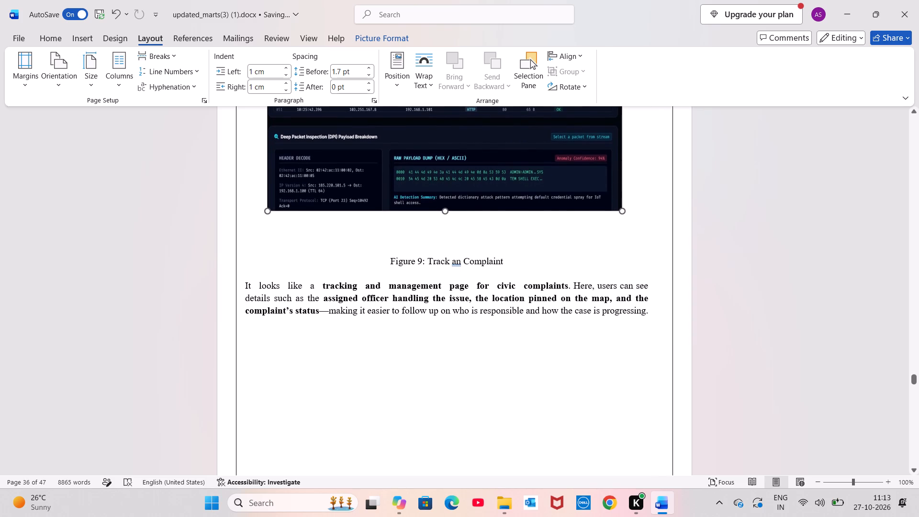
scroll(378, 262, "up", 4)
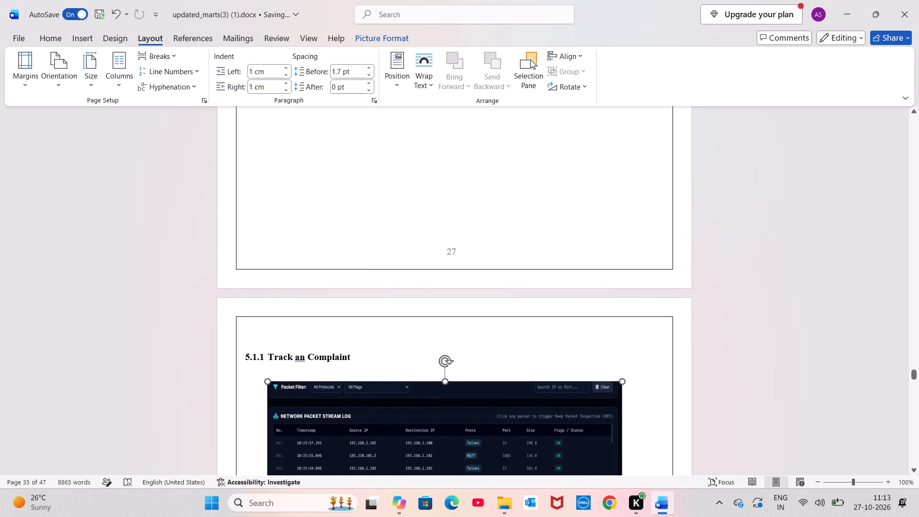
scroll(392, 341, "down", 1)
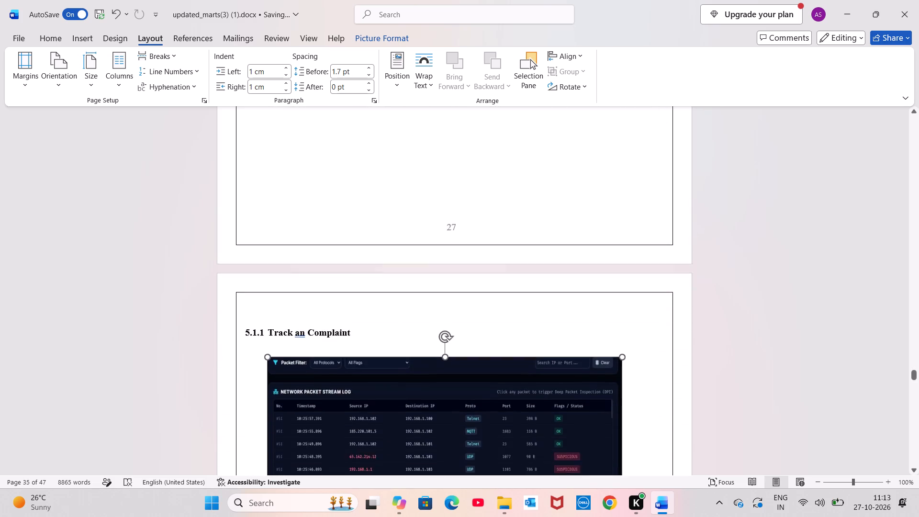
scroll(392, 341, "down", 1)
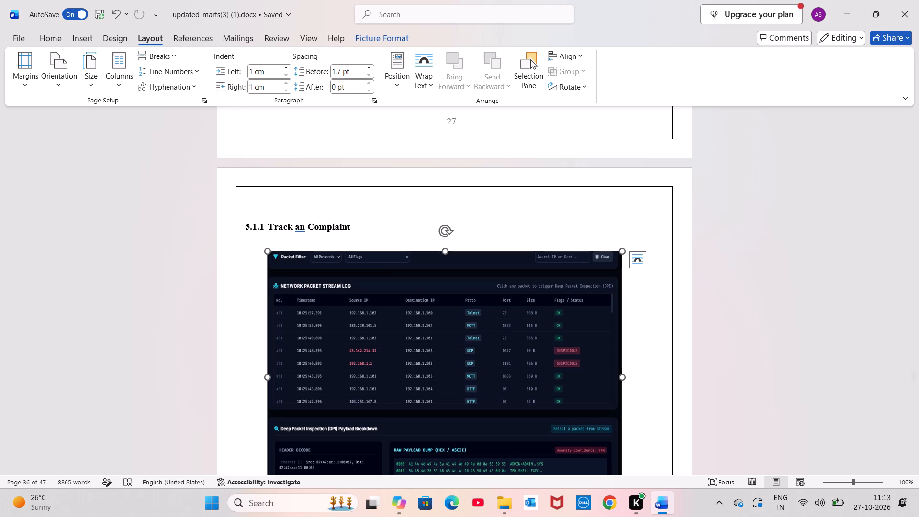
left_click(352, 228)
key("BackSpace")
key("BackSpace")
key("BackSpace")
key("BackSpace")
key("BackSpace")
key("BackSpace")
key("BackSpace")
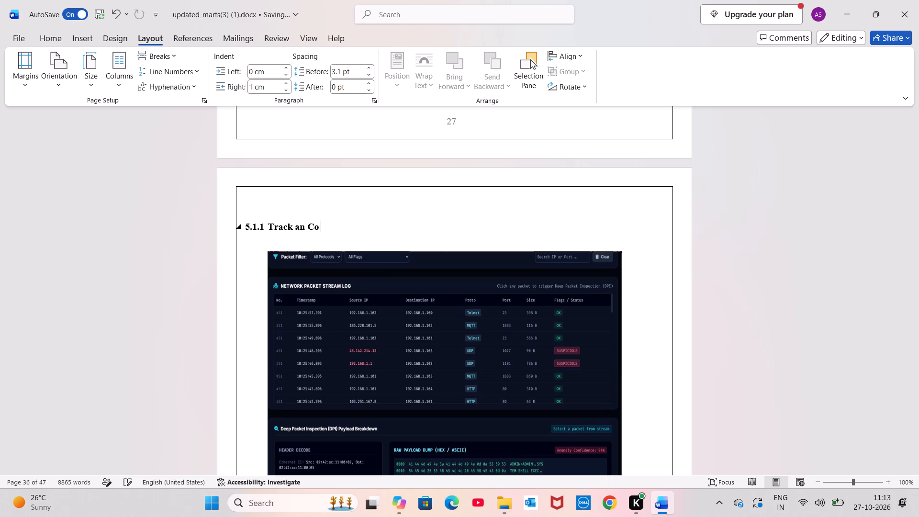
key("BackSpace")
key("BackSpace")
key("BackSpace")
key("BackSpace")
key("BackSpace")
key("BackSpace")
key("BackSpace")
key("BackSpace")
key("BackSpace")
key("BackSpace")
key("BackSpace")
type("packet shifter")
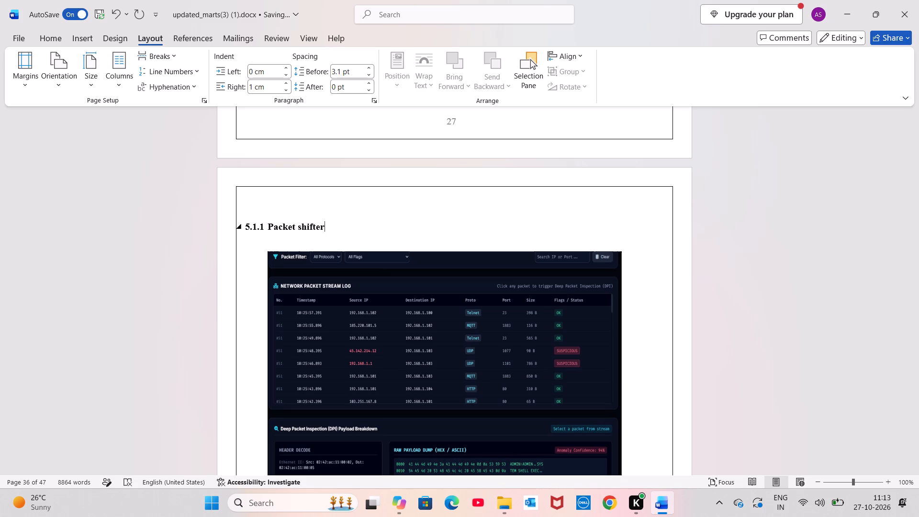
key("space")
type("and ds")
key("BackSpace")
type("pi")
Copy the 5.1.1 heading text "Packet shifter and dpi" over "Track an Complaint" in the Figure 9 caption.
left_click(268, 226)
left_click_drag(268, 226, 372, 227)
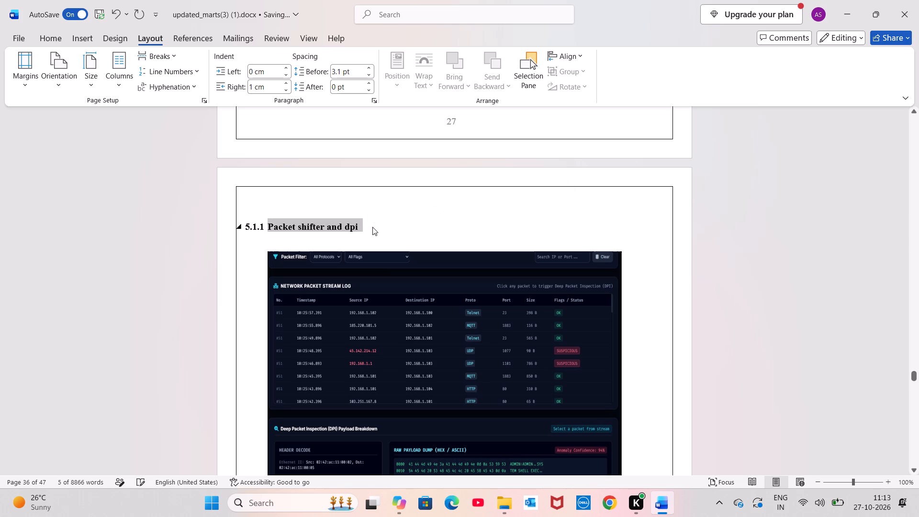
key("ctrl+c")
scroll(438, 375, "down", 1)
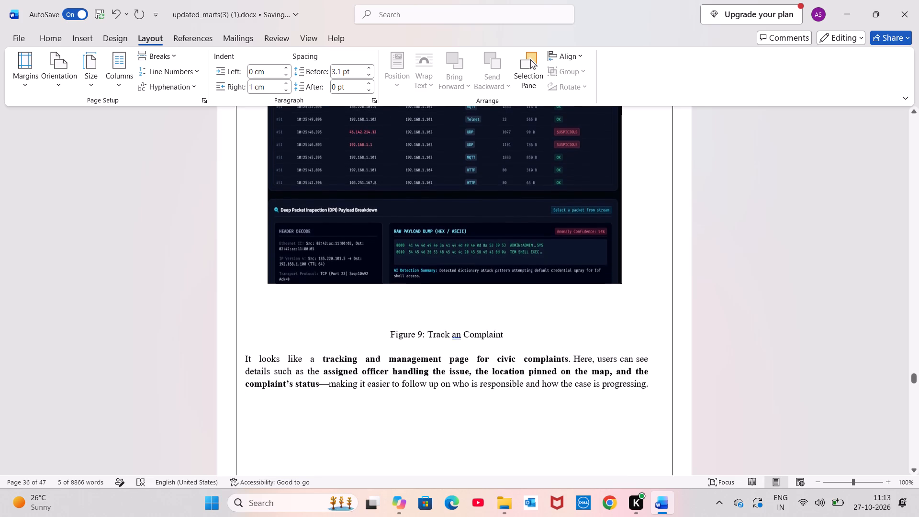
scroll(438, 375, "down", 1)
left_click(429, 333)
left_click_drag(429, 333, 538, 335)
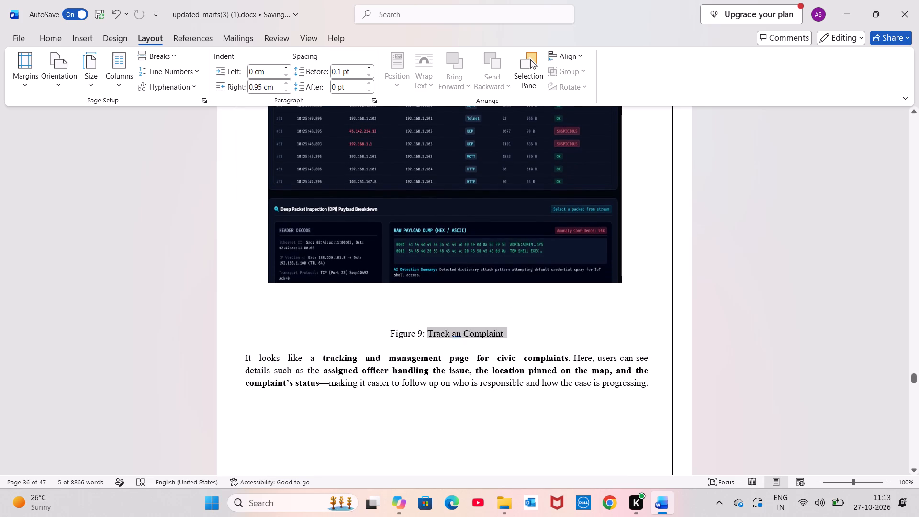
left_click_drag(538, 335, 537, 331)
key("space")
key("ctrl+v")
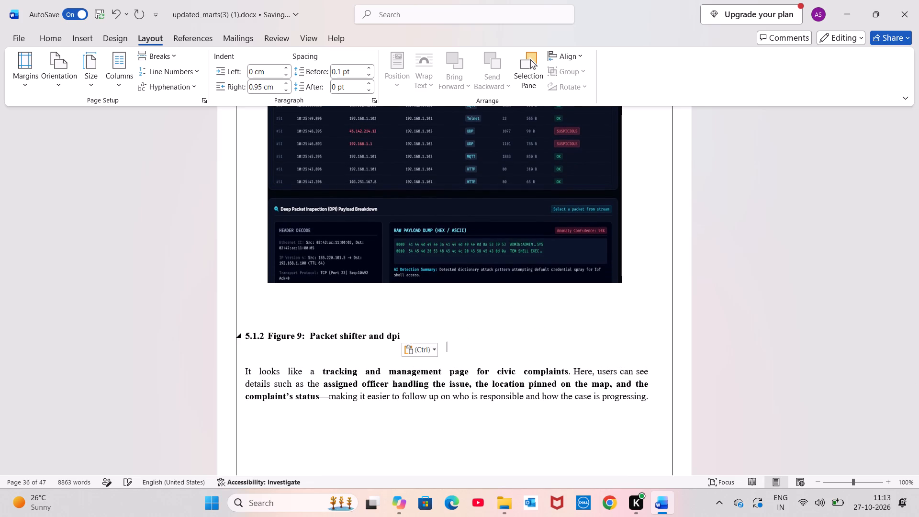
Remove the automatic 5.1.2 heading number from the Figure 9 caption.
left_click(266, 337)
key("BackSpace")
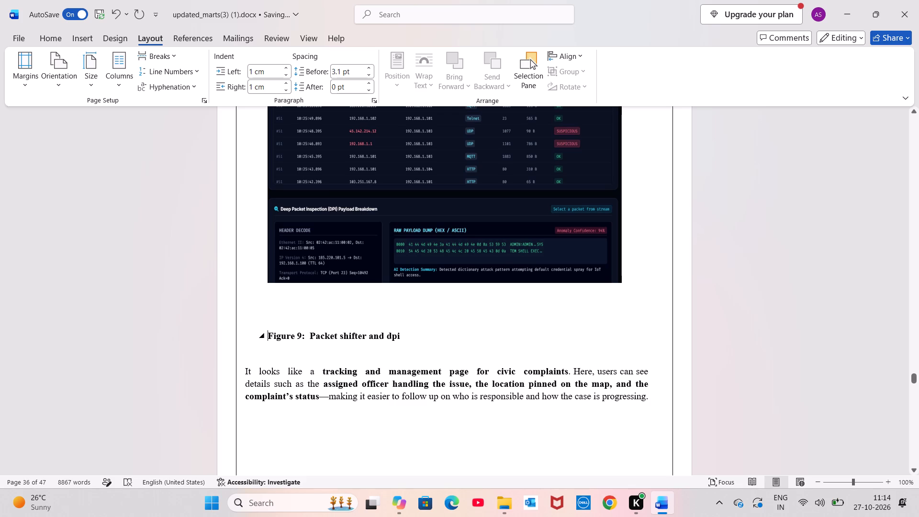
Shift the Figure 9 caption toward the centre of the page by inserting leading spaces.
key("space")
key("space")
key("space")
key("space")
key("space")
key("space")
key("space")
key("space")
key("space")
key("space")
key("space")
key("space")
key("space")
key("space")
key("space")
key("space")
key("space")
key("space")
key("space")
key("space")
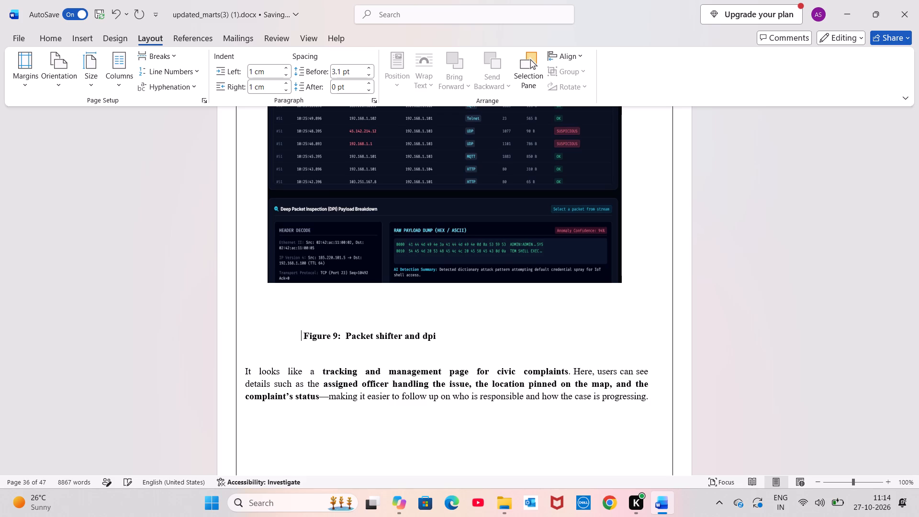
Replace the automatic 5.1.1 number of the "Packet shifter and dpi" heading with manually entered "5.1.3".
scroll(315, 259, "up", 1)
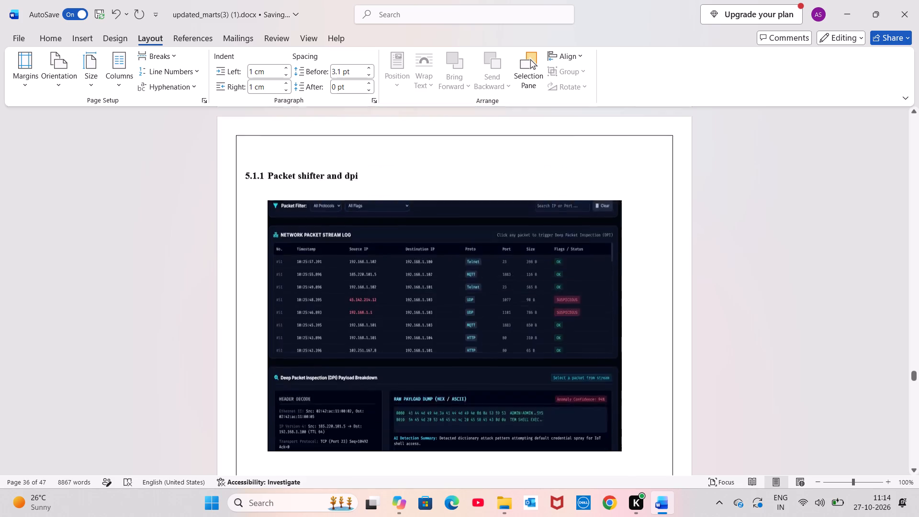
scroll(315, 259, "up", 1)
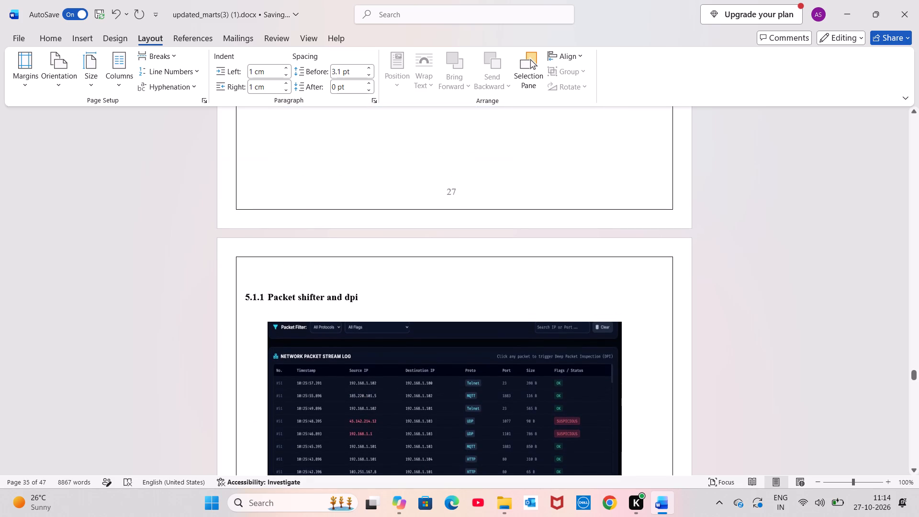
scroll(315, 259, "up", 2)
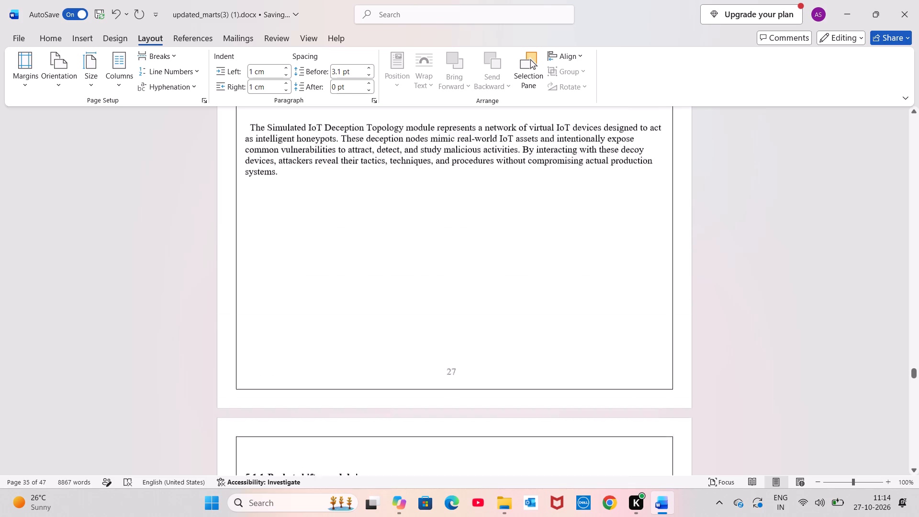
scroll(315, 259, "up", 6)
scroll(315, 259, "down", 1)
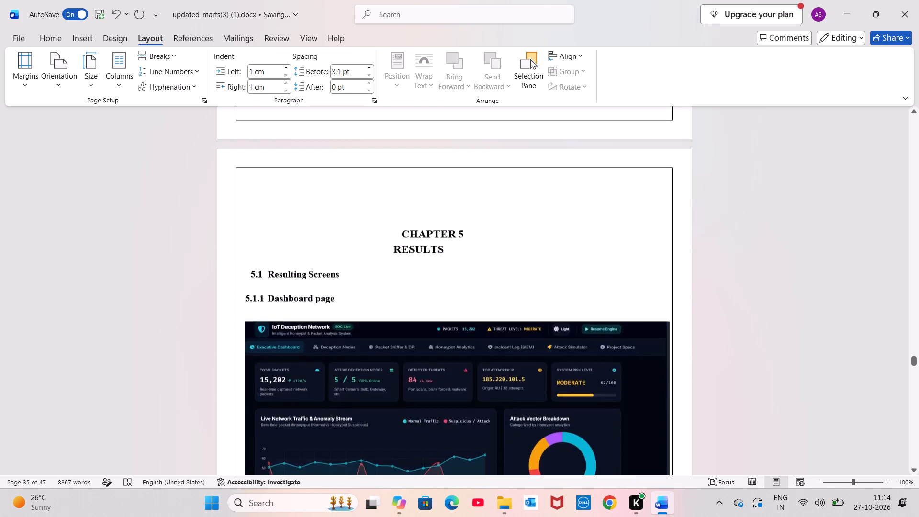
scroll(315, 259, "down", 3)
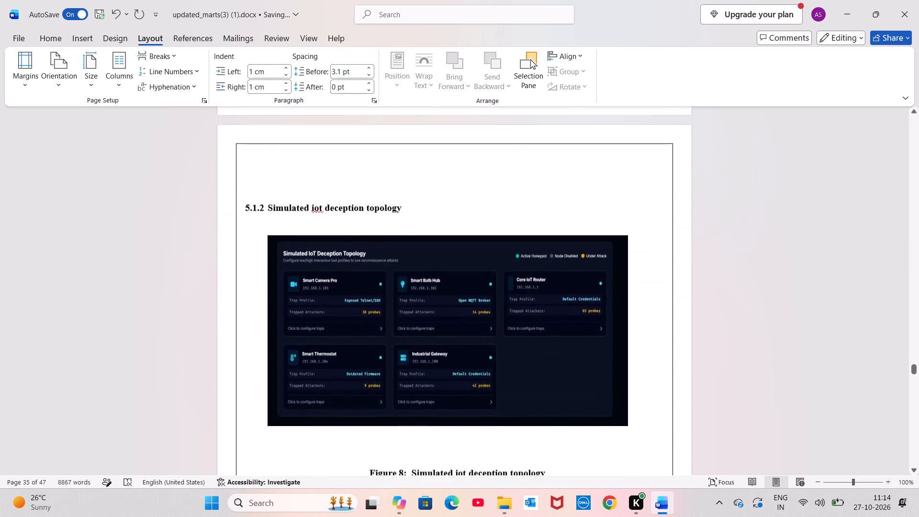
scroll(315, 259, "down", 3)
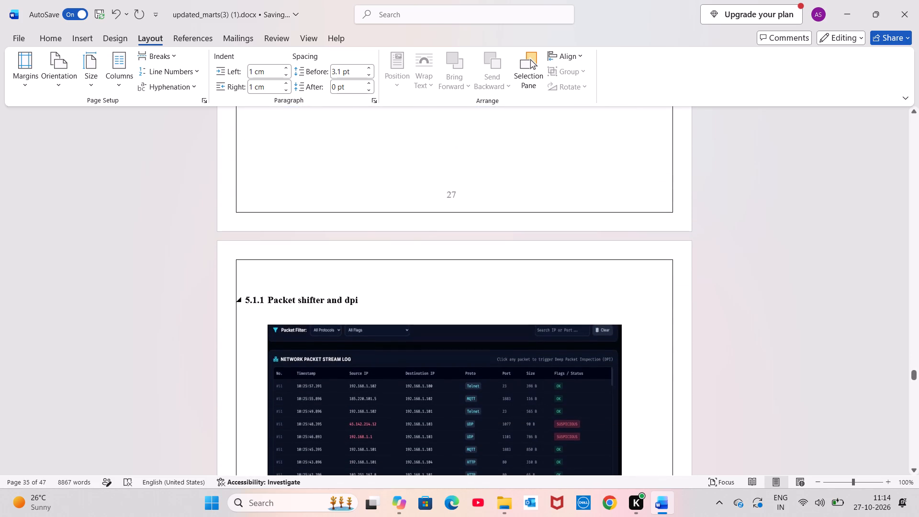
left_click(262, 300)
key("BackSpace")
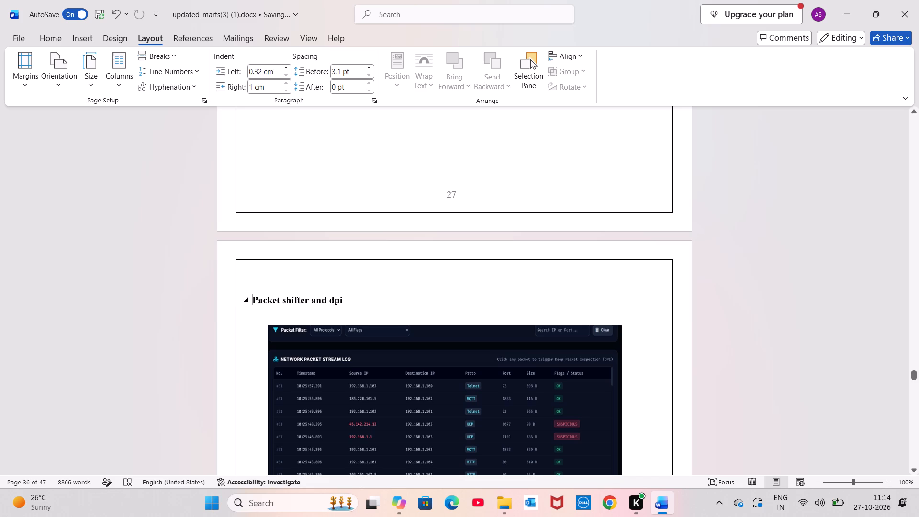
type("5.1.3")
key("space")
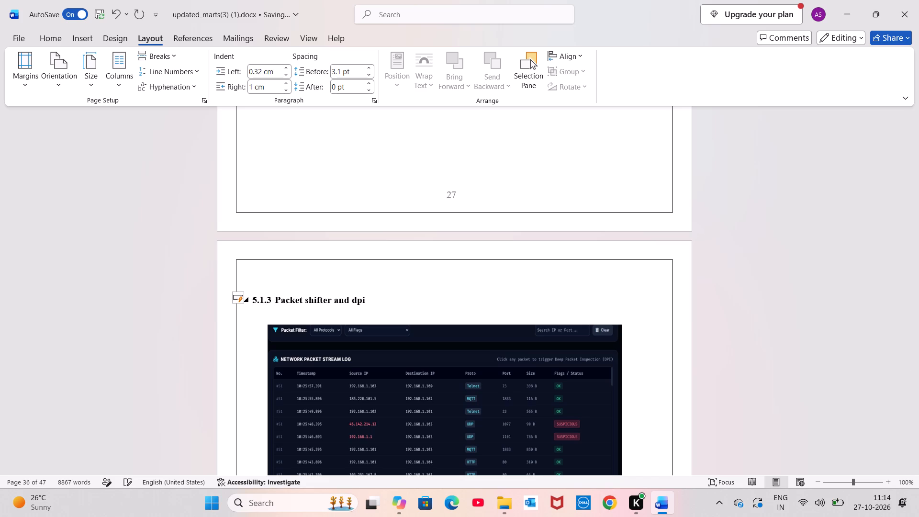
scroll(297, 314, "down", 5)
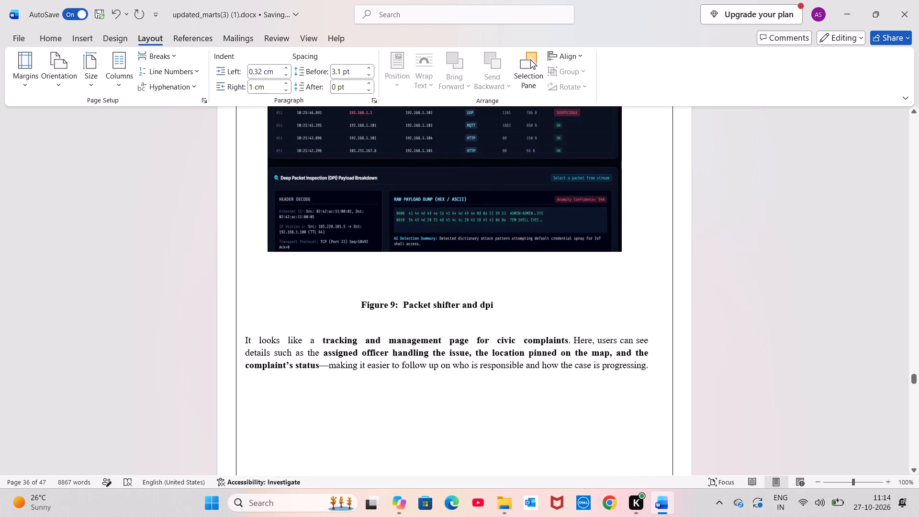
scroll(379, 300, "up", 2)
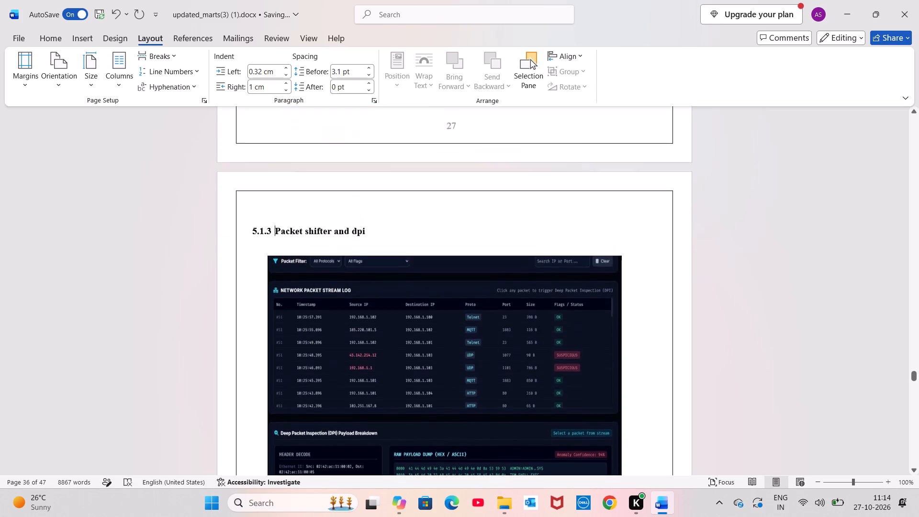
scroll(379, 300, "up", 3)
scroll(379, 300, "right", 2)
scroll(379, 300, "down", 1)
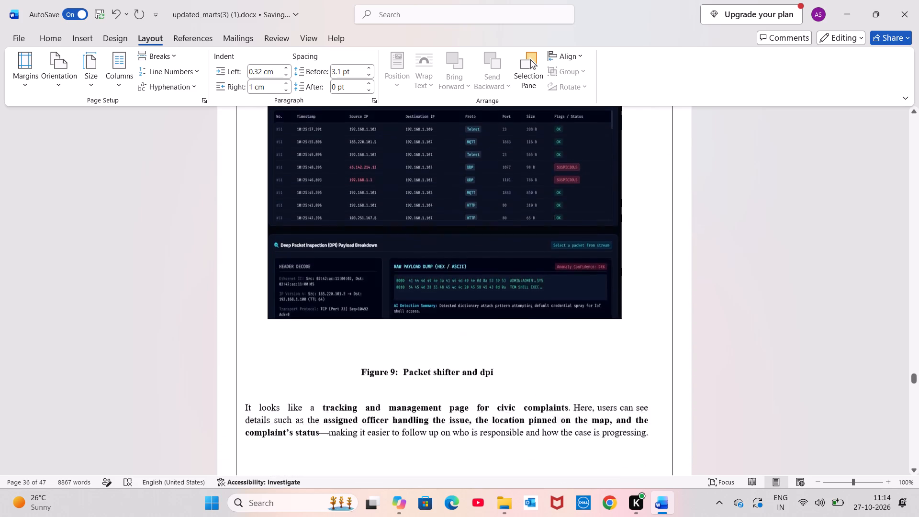
scroll(379, 300, "down", 1)
scroll(379, 300, "up", 1)
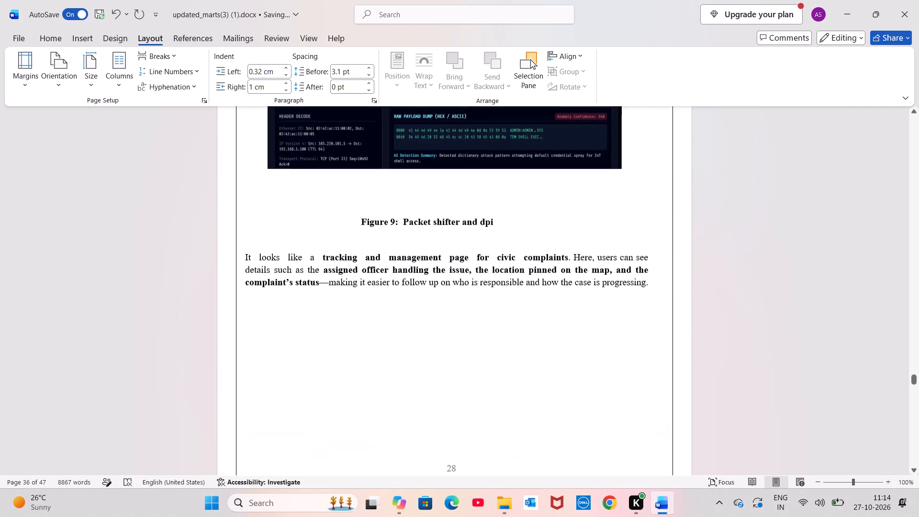
scroll(379, 300, "up", 1)
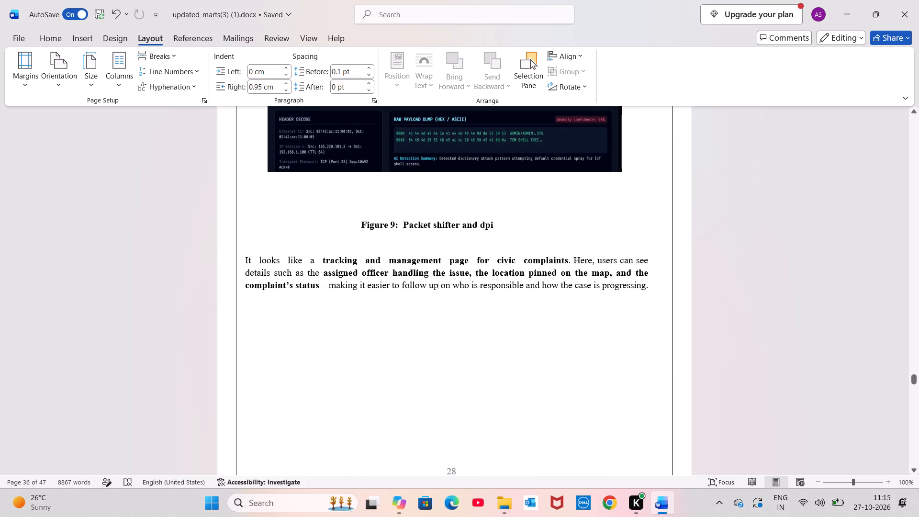
left_click(246, 257)
left_click_drag(246, 257, 511, 304)
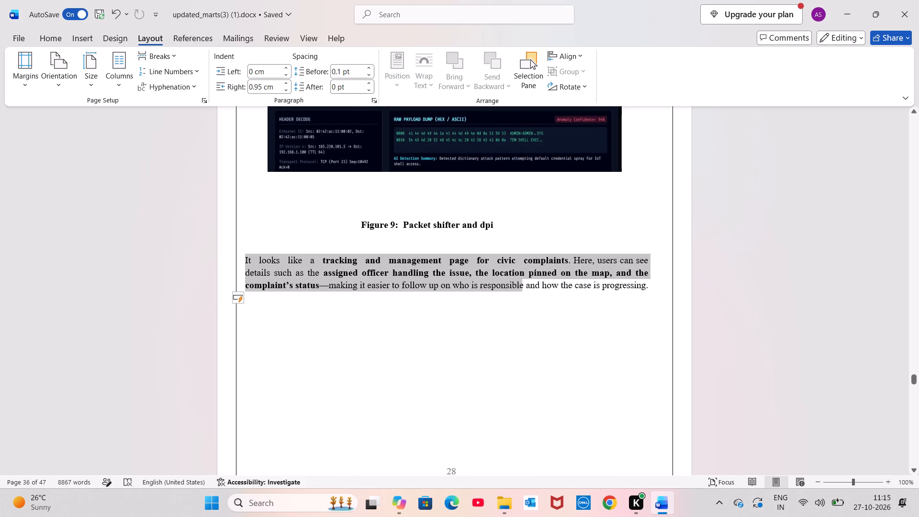
left_click_drag(511, 304, 696, 306)
key("space")
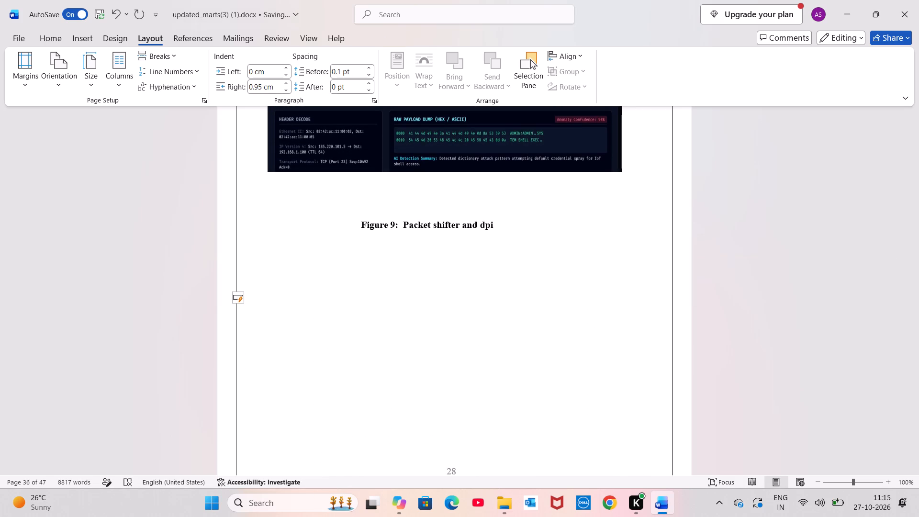
key("ctrl+v")
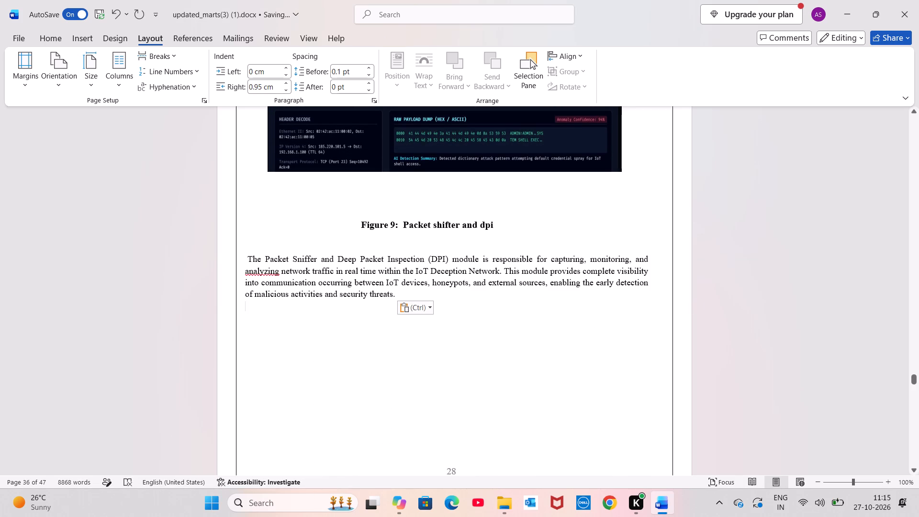
Set the left and right indents of the 5.1.4 "Admin Access" heading and its attacker detection screenshot to 1 cm.
scroll(584, 358, "down", 3)
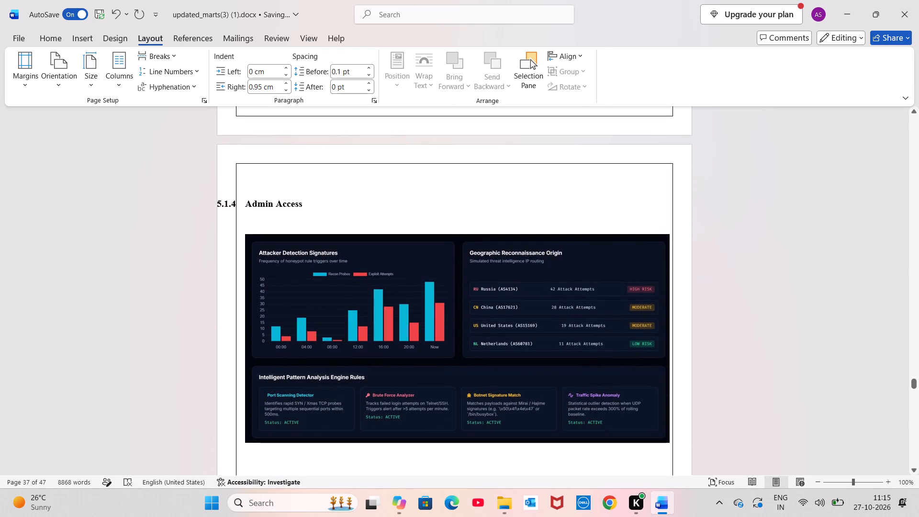
left_click(247, 204)
left_click_drag(247, 204, 346, 256)
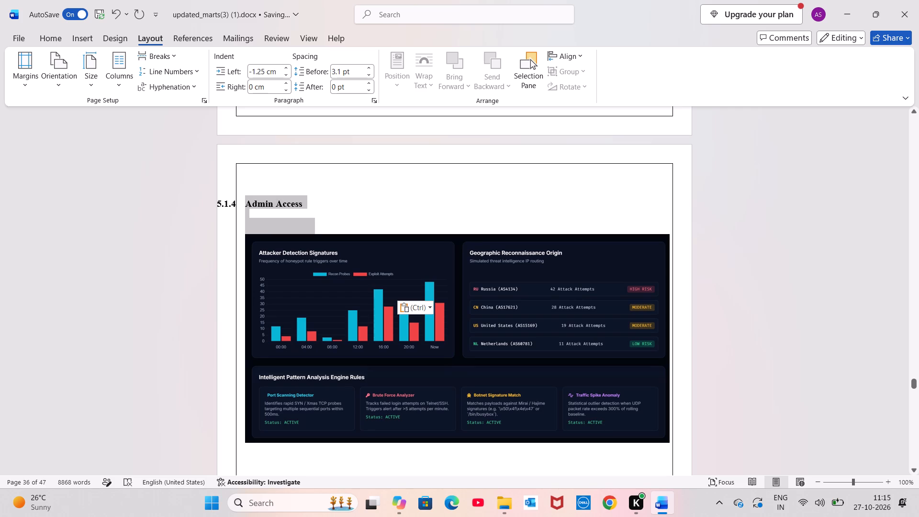
left_click_drag(346, 256, 518, 370)
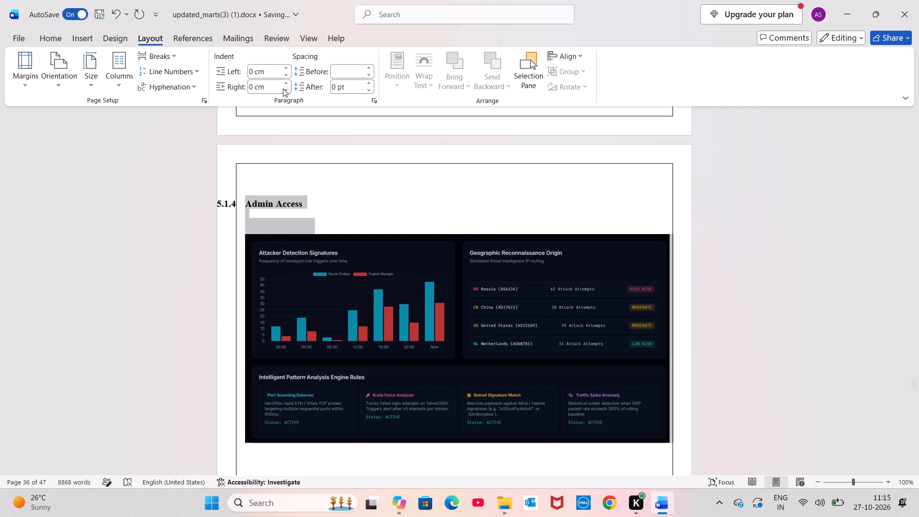
triple_click(285, 66)
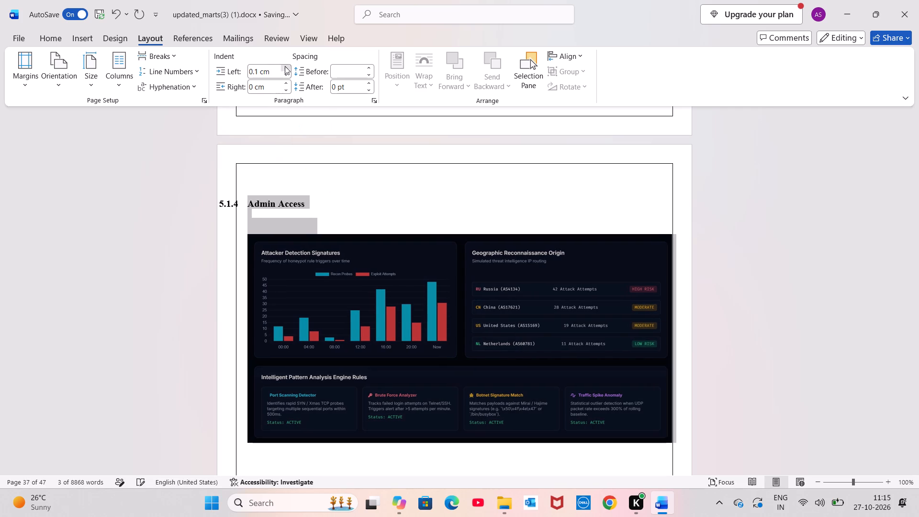
triple_click(285, 66)
double_click(285, 66)
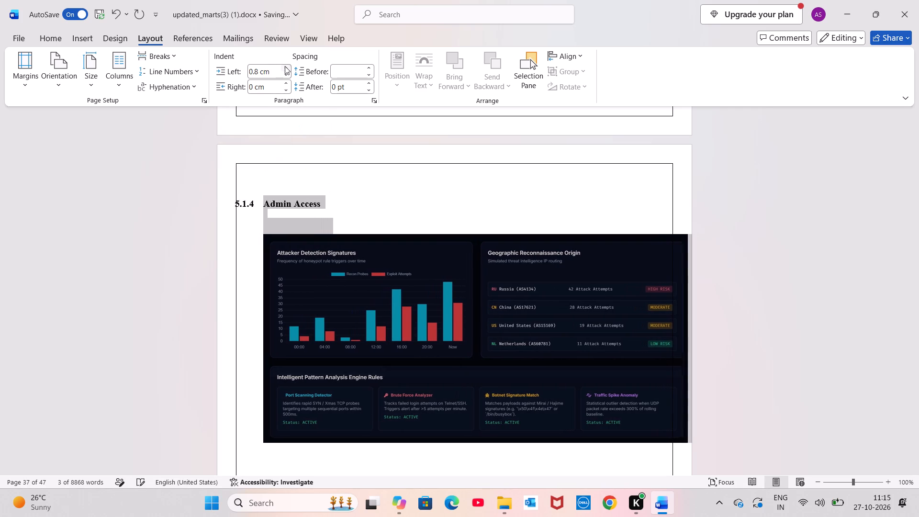
left_click(285, 66)
left_click(285, 66)
triple_click(285, 84)
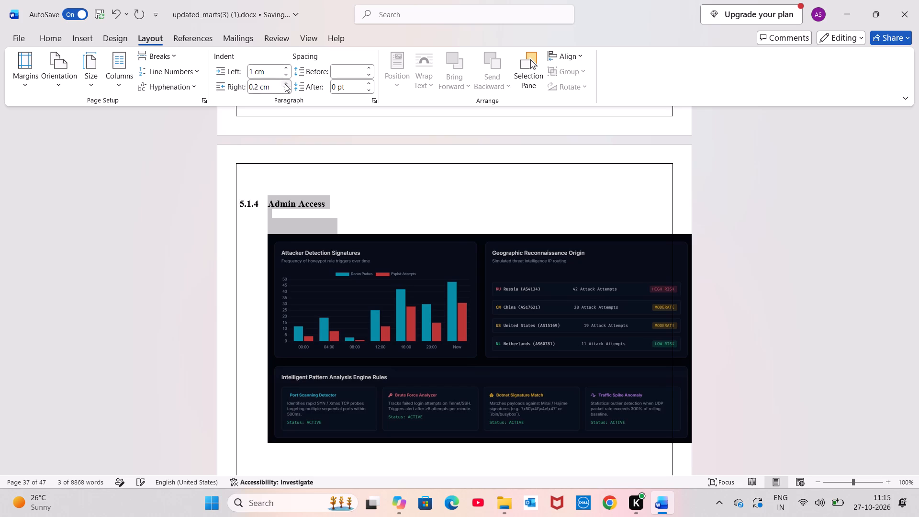
triple_click(285, 84)
triple_click(285, 84)
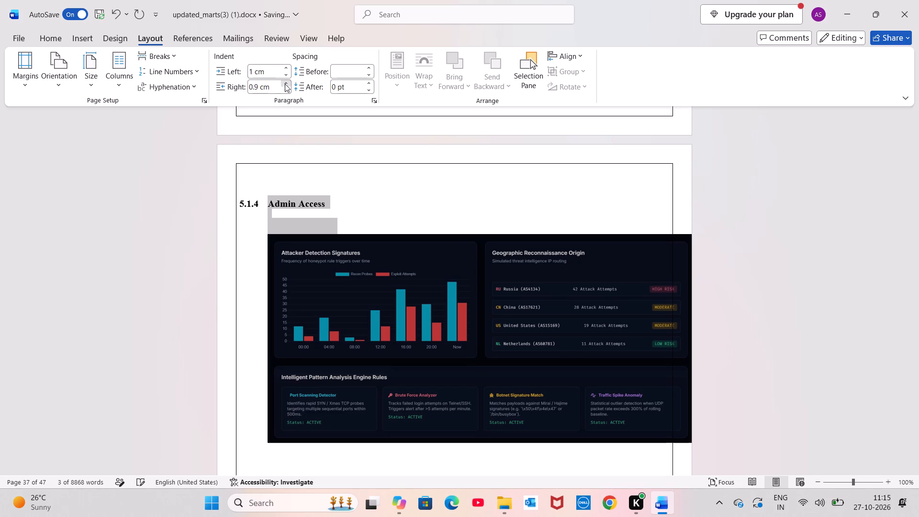
left_click(285, 84)
left_click(356, 191)
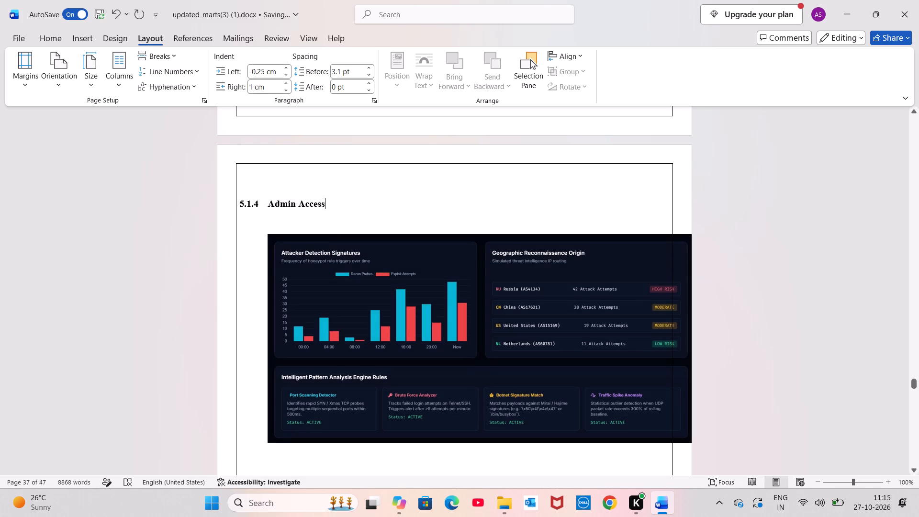
Narrow the attacker detection signatures screenshot under heading 5.1.4 so it fits inside the page border.
right_click(332, 273)
left_click_drag(291, 309, 266, 328)
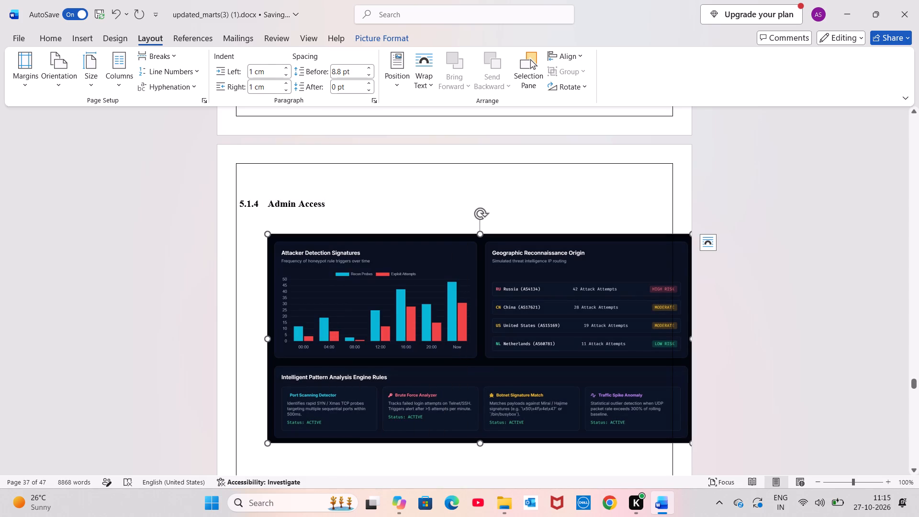
left_click_drag(266, 328, 268, 338)
left_click_drag(268, 338, 338, 338)
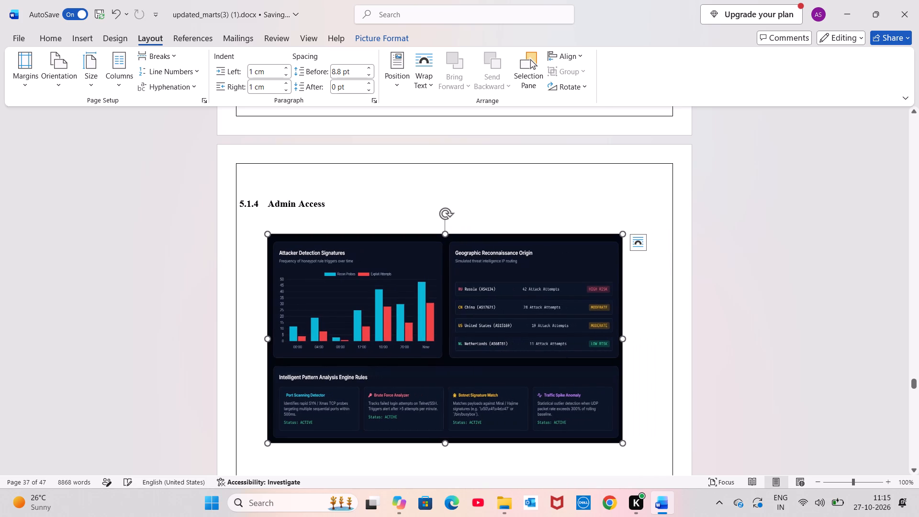
Set the left and right indents of the 5.1.5 "Admin Panel" heading and its SIEM screenshot to 1 cm.
scroll(370, 398, "down", 1)
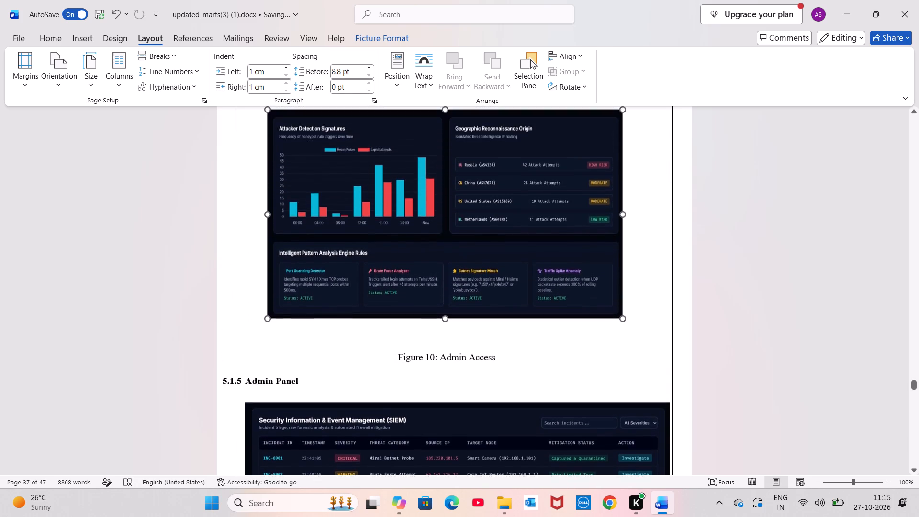
scroll(370, 398, "down", 1)
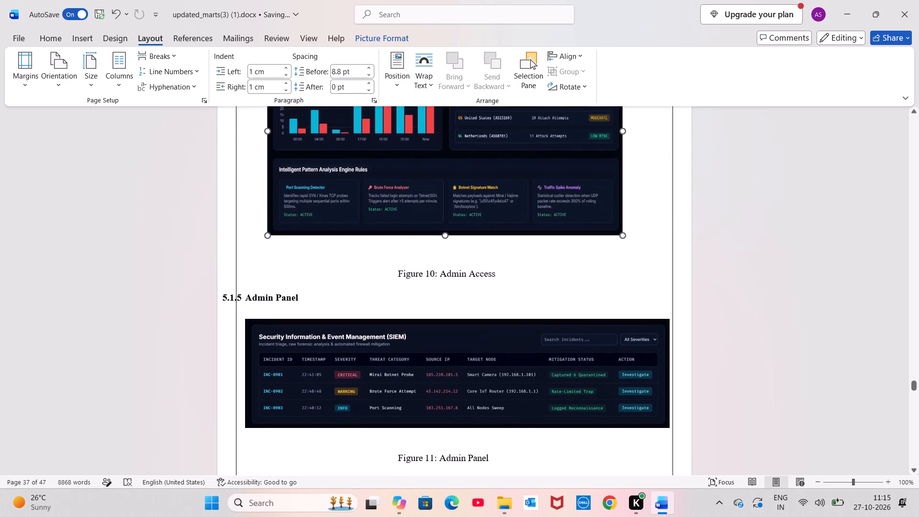
left_click(223, 298)
left_click_drag(223, 298, 384, 341)
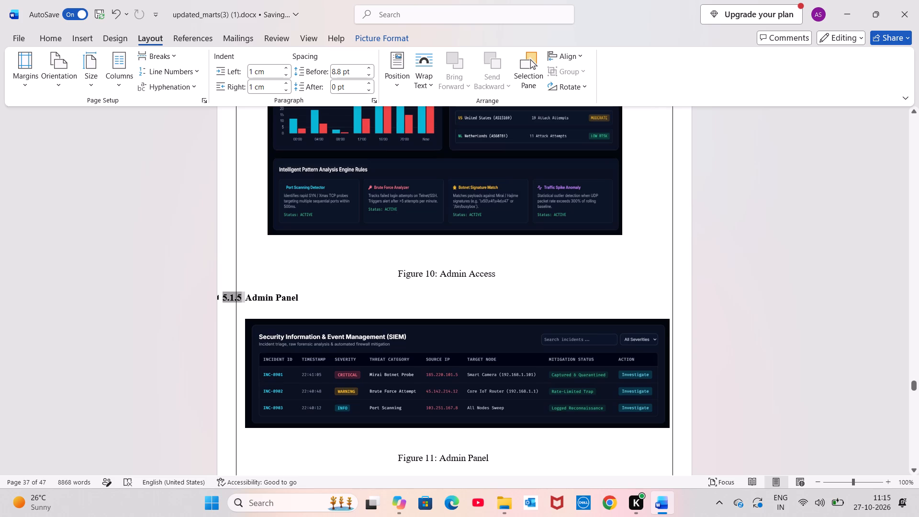
left_click_drag(384, 341, 516, 402)
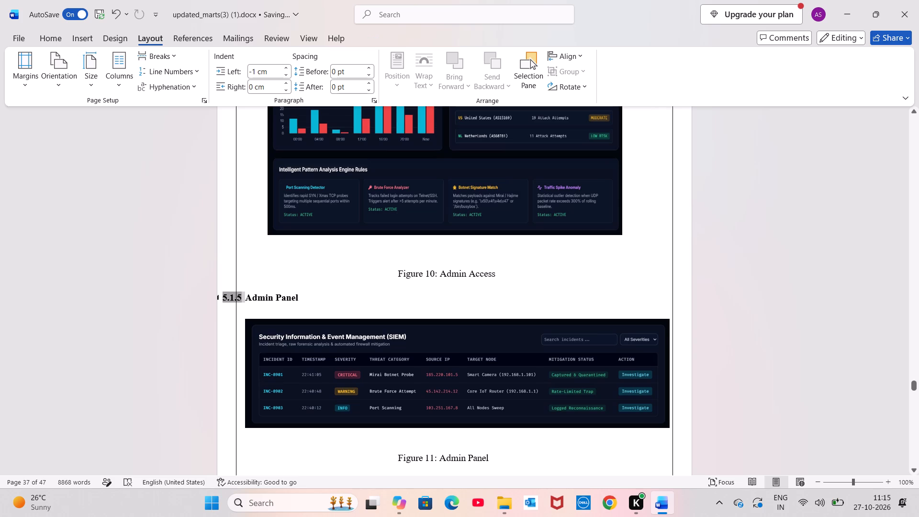
left_click(247, 294)
left_click_drag(247, 294, 539, 430)
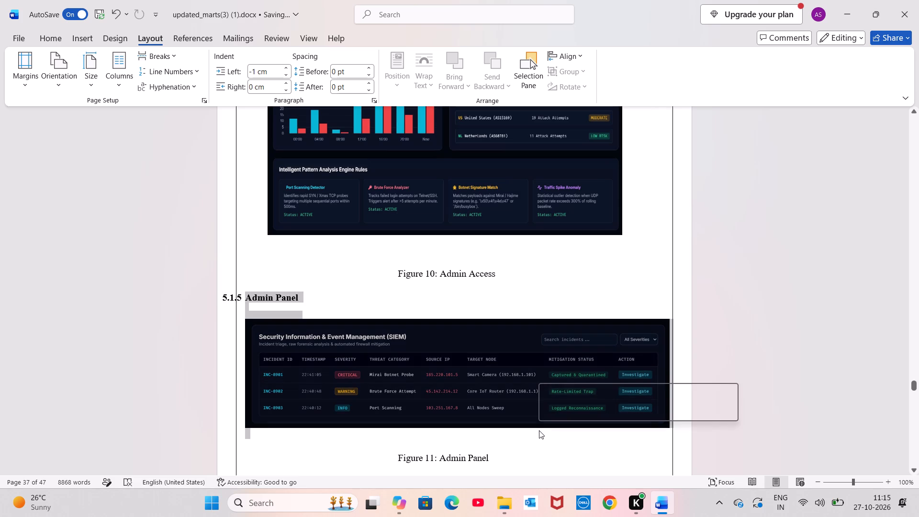
triple_click(286, 69)
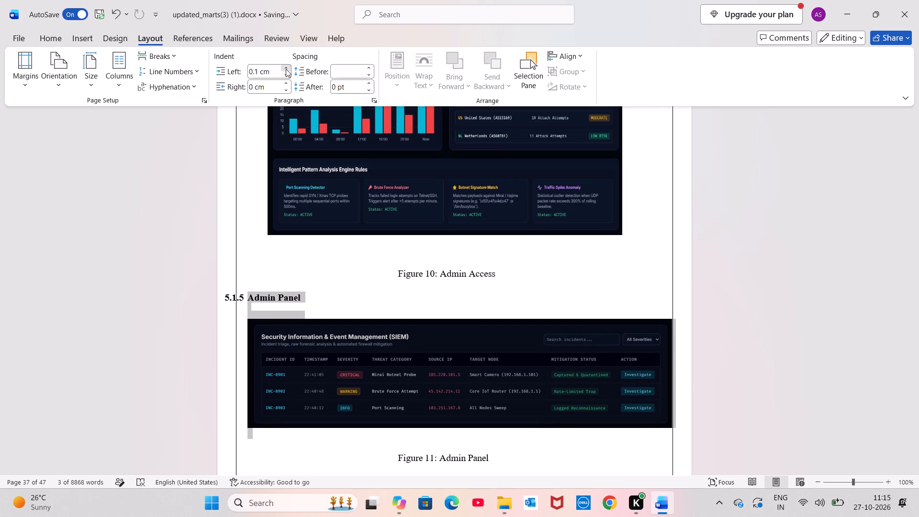
triple_click(286, 69)
triple_click(286, 69)
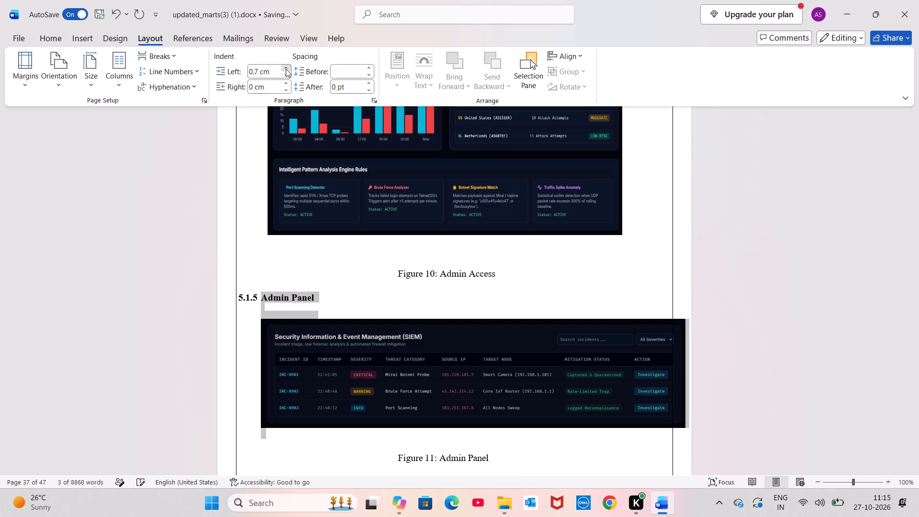
left_click(286, 69)
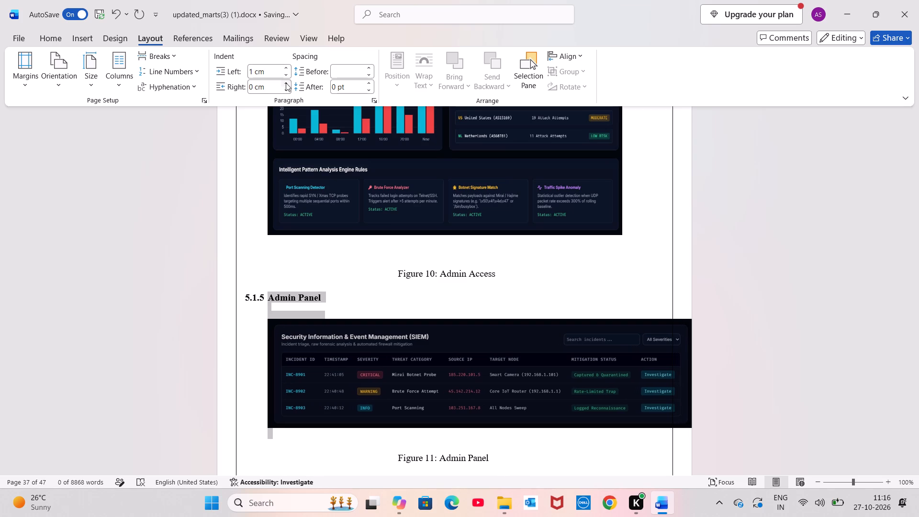
triple_click(286, 83)
triple_click(286, 83)
double_click(286, 83)
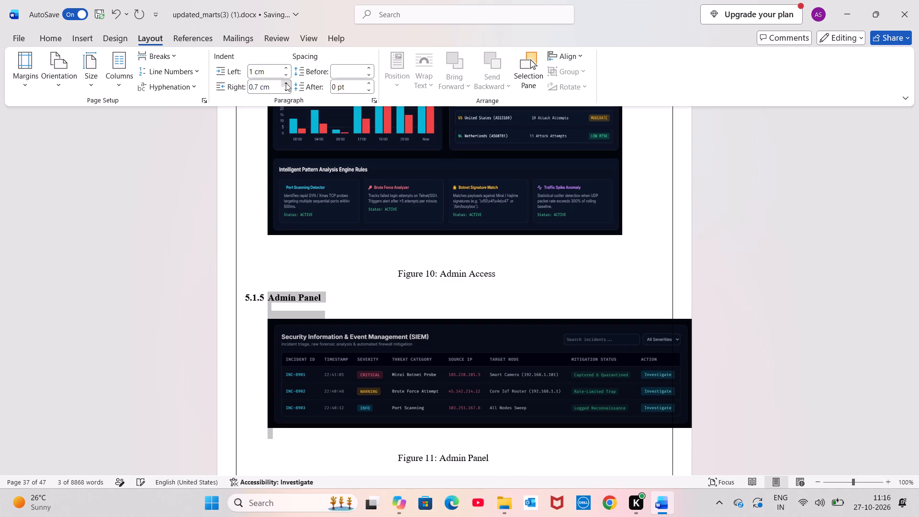
double_click(286, 83)
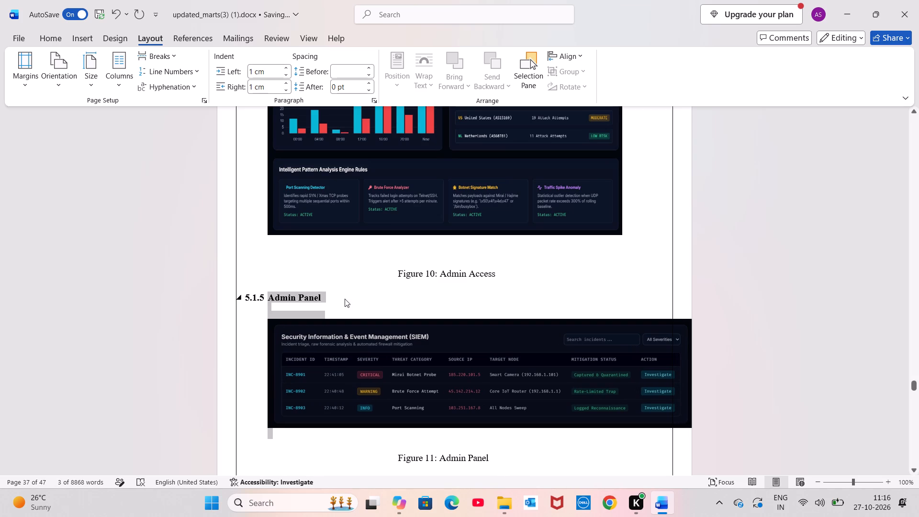
Narrow the Security Information & Event Management screenshot under "Admin Panel" so it fits inside the page border.
left_click(345, 299)
right_click(371, 360)
left_click(325, 358)
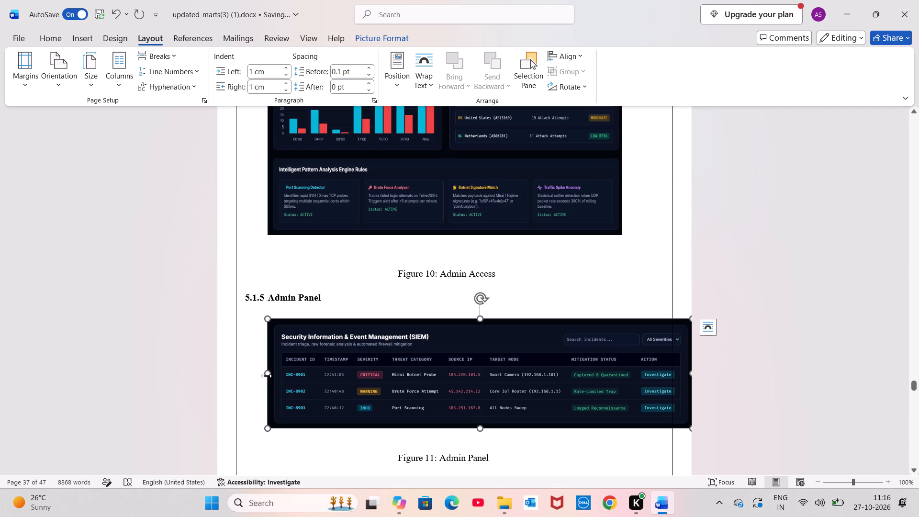
left_click_drag(266, 374, 286, 374)
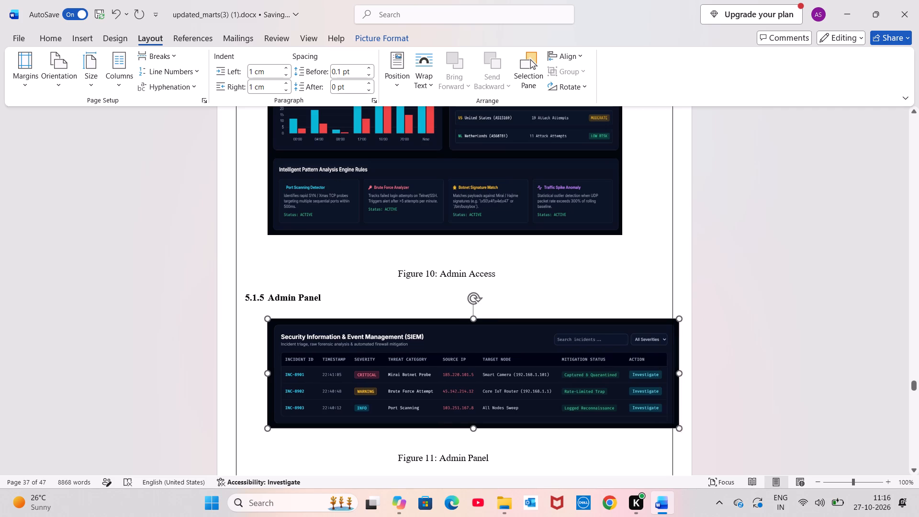
left_click_drag(286, 374, 325, 373)
Replace the "Admin Access" text of heading 5.1.4 with "Honeypot analytics".
scroll(383, 395, "up", 1)
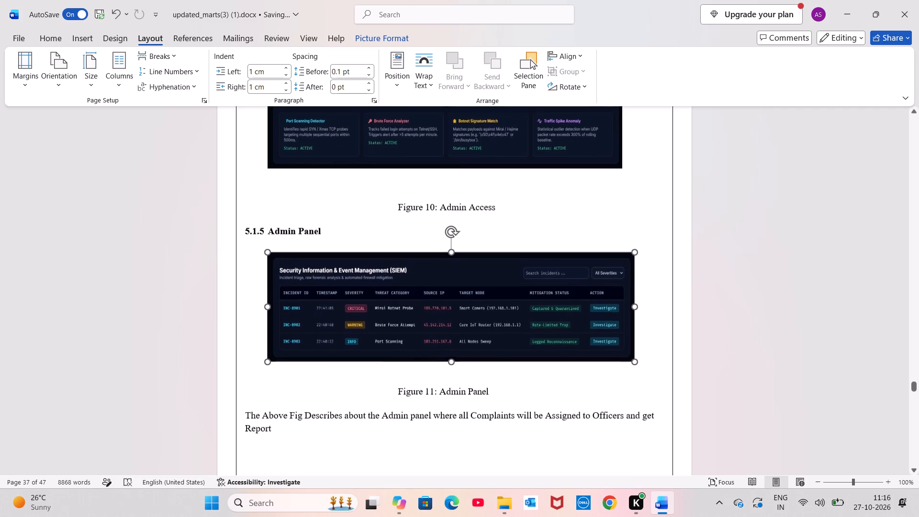
scroll(383, 395, "up", 1)
scroll(383, 395, "left", 1)
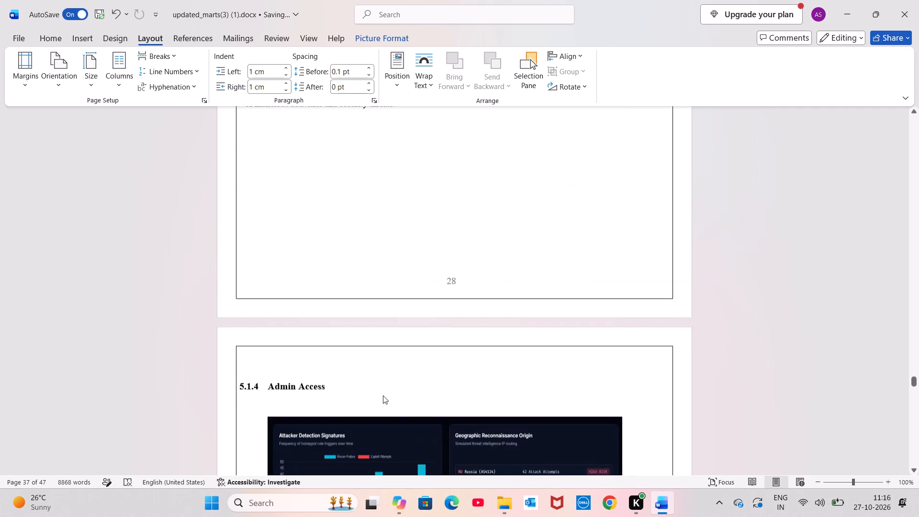
scroll(383, 395, "left", 1)
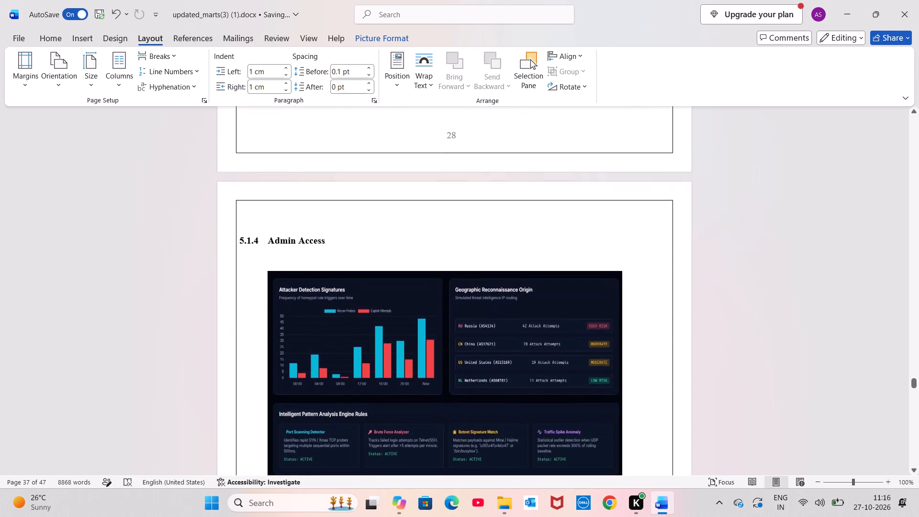
scroll(383, 395, "left", 1)
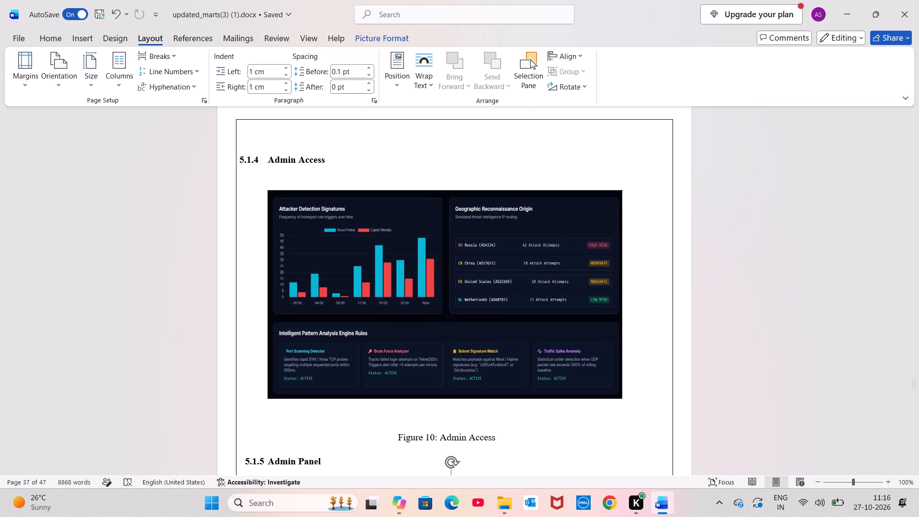
left_click(330, 159)
key("BackSpace")
key("BackSpace")
key("BackSpace")
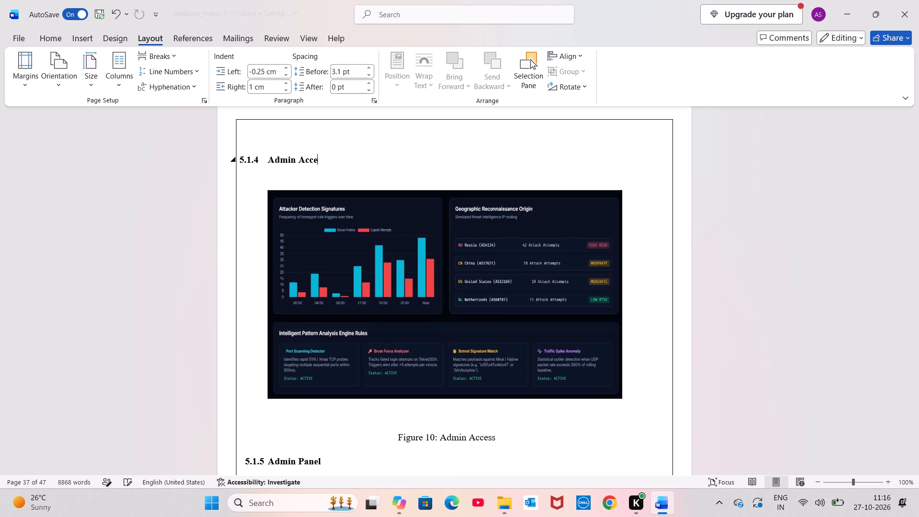
key("BackSpace")
key("BackSpace")
key("BackSpace")
key("BackSpace")
key("BackSpace")
key("BackSpace")
key("BackSpace")
key("BackSpace")
key("BackSpace")
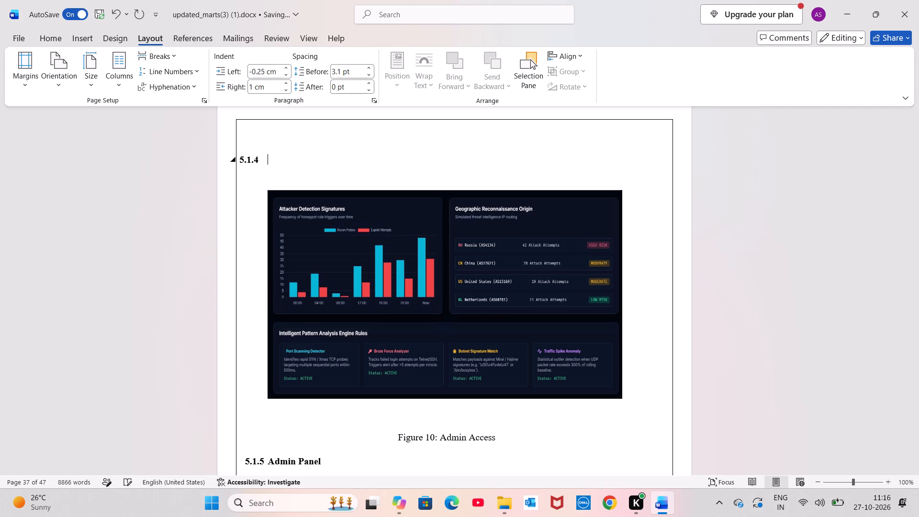
type("honeypot analsis")
key("BackSpace")
key("BackSpace")
key("BackSpace")
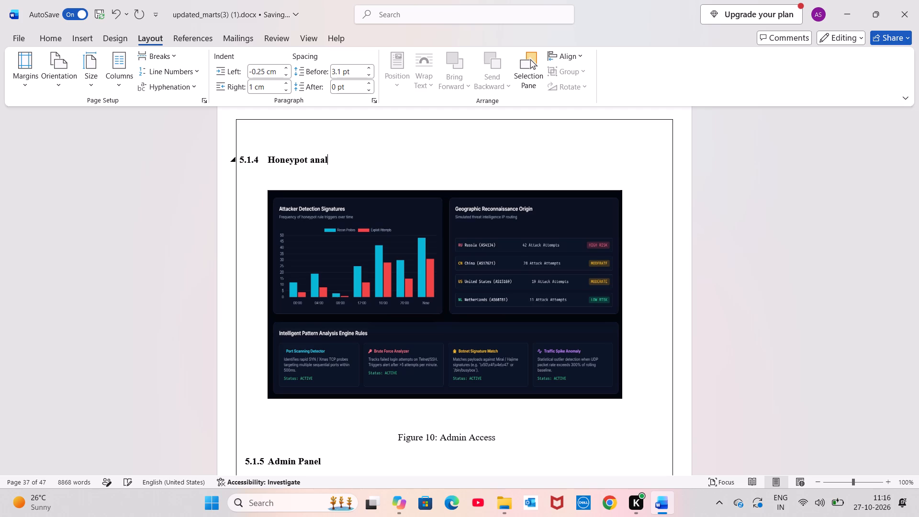
type("ytics")
Copy the "Honeypot analytics" heading text and paste it over "Admin Access" in the Figure 10 caption.
left_click(267, 159)
left_click_drag(267, 159, 366, 168)
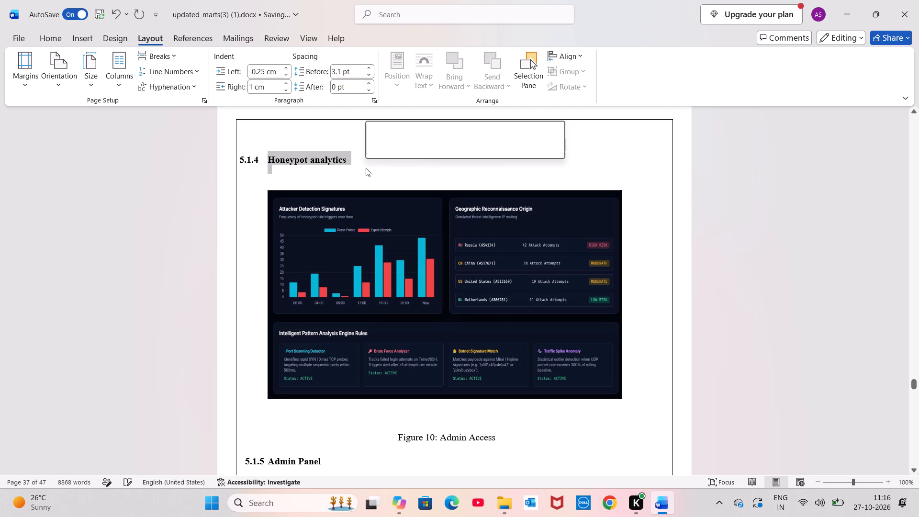
key("ctrl+c")
scroll(453, 343, "down", 1)
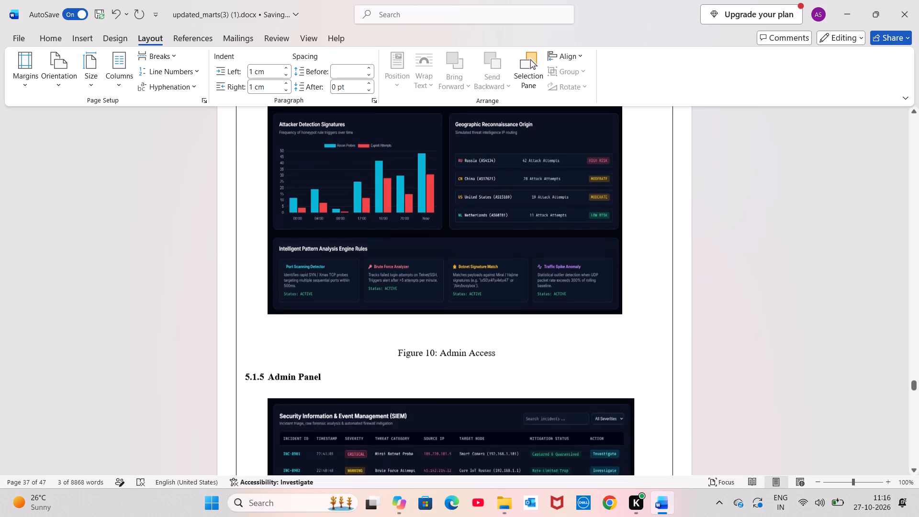
scroll(453, 343, "down", 1)
left_click_drag(439, 227, 501, 232)
key("space")
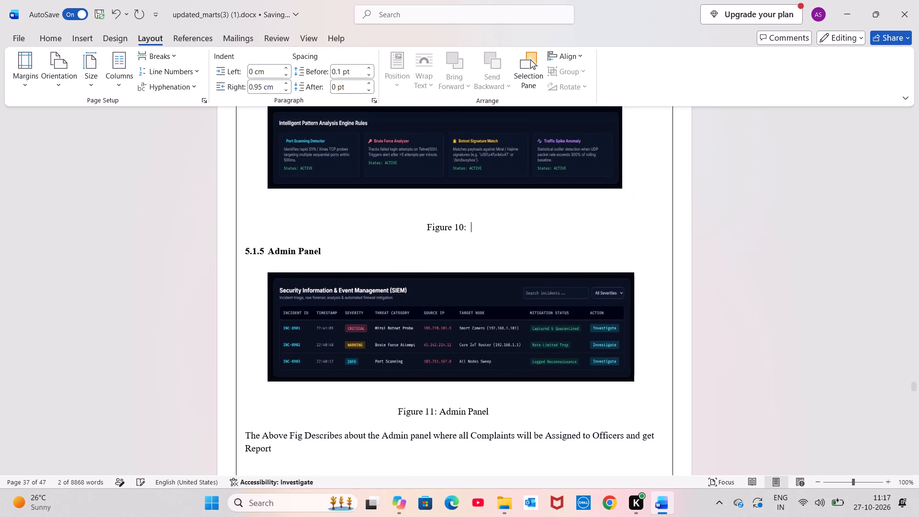
key("ctrl+v")
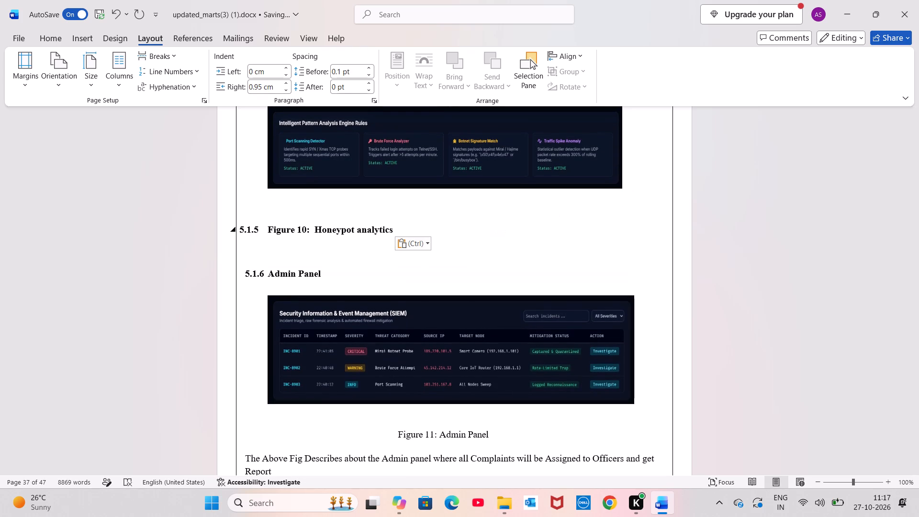
Remove the 5.1.5 heading numbering from the "Figure 10: Honeypot analytics" caption and pad it with spaces toward the page centre.
left_click(267, 228)
key("BackSpace")
key("space")
key("space")
key("space")
key("space")
key("space")
key("space")
key("space")
key("space")
key("space")
key("space")
key("space")
key("space")
key("space")
key("space")
key("space")
key("space")
key("space")
key("space")
key("space")
key("space")
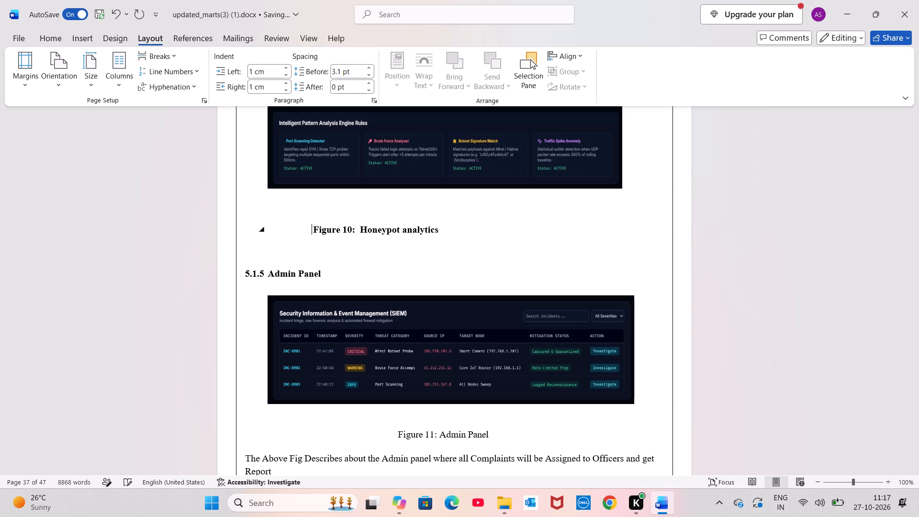
key("space")
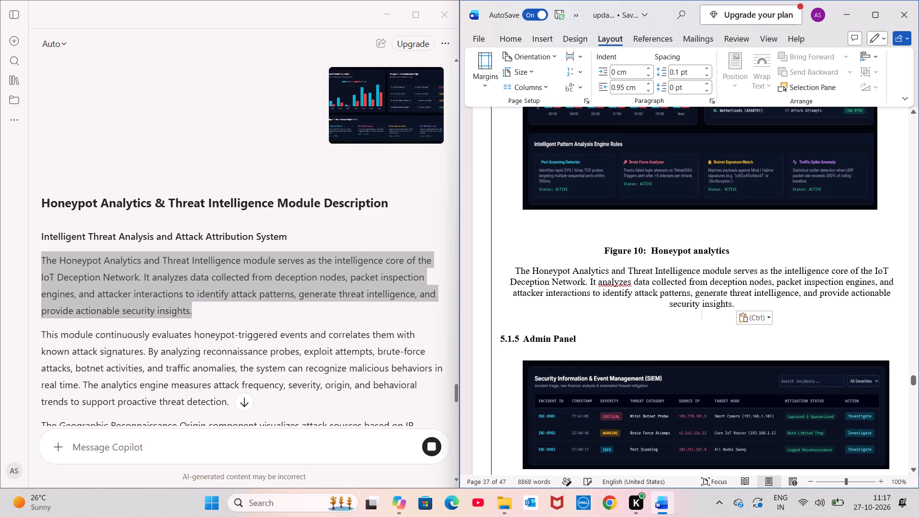
Set the left and right indents of the pasted Honeypot Analytics paragraph to 1 cm and justify its text.
left_click(515, 268)
left_click_drag(515, 268, 706, 310)
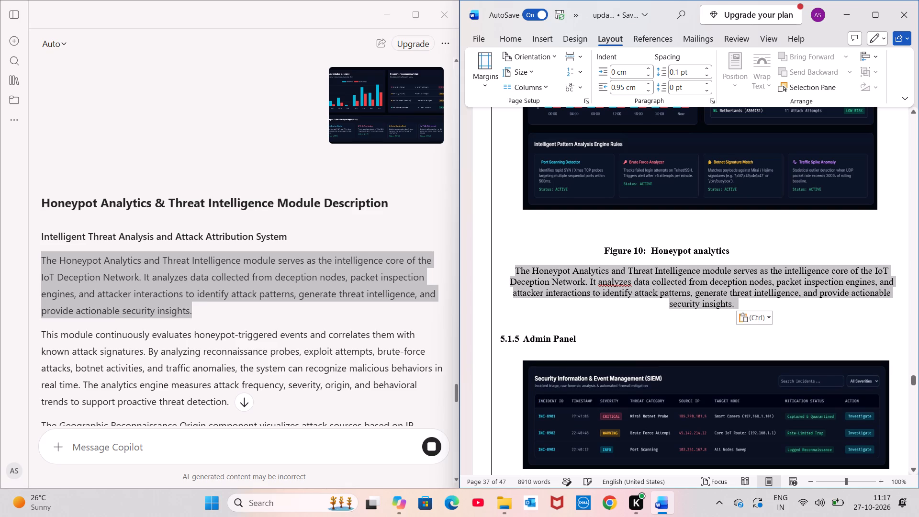
left_click_drag(706, 310, 706, 304)
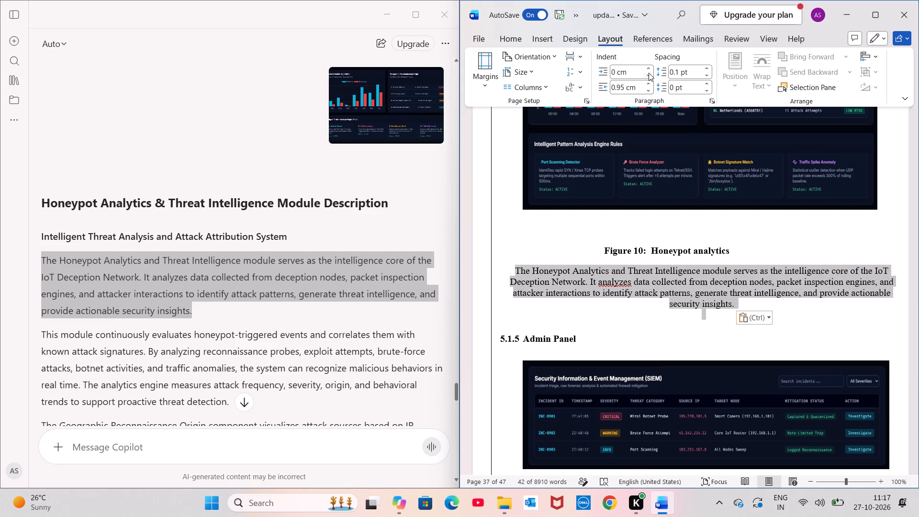
triple_click(649, 67)
triple_click(649, 67)
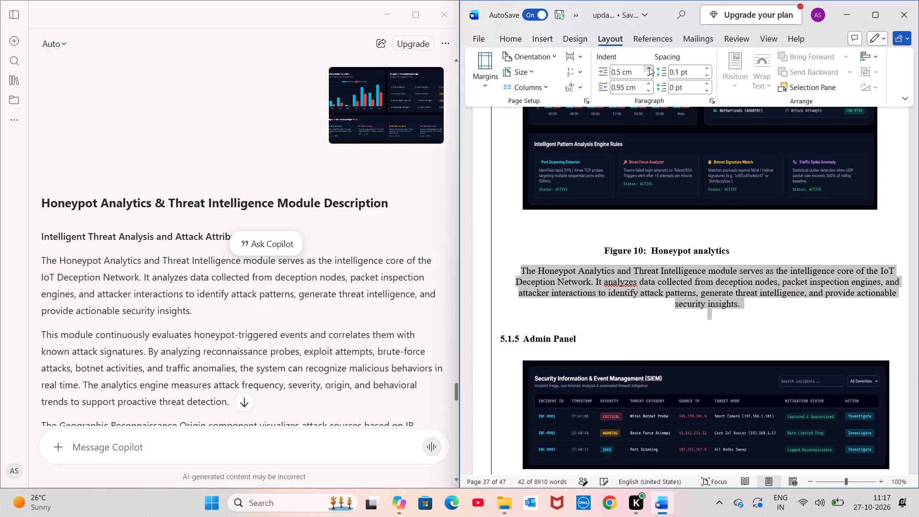
triple_click(649, 67)
left_click(649, 67)
left_click(649, 67)
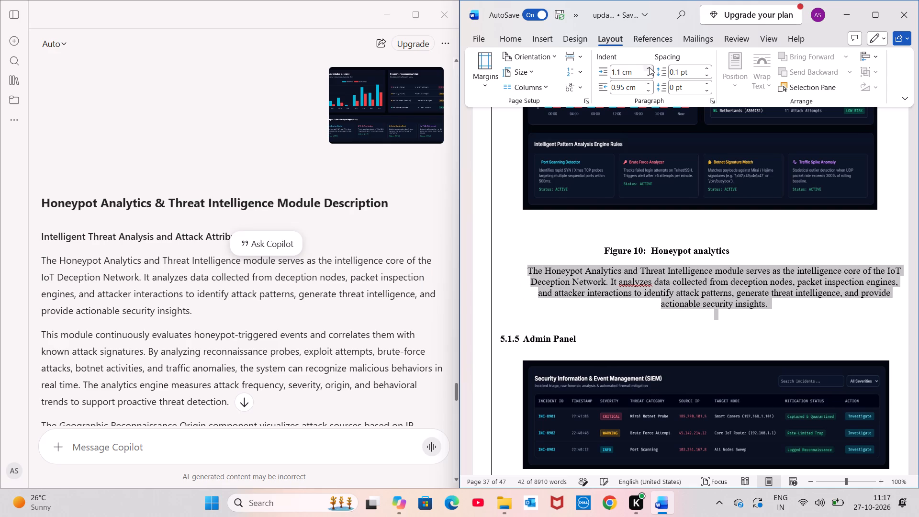
left_click_drag(648, 74, 644, 86)
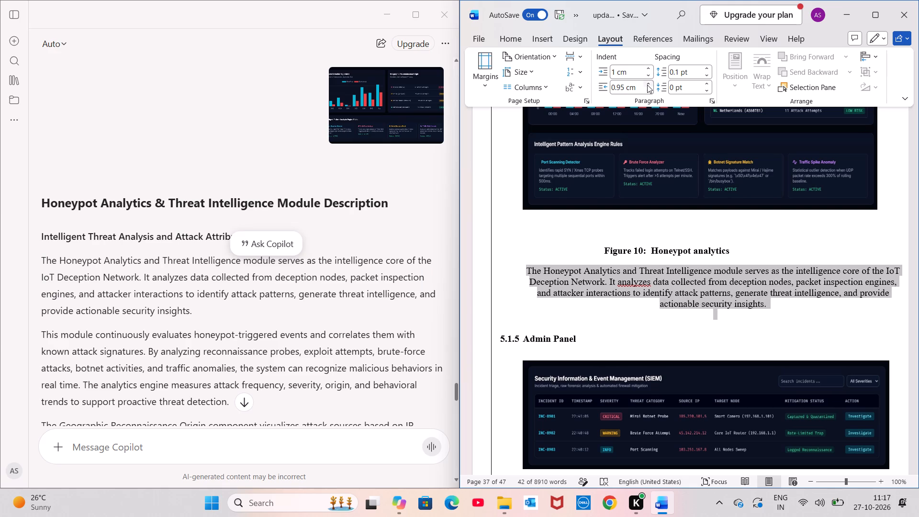
triple_click(647, 85)
double_click(649, 93)
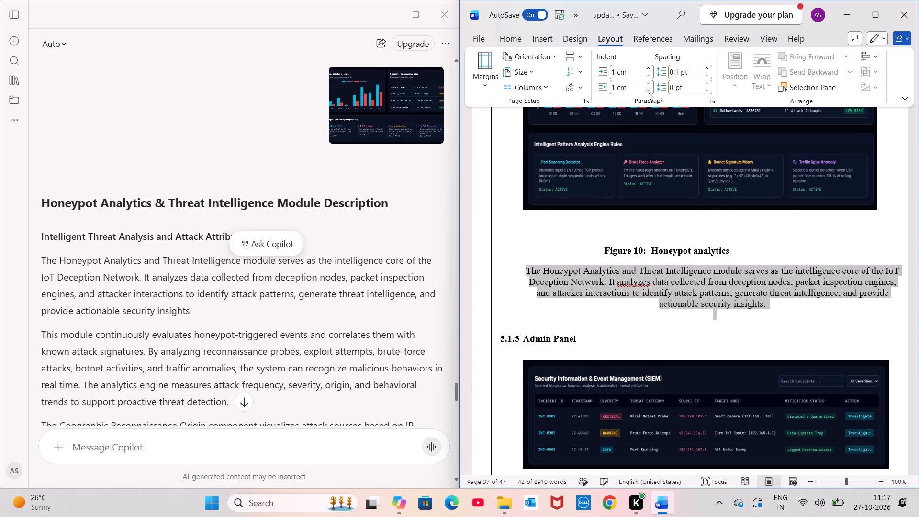
left_click(516, 43)
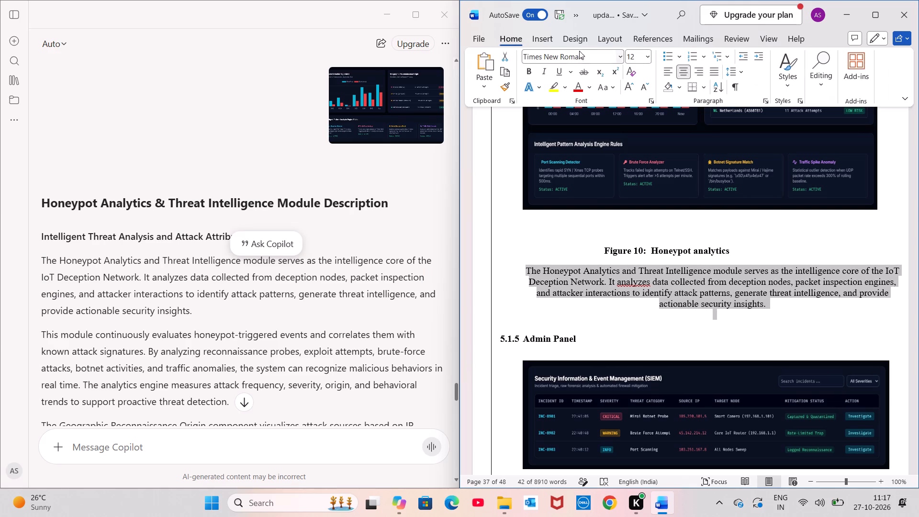
left_click(715, 73)
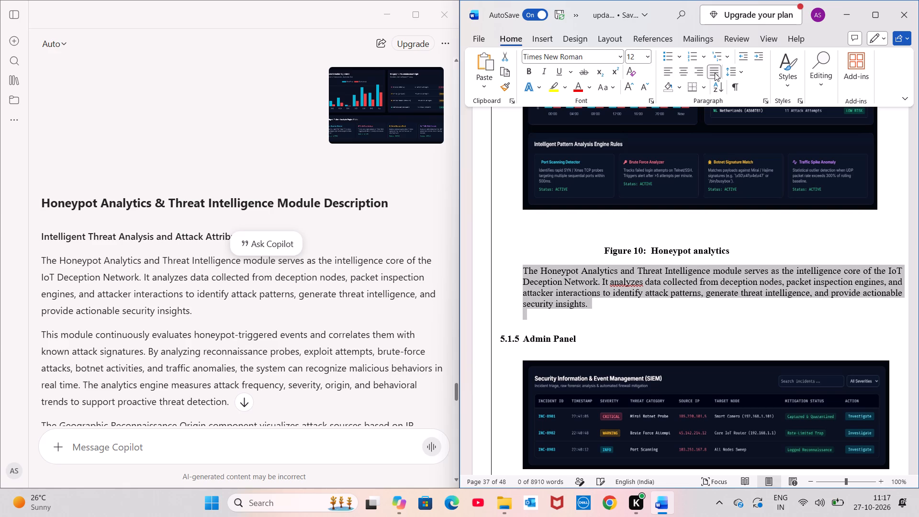
left_click(577, 225)
Replace the "Admin Panel" text of heading 5.1.5 with "Incident log(siem)".
scroll(564, 337, "down", 1)
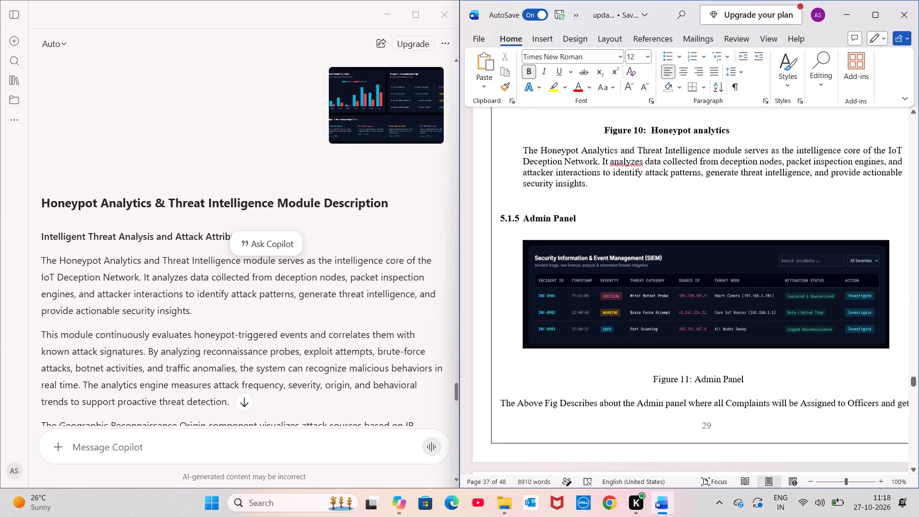
scroll(564, 337, "down", 1)
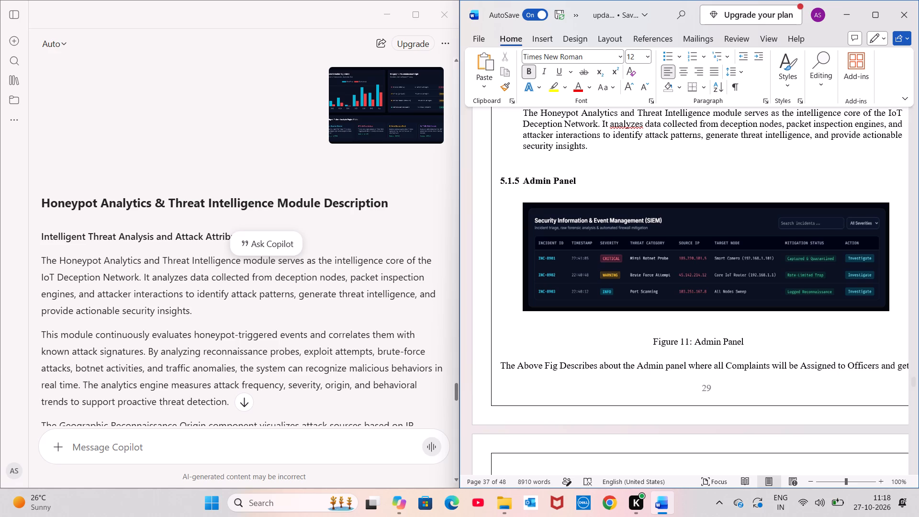
left_click(581, 181)
key("BackSpace")
key("BackSpace")
key("BackSpace")
key("BackSpace")
key("BackSpace")
key("BackSpace")
key("BackSpace")
key("BackSpace")
key("BackSpace")
key("BackSpace")
key("BackSpace")
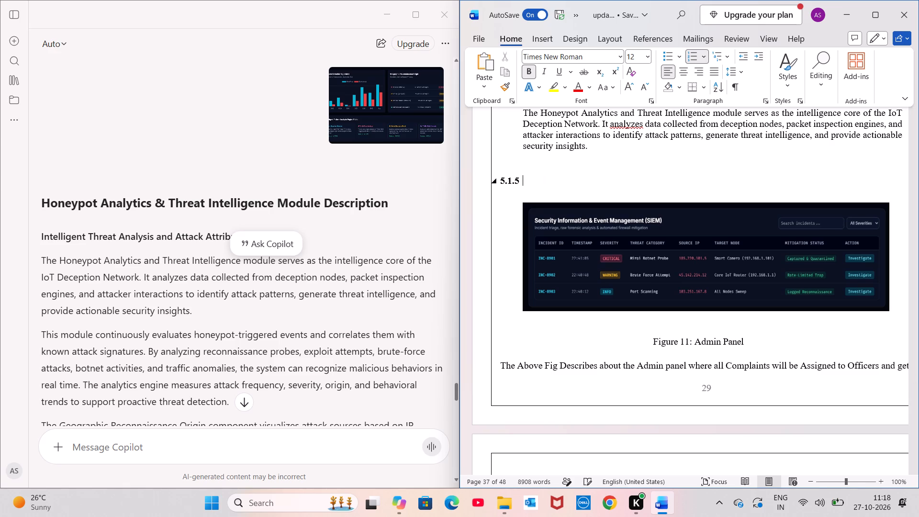
type("inci")
type("dent")
key("space")
type("log")
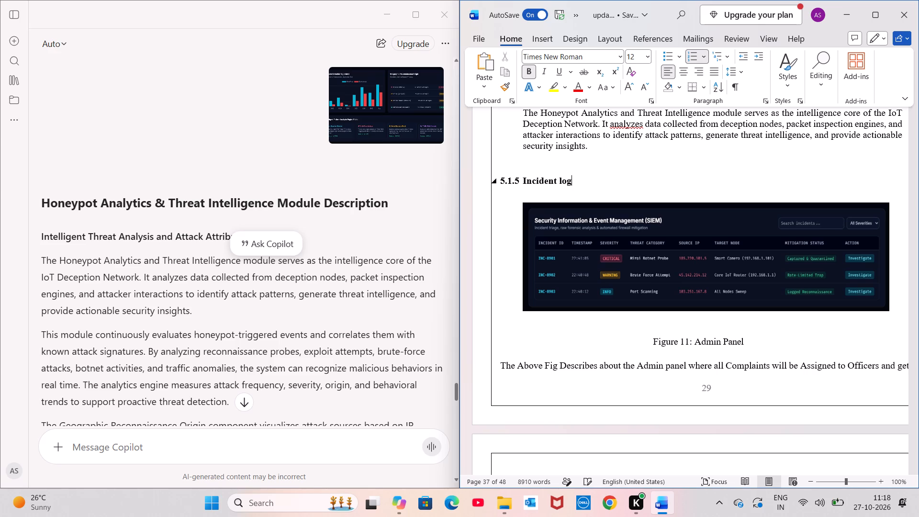
key("shift+parenleft")
key("s")
type("iem")
key("shift+parenright")
Copy the heading text "Incident log(siem)" and paste it over ": Admin Panel" in the Figure 11 caption.
left_click(525, 181)
left_click_drag(525, 181, 526, 182)
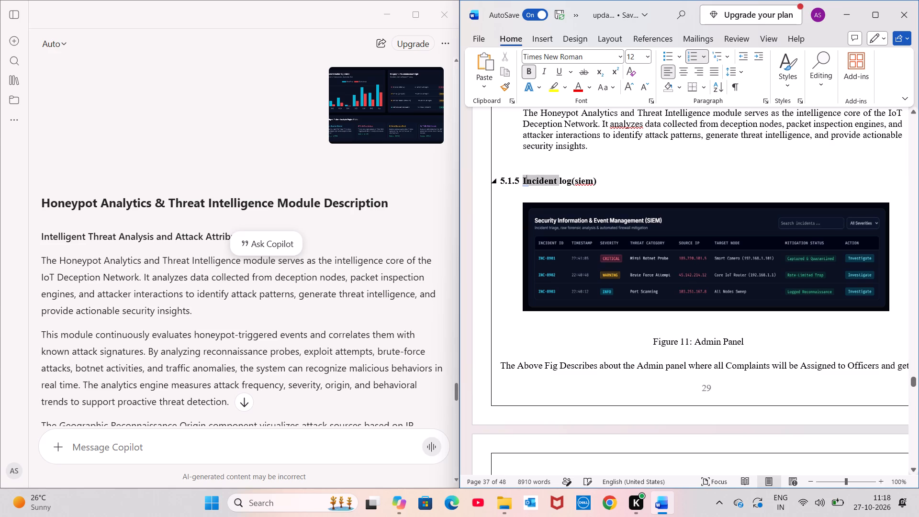
left_click_drag(526, 182, 599, 183)
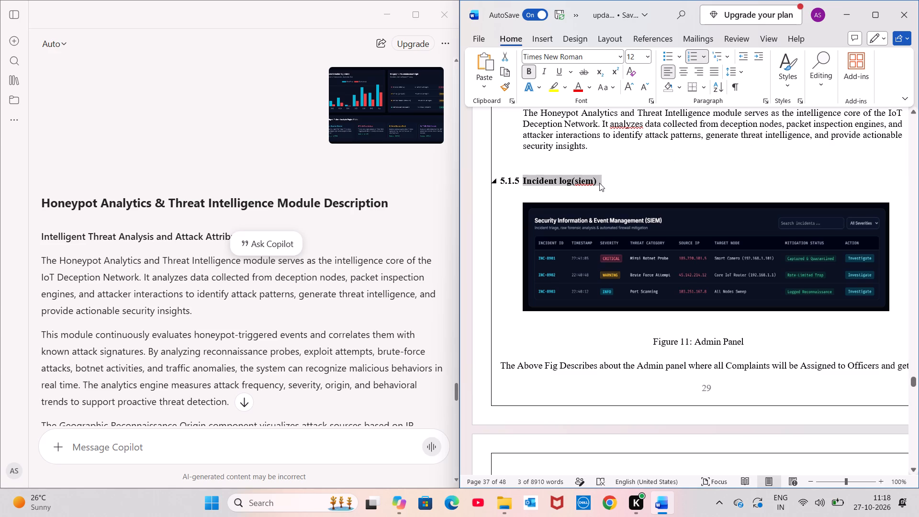
key("ctrl+c")
left_click(693, 339)
left_click_drag(693, 339, 740, 346)
key("space")
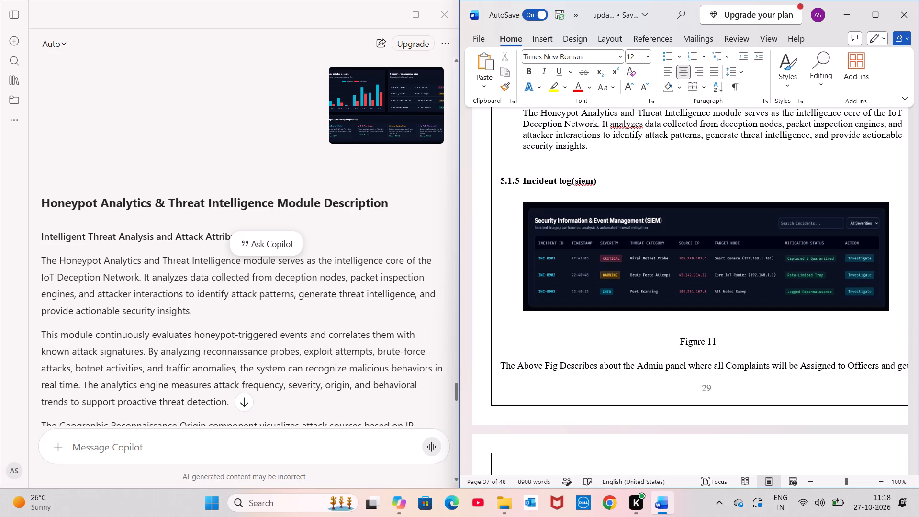
key("ctrl+v")
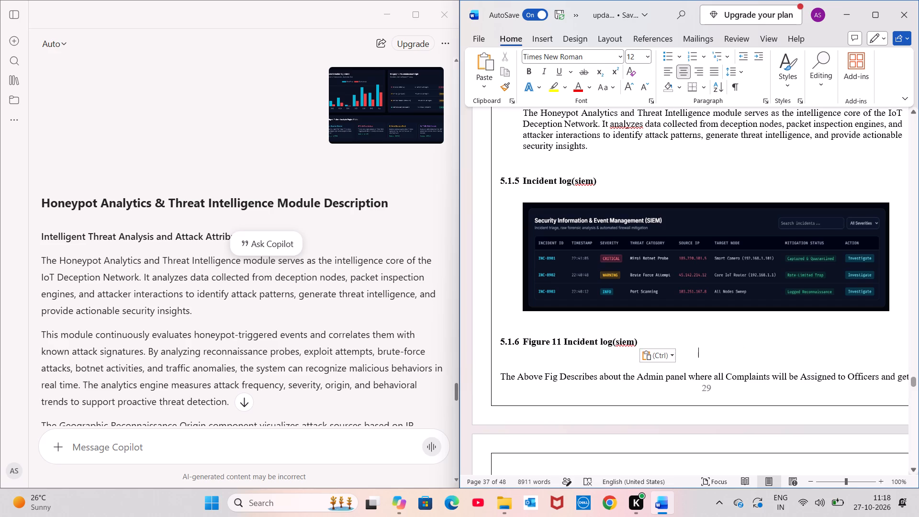
Remove the heading number from the Figure 11 caption and pad it with leading spaces so it sits roughly centred below the screenshot.
left_click(523, 341)
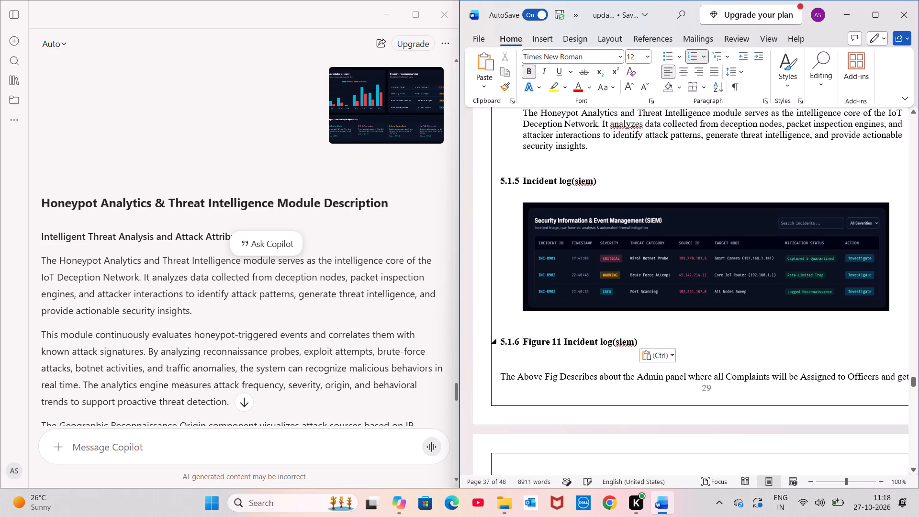
key("BackSpace")
key("space")
key("space")
key("space")
key("space")
key("space")
key("space")
key("space")
key("space")
key("space")
key("space")
key("space")
key("space")
key("space")
key("space")
key("space")
key("space")
key("space")
key("space")
key("space")
key("space")
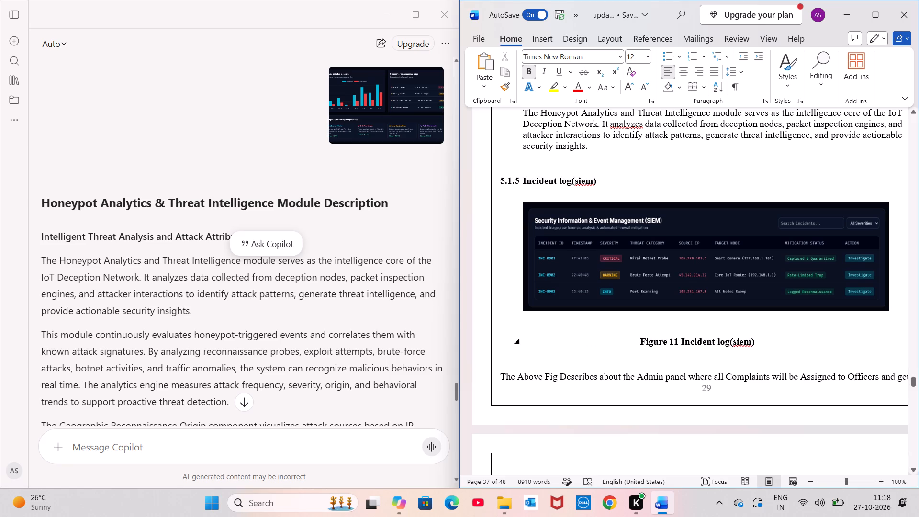
Insert blank lines after the Honeypot Analytics paragraph to push heading 5.1.5 and its screenshot onto the next page.
scroll(523, 345, "up", 1)
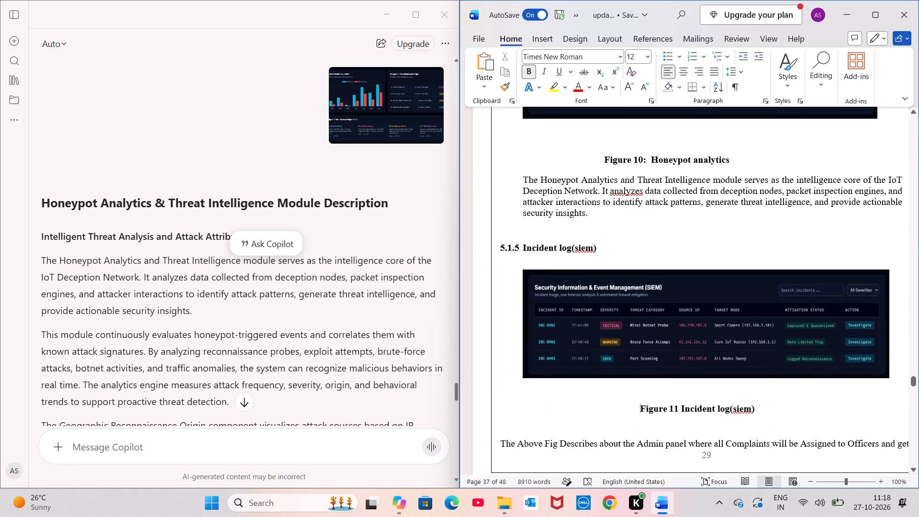
left_click(594, 217)
key("Return")
key("Return")
key("Return")
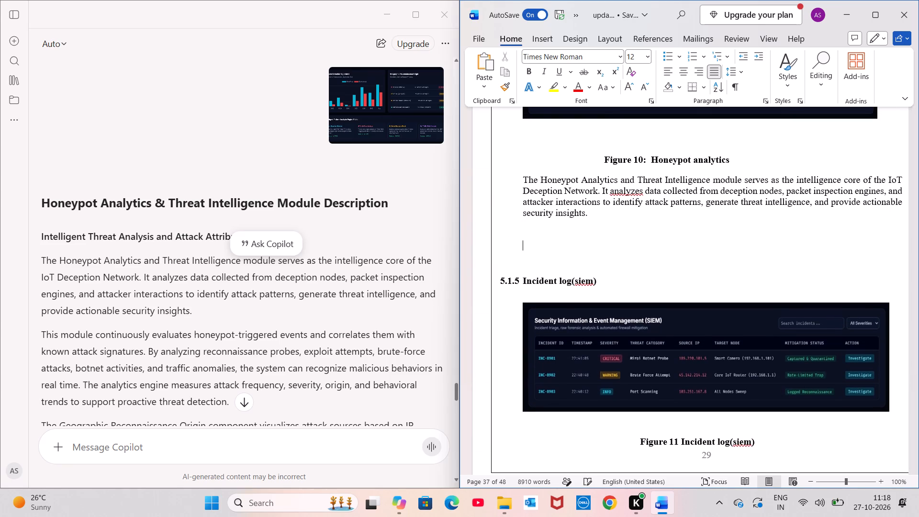
key("Return")
key("Return")
key("Return")
key("Return")
key("Return")
key("Return")
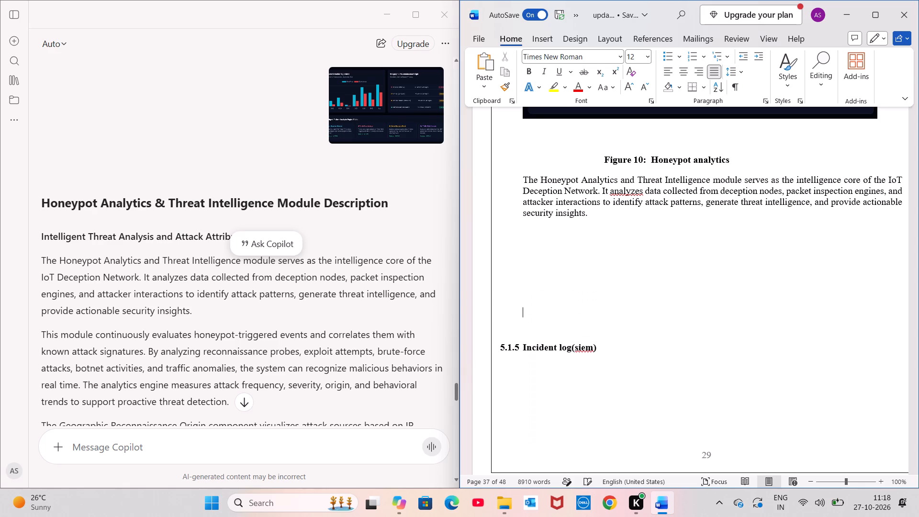
key("Return")
key("Return")
key("Return")
key("Return")
key("Return")
key("Return")
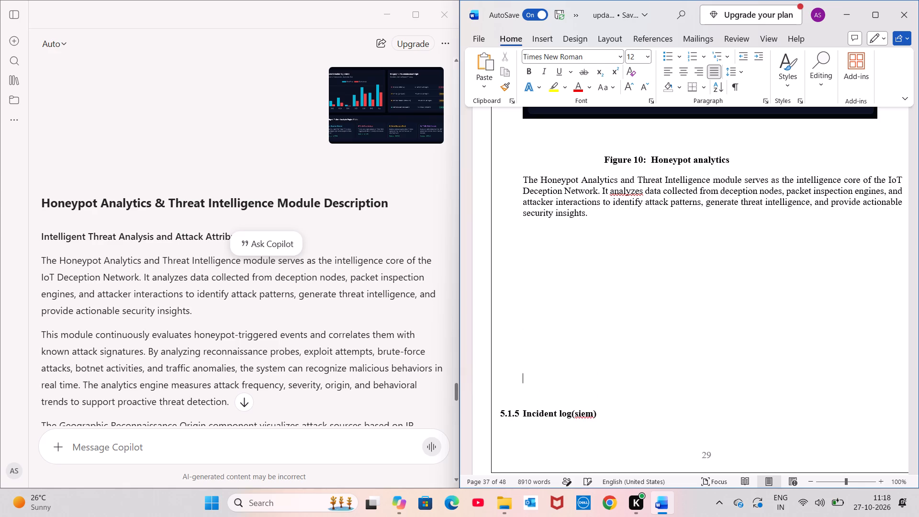
key("Return")
key("Return")
key("Return")
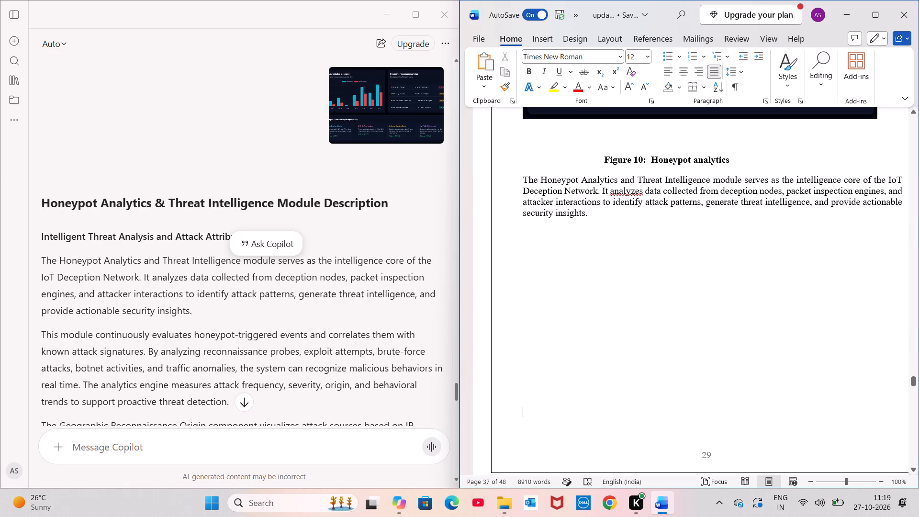
Delete the old Admin panel complaints description below the Figure 11 caption.
scroll(683, 223, "down", 4)
scroll(664, 280, "down", 2)
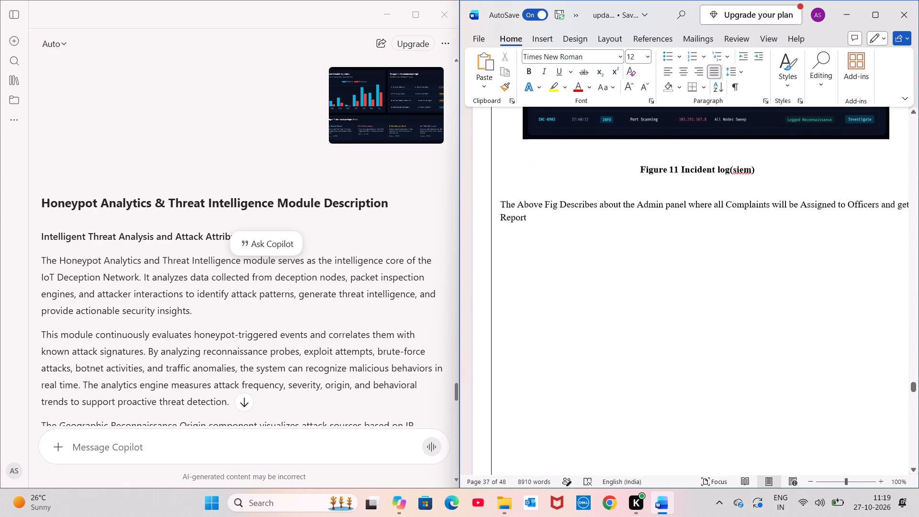
left_click(503, 204)
left_click_drag(503, 204, 564, 218)
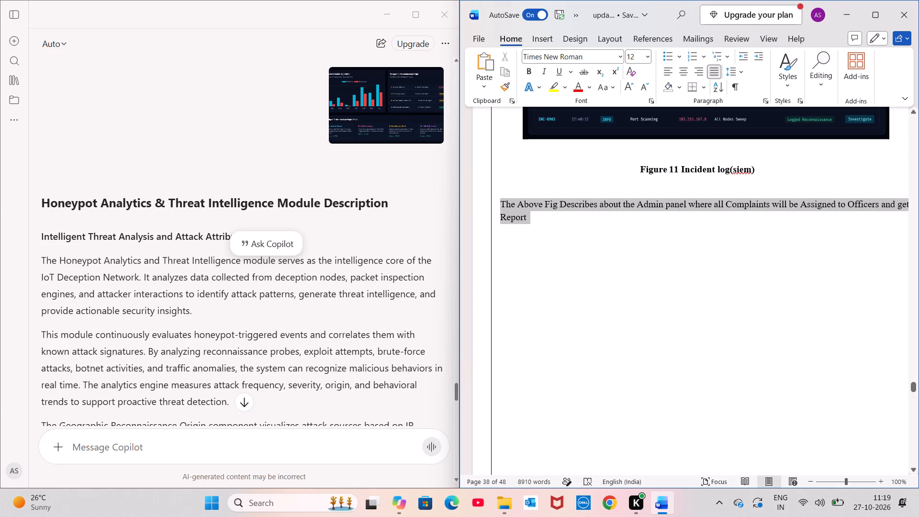
left_click_drag(564, 218, 622, 223)
key("space")
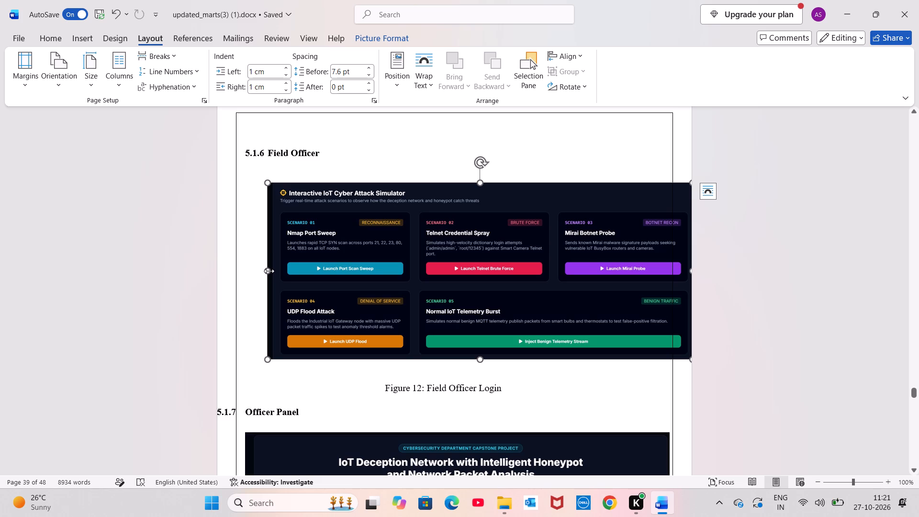
left_click_drag(269, 270, 319, 280)
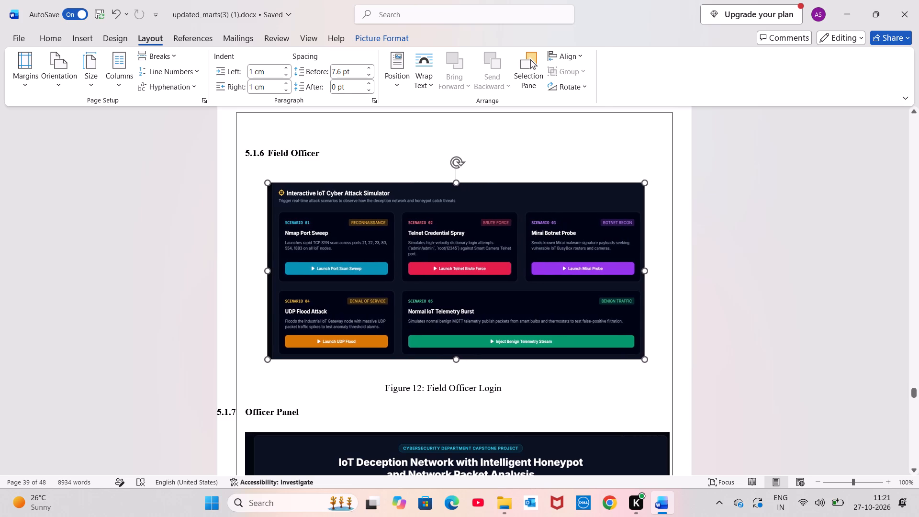
left_click_drag(319, 280, 323, 281)
scroll(417, 274, "up", 3)
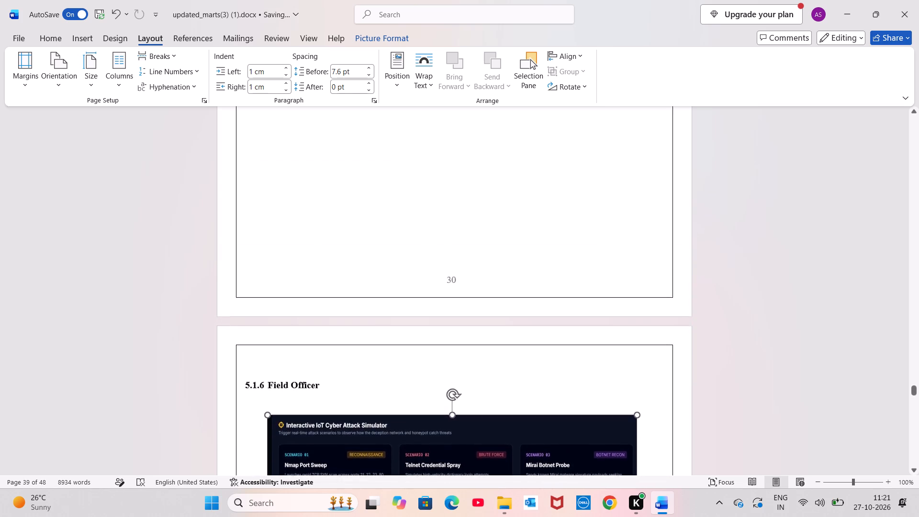
Remove the automatic number from the Field Officer heading and enter 5.1.6 as plain text in front of it.
scroll(417, 274, "up", 1)
scroll(417, 274, "down", 1)
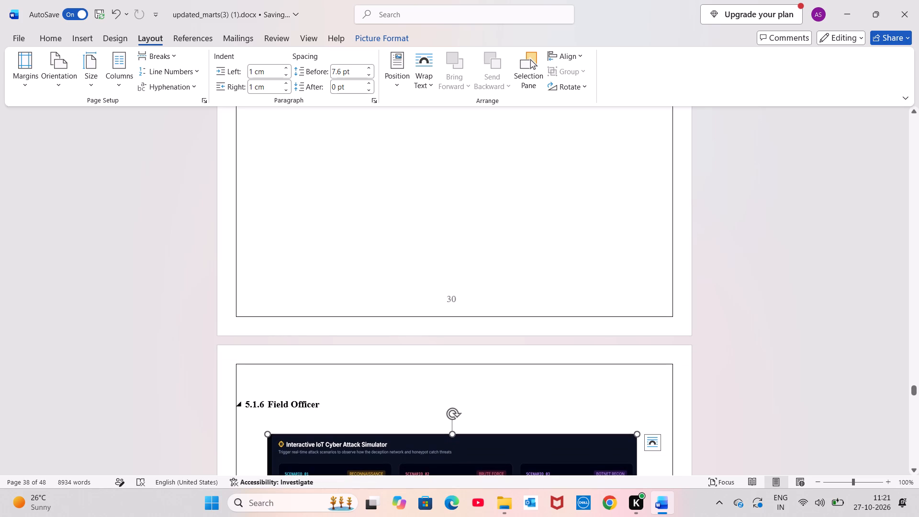
left_click(246, 403)
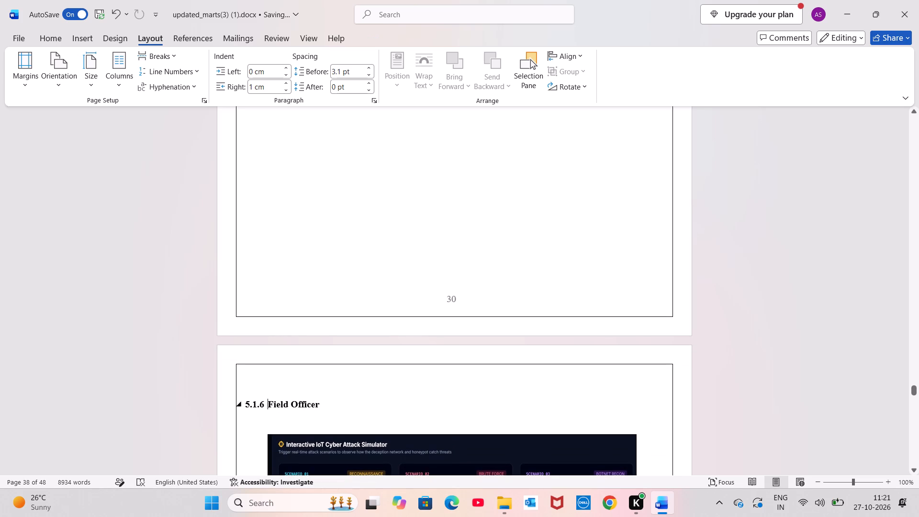
key("BackSpace")
key("BackSpace")
key("BackSpace")
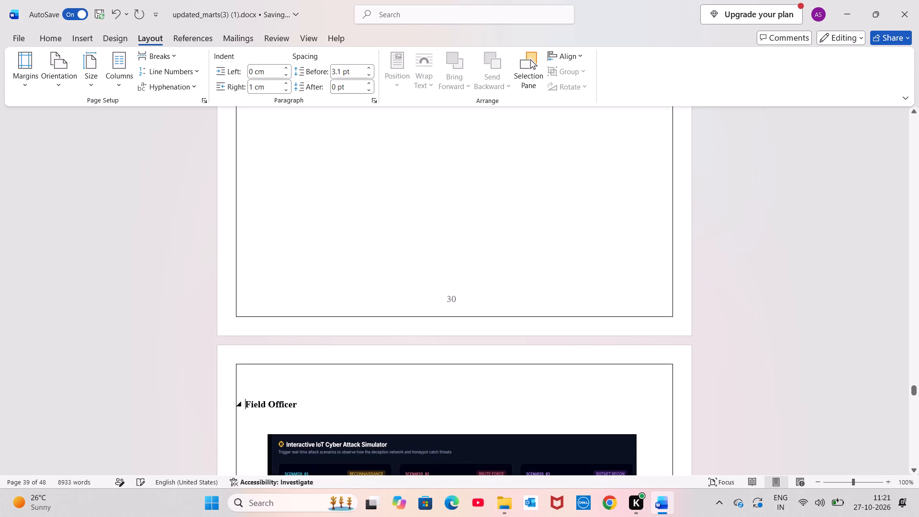
key("BackSpace")
key("BackSpace")
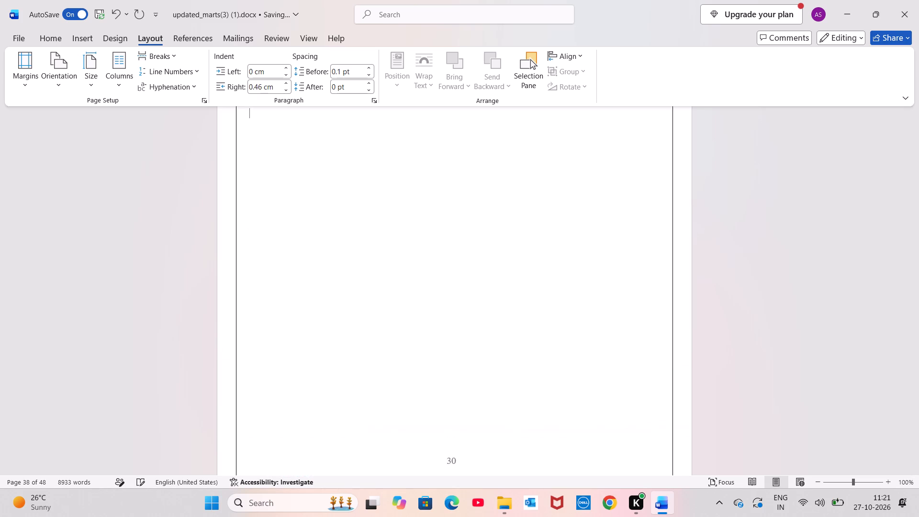
scroll(417, 303, "up", 2)
scroll(468, 346, "down", 4)
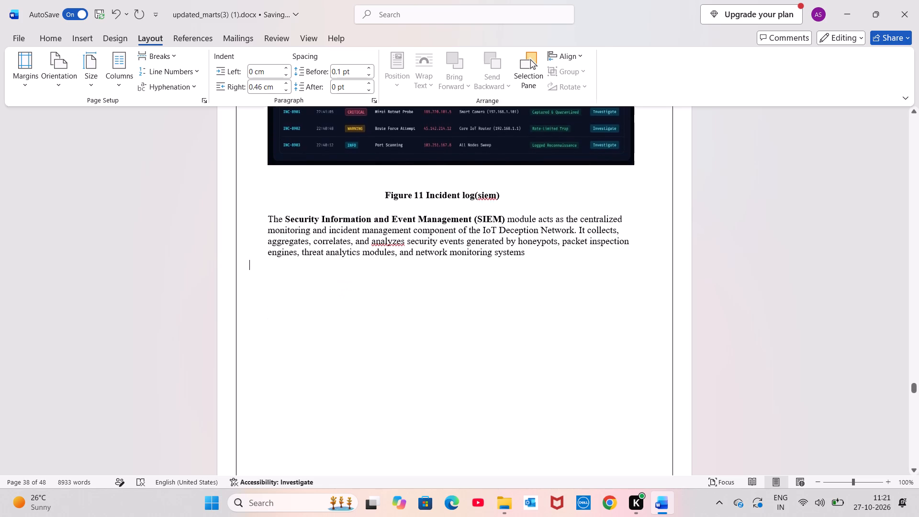
scroll(468, 346, "down", 2)
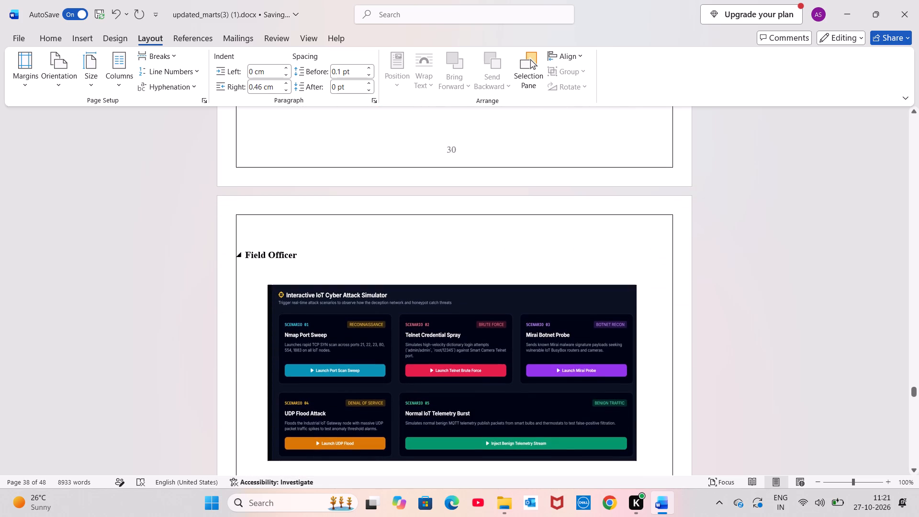
left_click(244, 257)
type("5.")
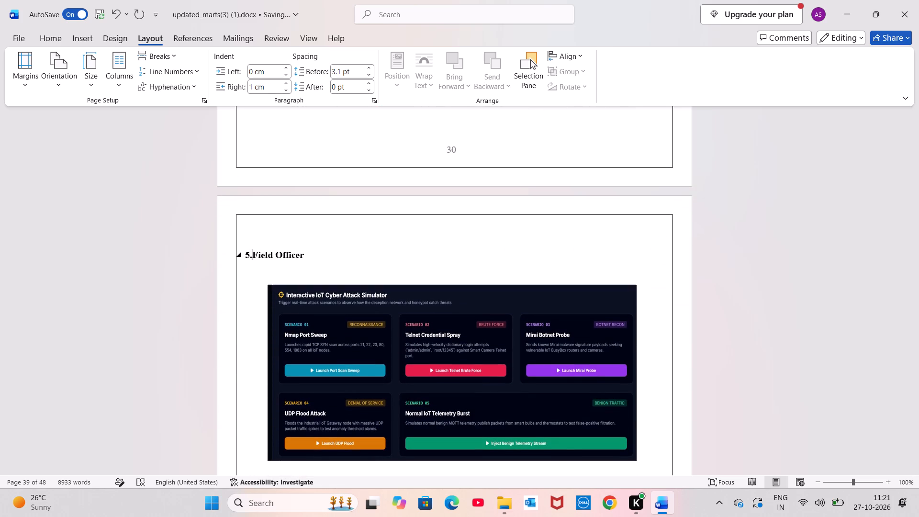
type("1.")
key("6")
key("space")
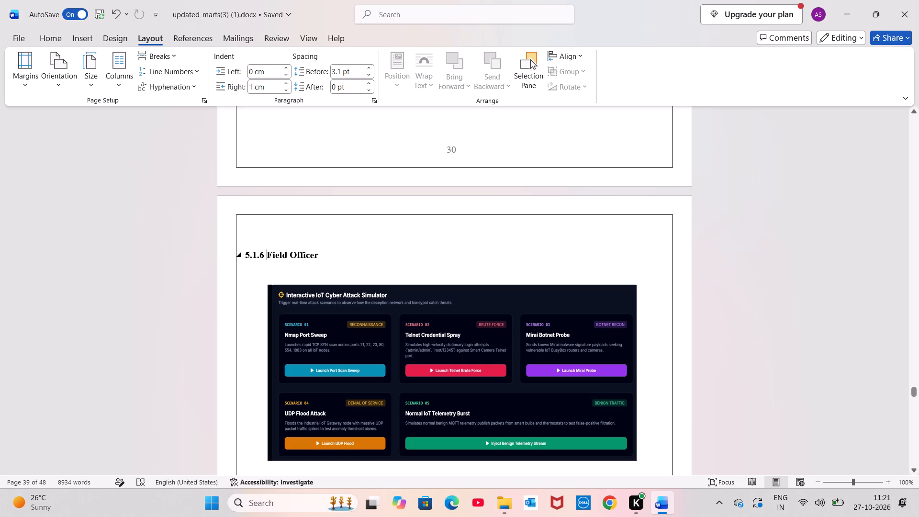
Replace the heading text Field Officer after 5.1.6 with attack simulator.
left_click(268, 254)
left_click_drag(268, 254, 319, 253)
key("space")
type("attack s")
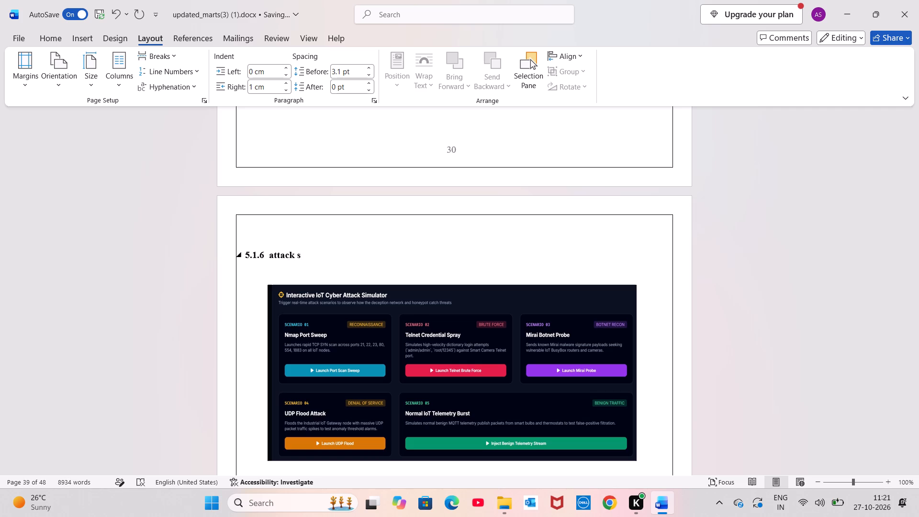
type("imulator")
Copy attack simulator from the 5.1.6 heading and paste it over the Field Officer Login text in the Figure 12 caption.
left_click(269, 254)
left_click_drag(269, 254, 343, 253)
key("ctrl+c")
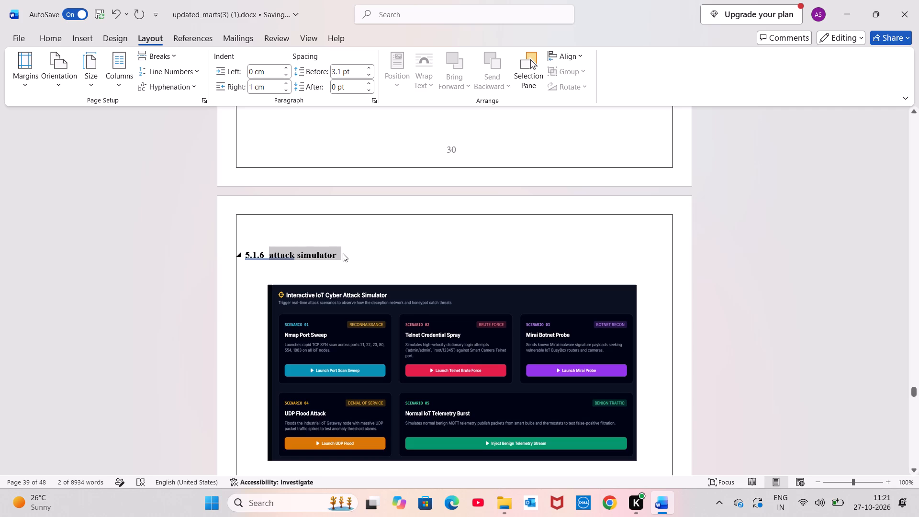
scroll(376, 282, "down", 2)
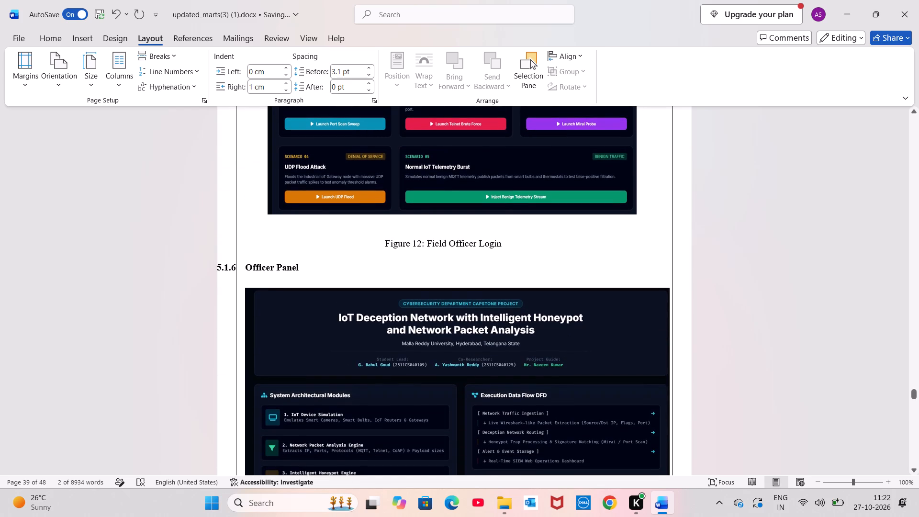
left_click(425, 242)
left_click_drag(425, 242, 515, 236)
key("space")
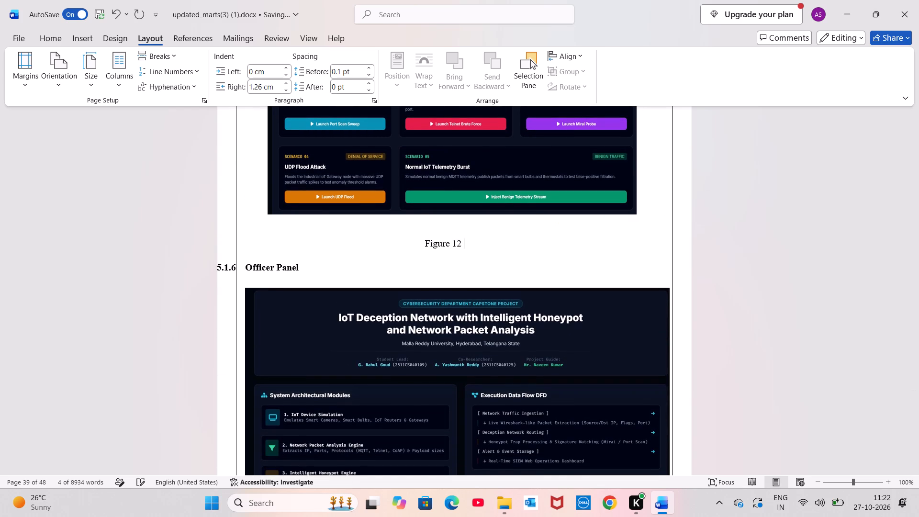
key("ctrl+v")
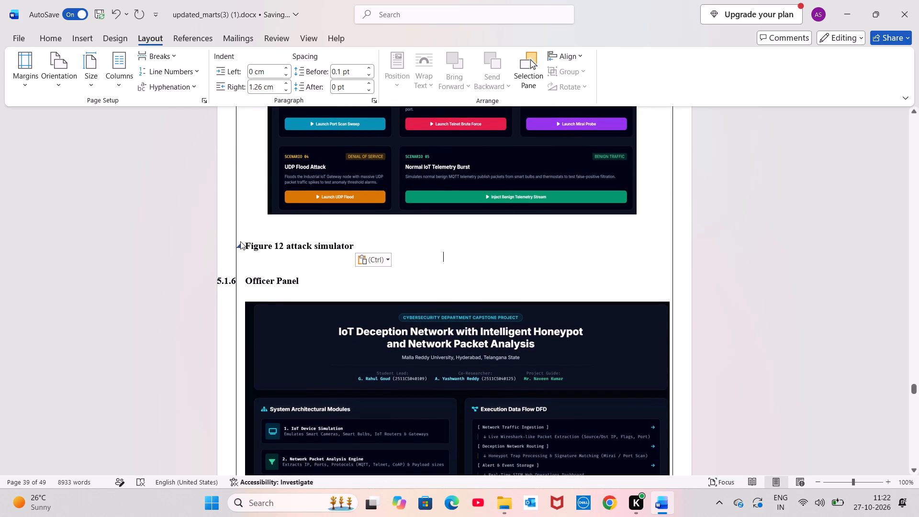
Shift the Figure 12 attack simulator caption with leading spaces until it is roughly centred beneath the screenshot.
left_click(243, 244)
key("space")
key("space")
key("space")
key("space")
key("space")
key("space")
key("space")
key("space")
key("space")
key("space")
key("space")
key("space")
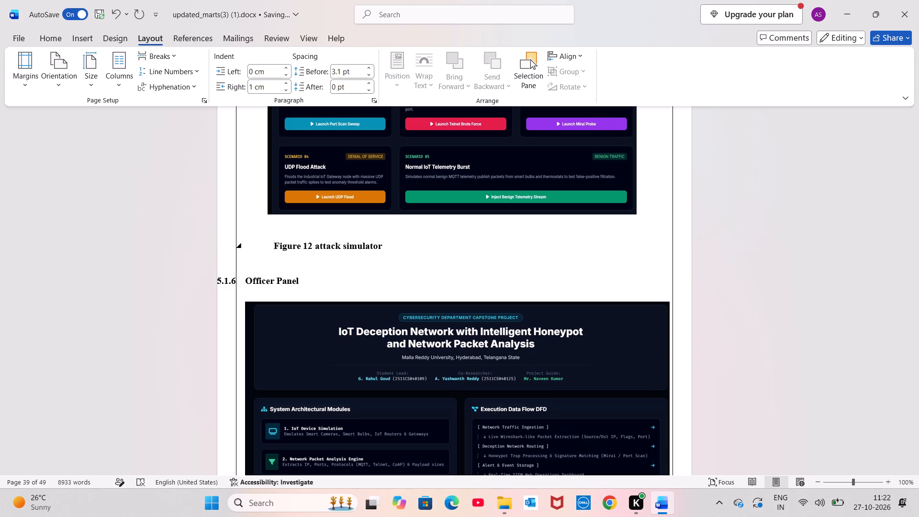
key("space")
key("space")
key("space")
key("space")
key("space")
key("space")
key("space")
key("space")
key("space")
key("space")
key("space")
key("space")
key("space")
key("space")
key("space")
key("space")
key("space")
key("space")
key("space")
key("space")
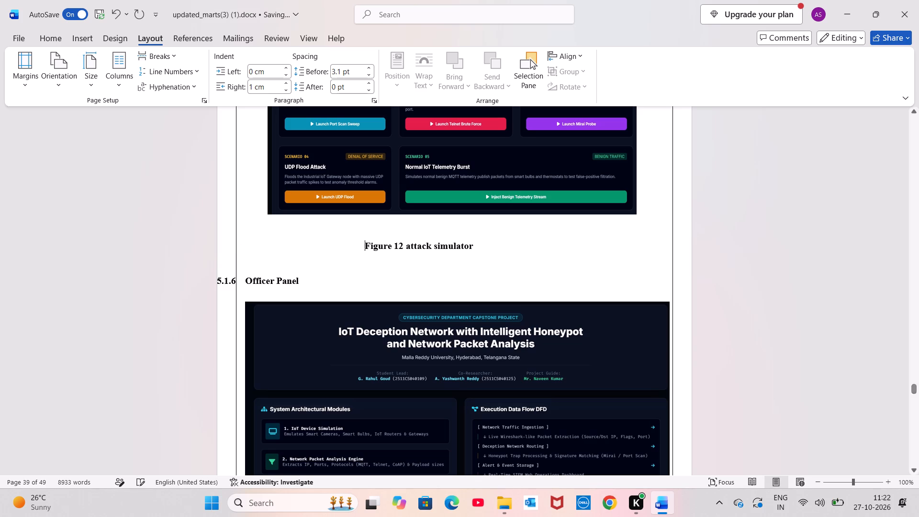
Set 1 cm left and right indents for the Officer Panel heading and the capstone project screenshot beneath it.
scroll(251, 305, "down", 1)
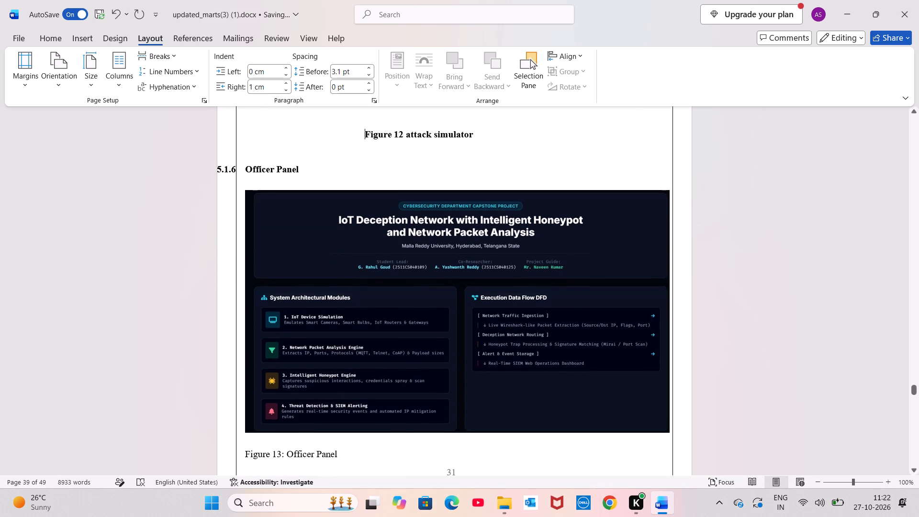
left_click_drag(246, 168, 498, 322)
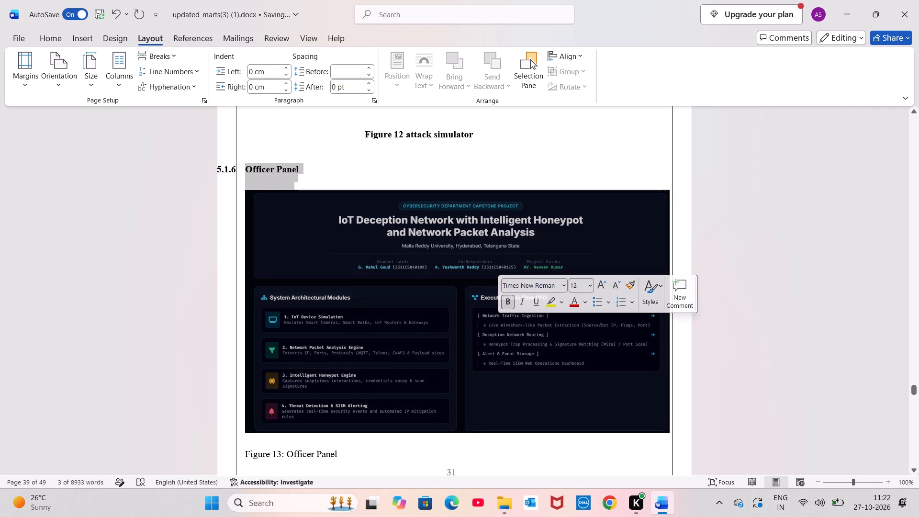
triple_click(286, 68)
triple_click(286, 68)
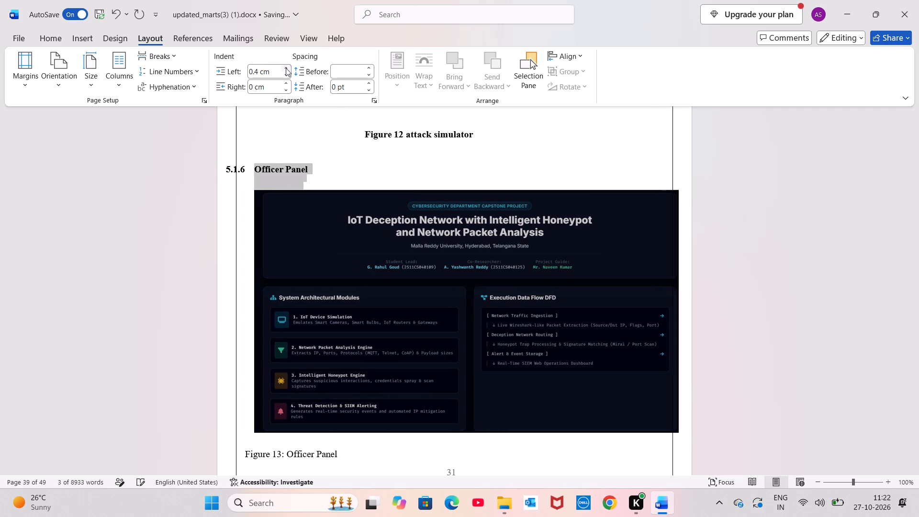
triple_click(286, 68)
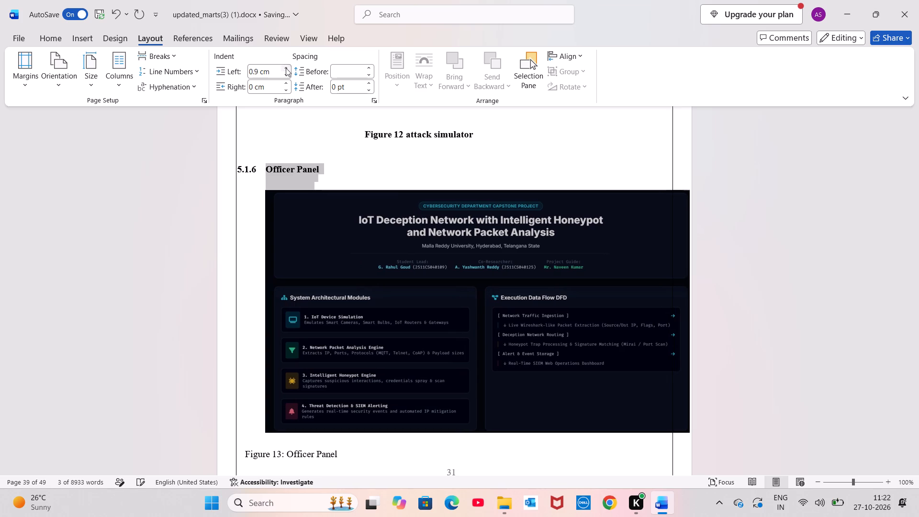
left_click(286, 68)
triple_click(285, 83)
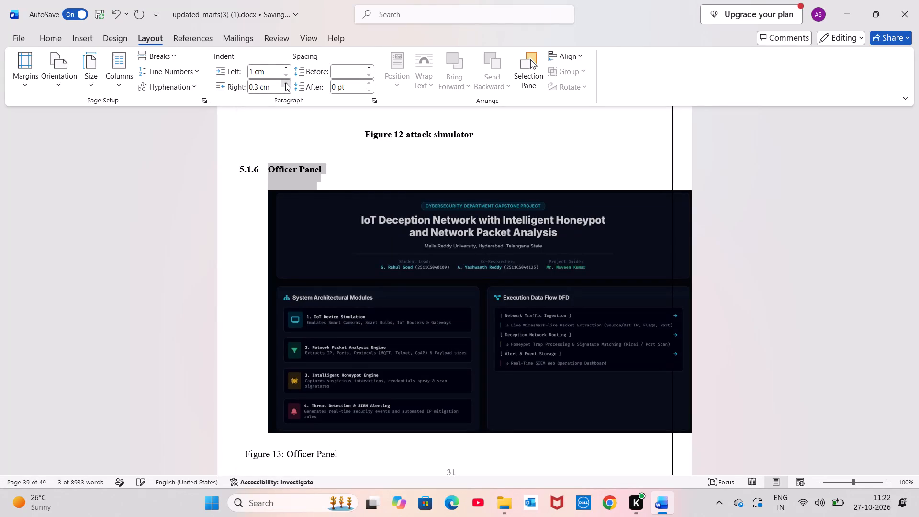
triple_click(285, 83)
double_click(285, 83)
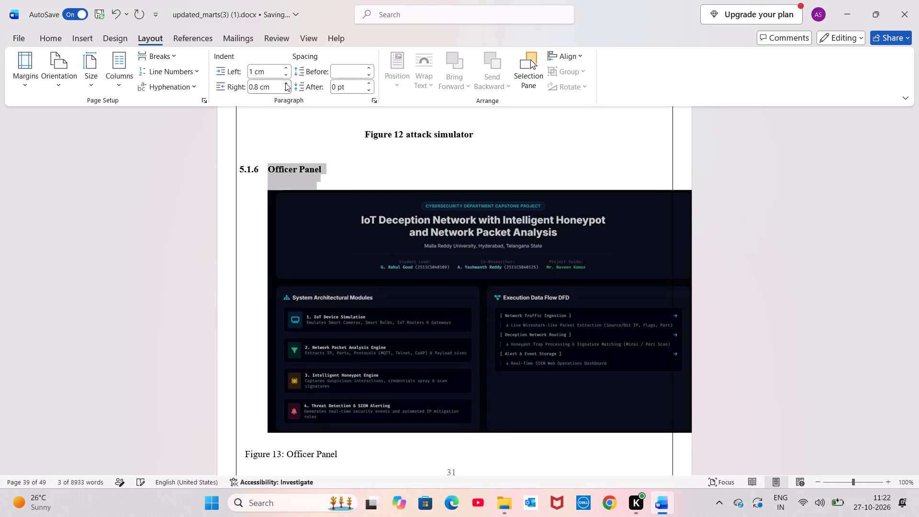
left_click(285, 83)
left_click(285, 83)
Narrow the capstone project screenshot under the Officer Panel heading so that it fits inside the page border.
left_click(340, 229)
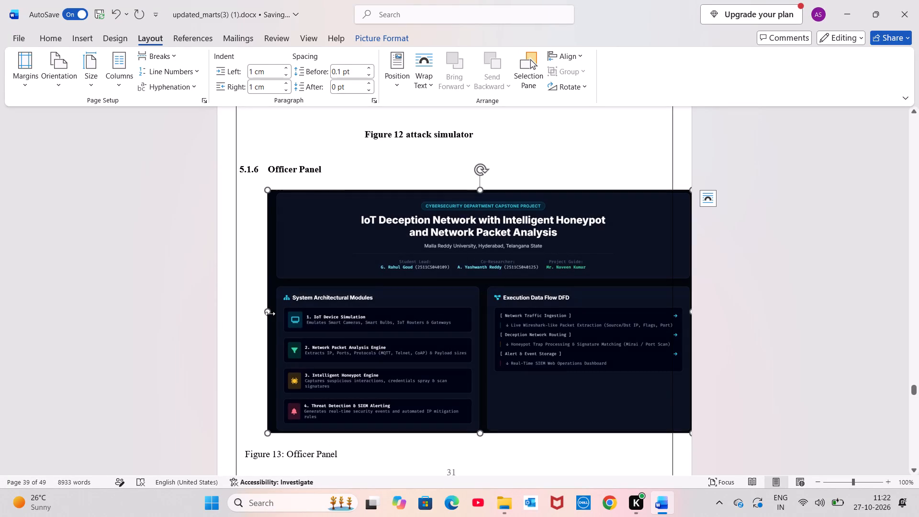
left_click_drag(268, 312, 305, 312)
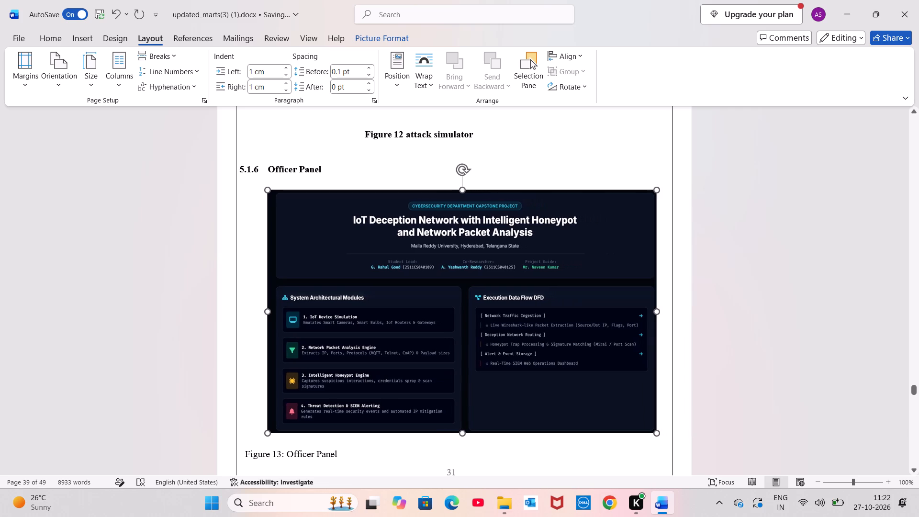
left_click_drag(305, 312, 314, 312)
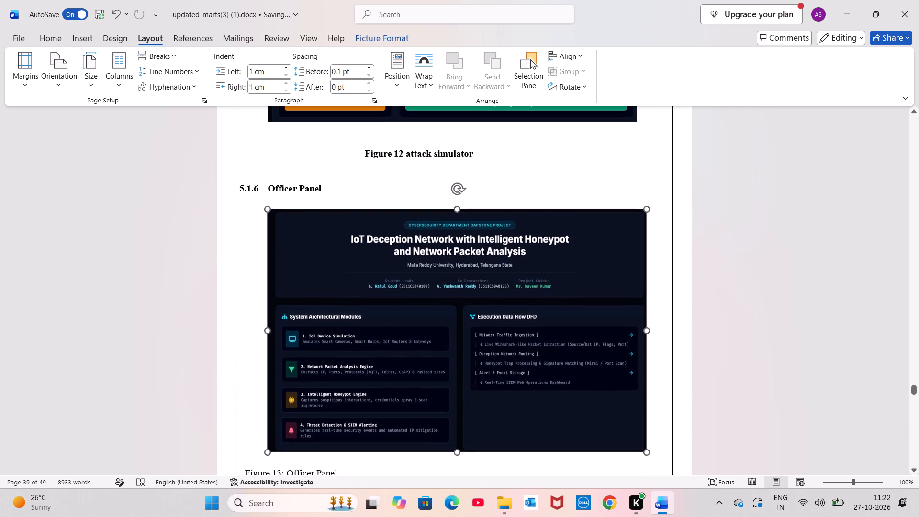
scroll(390, 247, "right", 1)
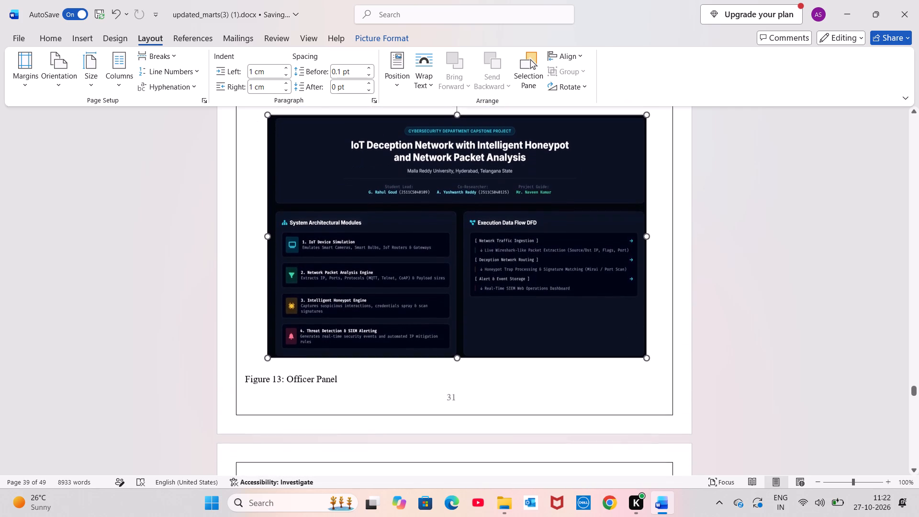
Delete the leftover officer dashboard description on the page after the Figure 13 caption.
scroll(390, 247, "down", 3)
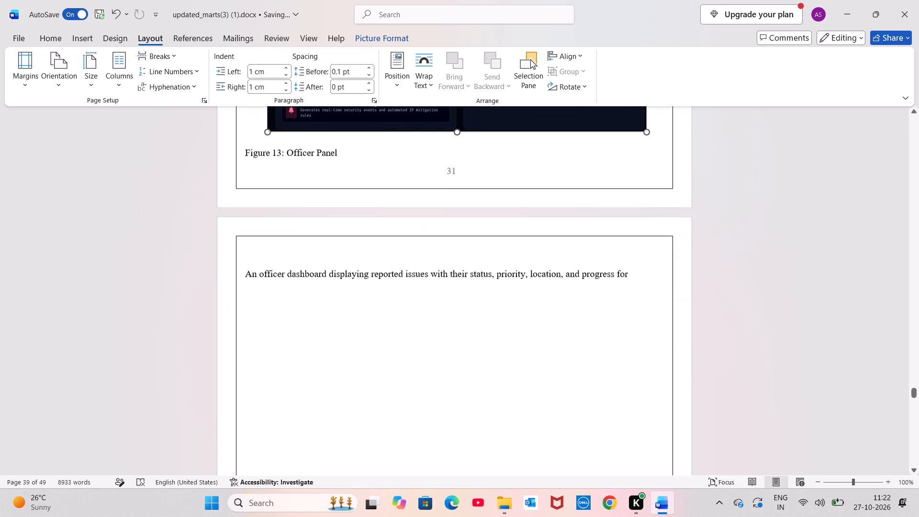
left_click(246, 275)
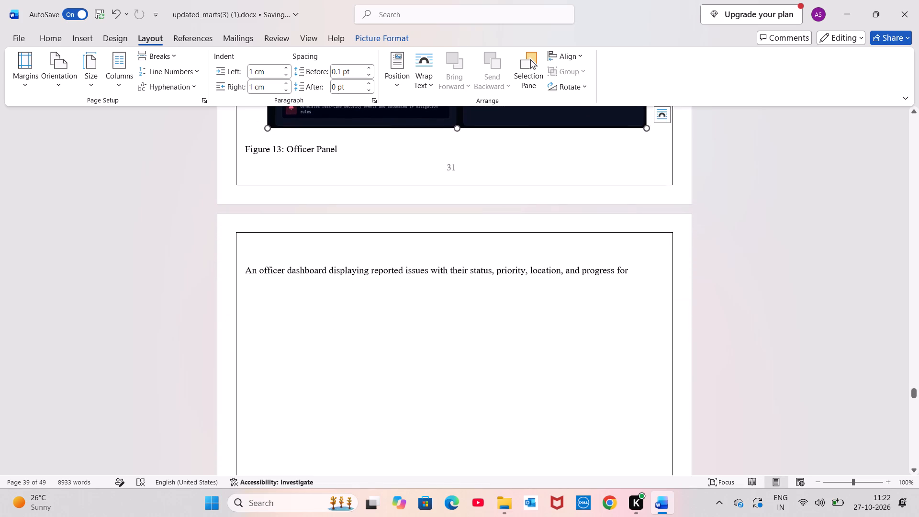
left_click_drag(246, 275, 617, 297)
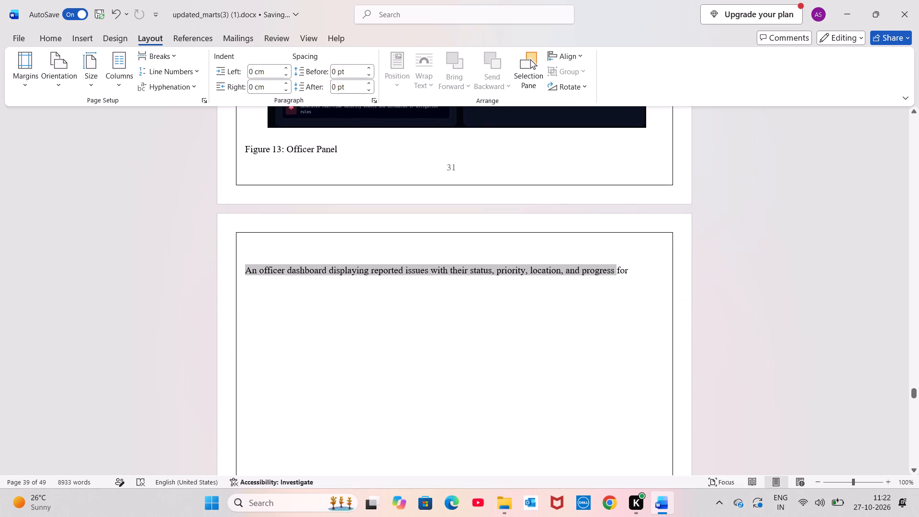
left_click_drag(617, 297, 655, 292)
key("space")
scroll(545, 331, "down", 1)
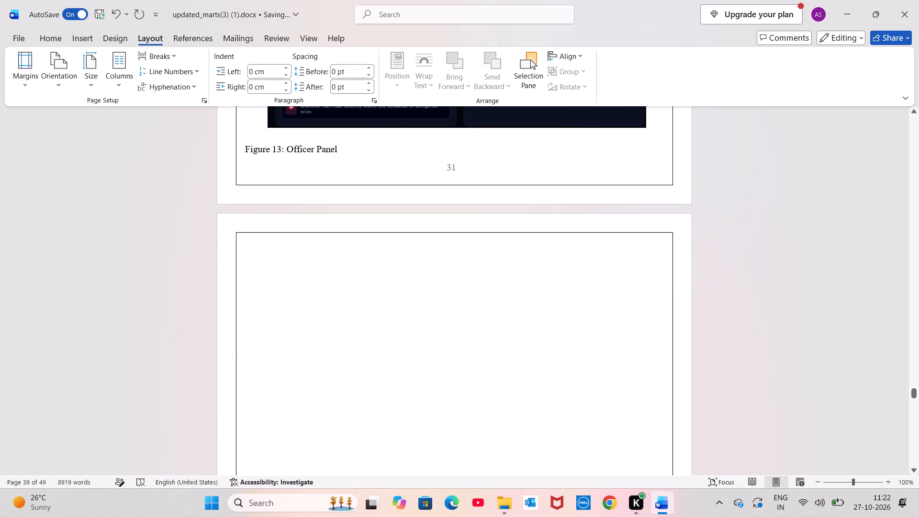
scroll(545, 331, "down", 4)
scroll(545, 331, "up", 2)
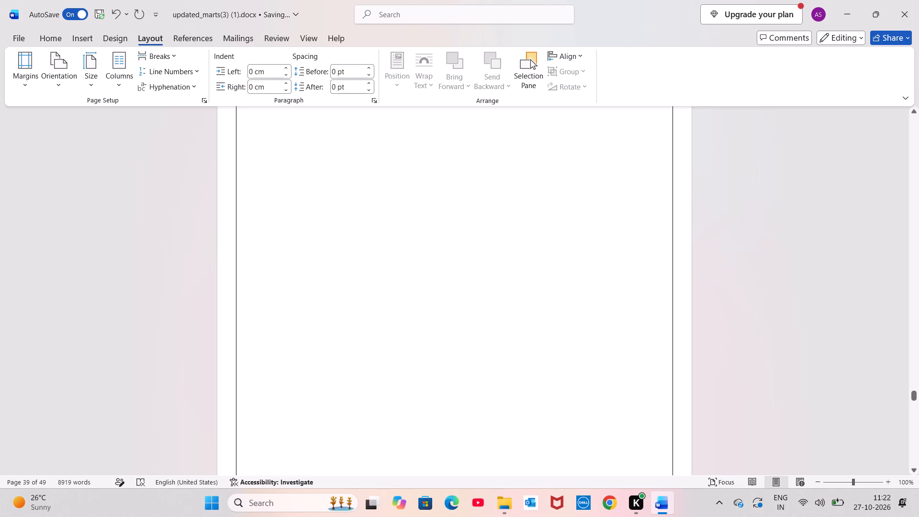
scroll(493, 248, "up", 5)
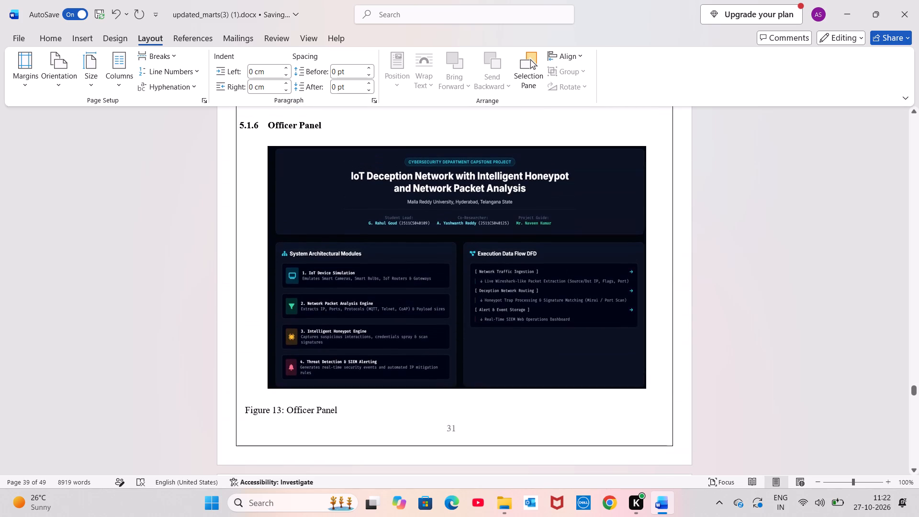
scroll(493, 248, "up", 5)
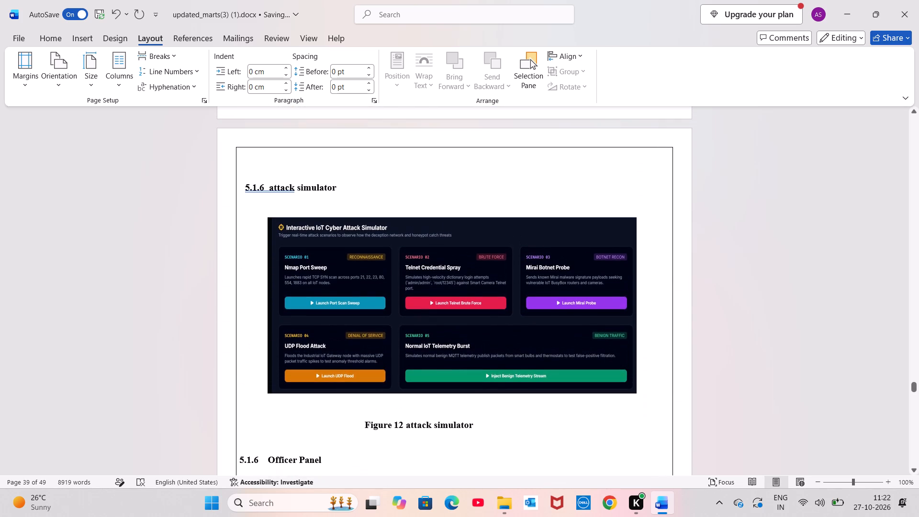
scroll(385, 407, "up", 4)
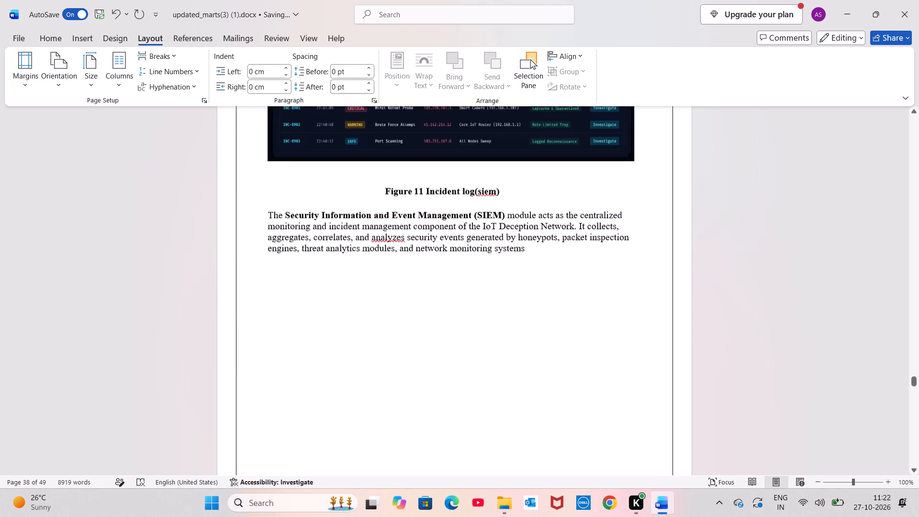
Look through the page thumbnails of the report for blank pages, up to the results screenshots of Chapter 5.
scroll(385, 407, "up", 1)
scroll(385, 407, "down", 5)
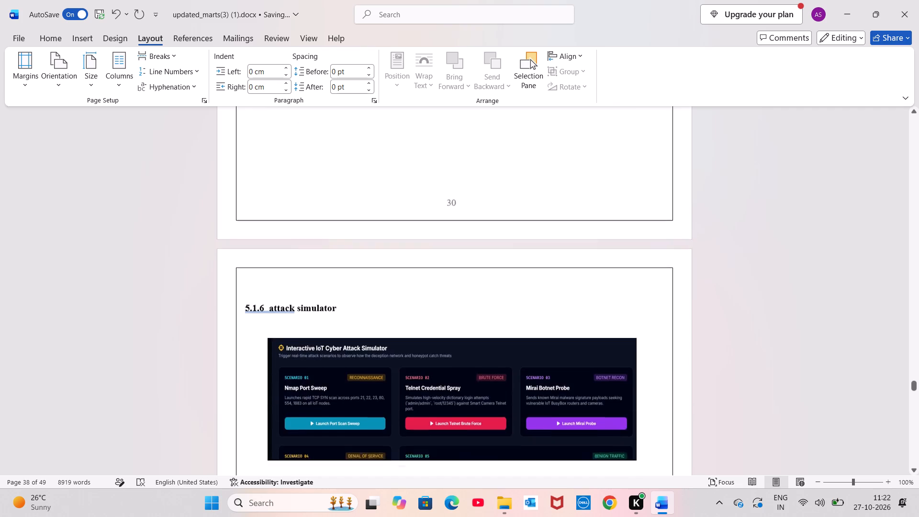
scroll(385, 407, "down", 3)
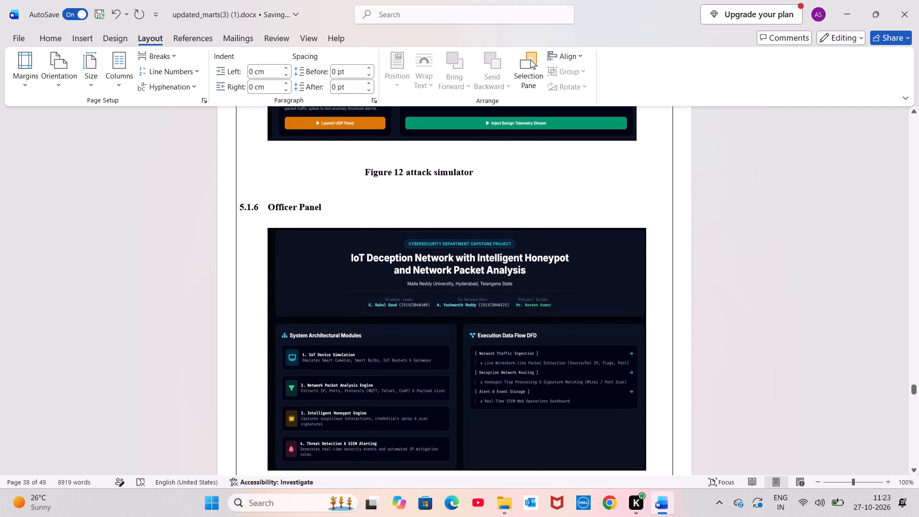
left_click(312, 39)
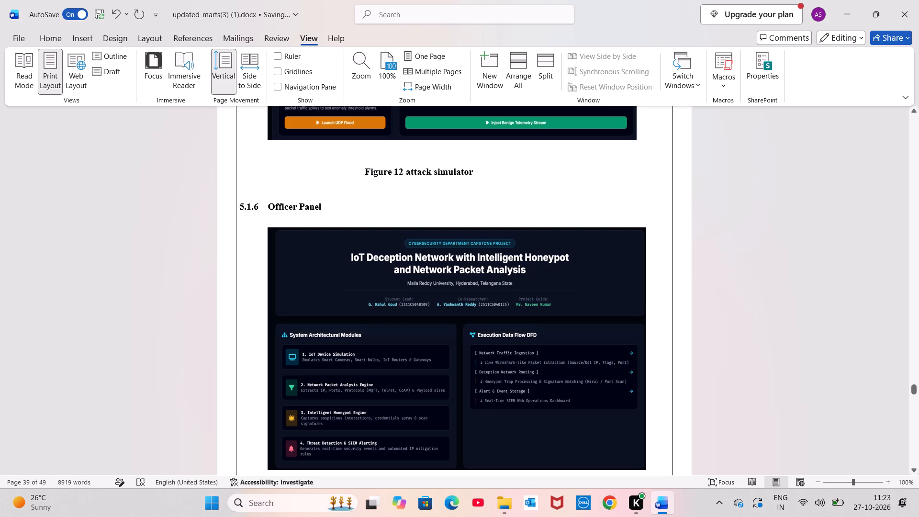
left_click(311, 83)
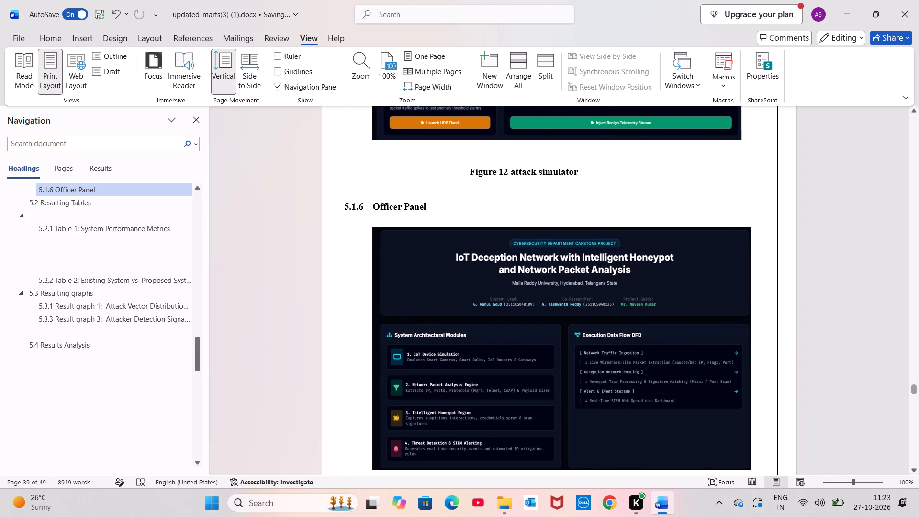
left_click(65, 170)
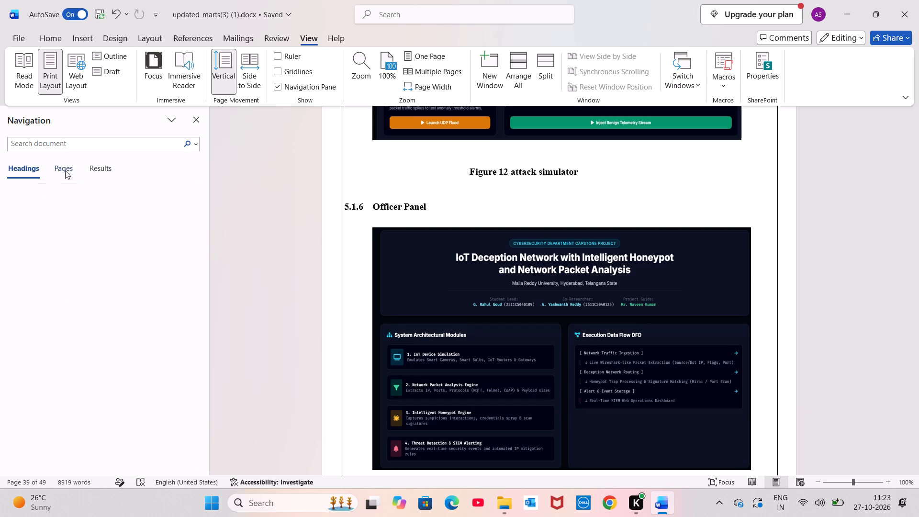
scroll(121, 323, "up", 4)
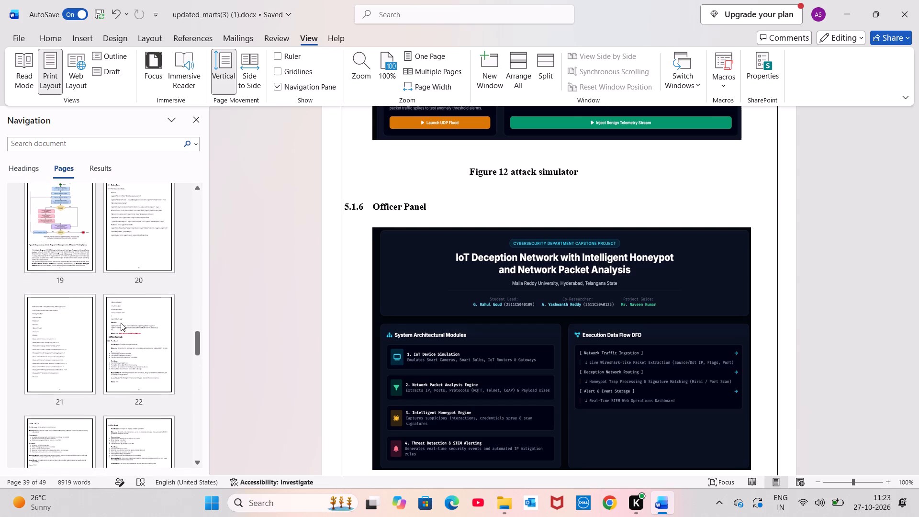
scroll(121, 323, "up", 9)
scroll(120, 354, "down", 1)
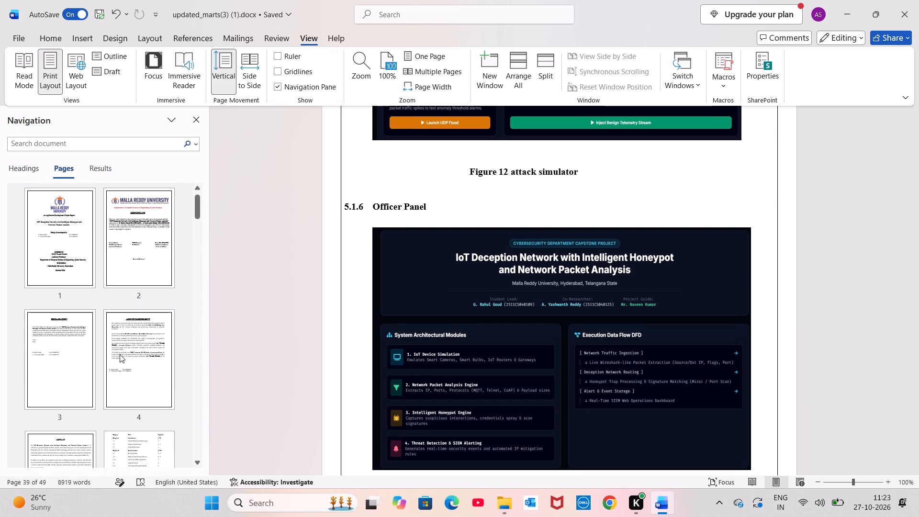
scroll(120, 354, "down", 3)
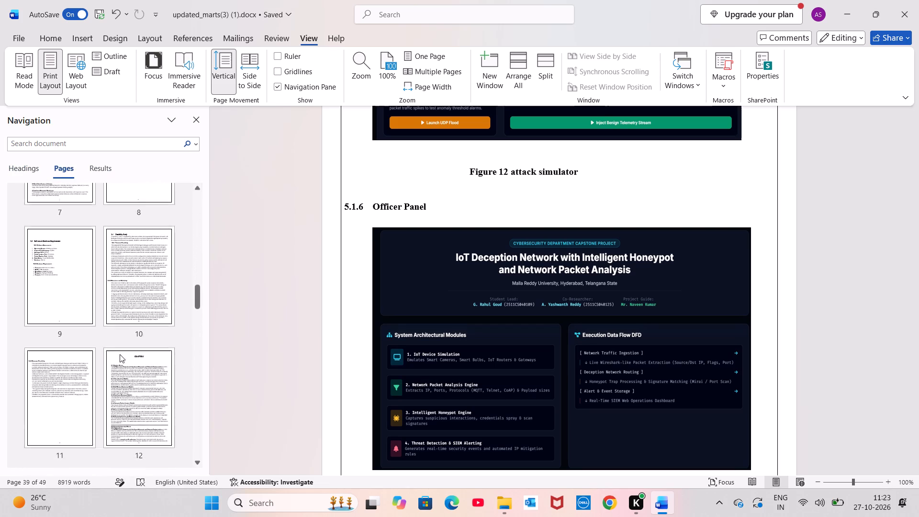
scroll(120, 354, "down", 2)
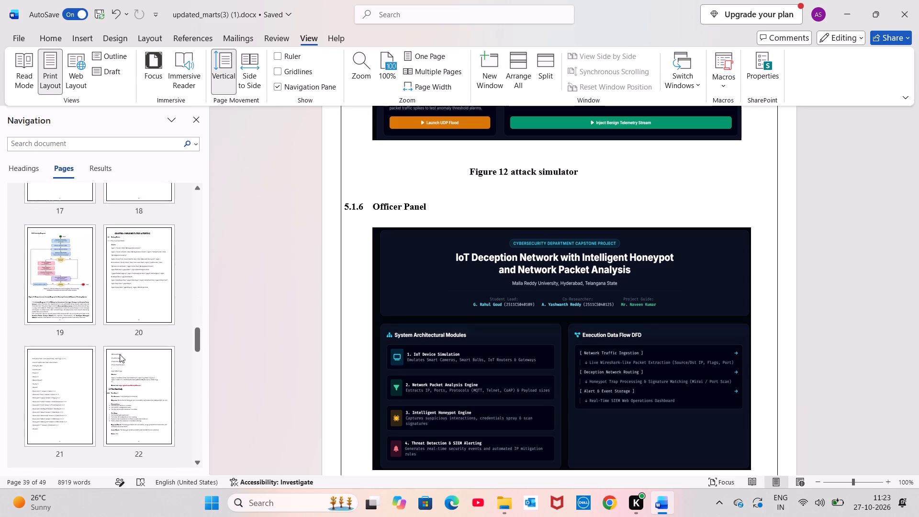
scroll(120, 354, "down", 2)
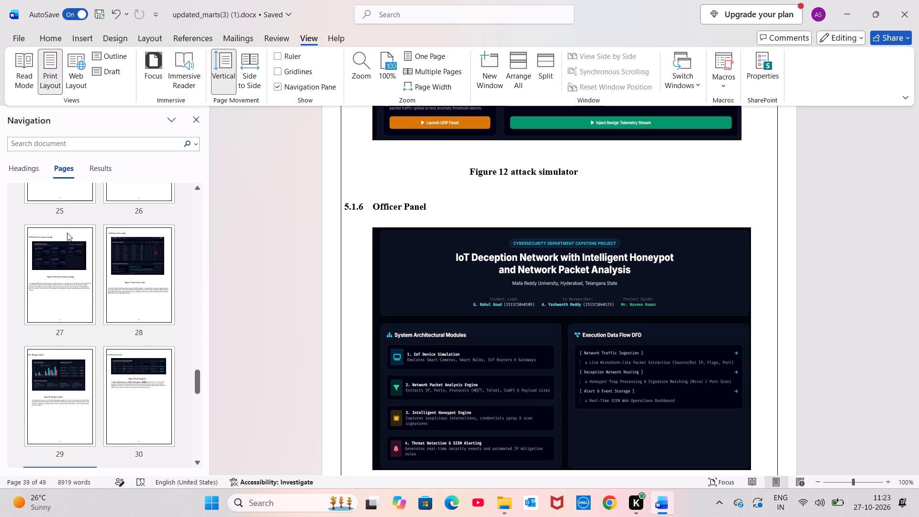
Try to delete the blank page 25 before Chapter 5, and close the page thumbnails.
left_click(57, 192)
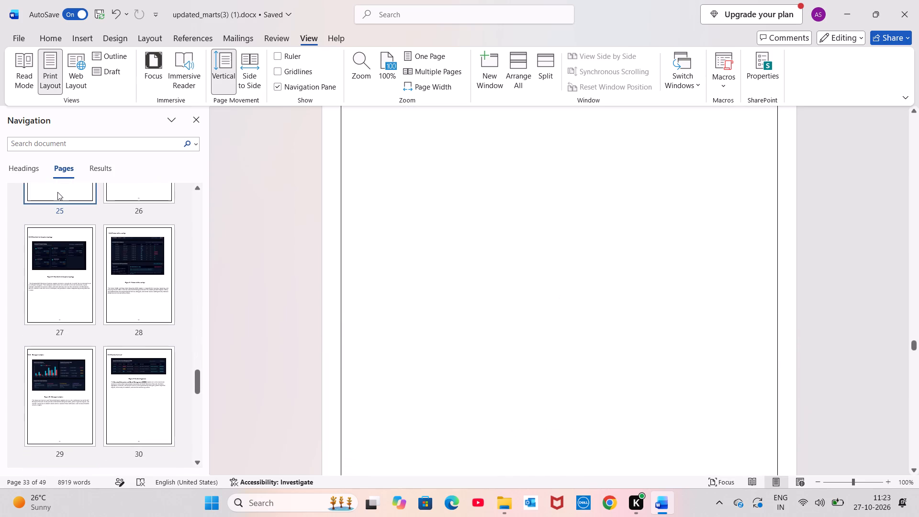
key("BackSpace")
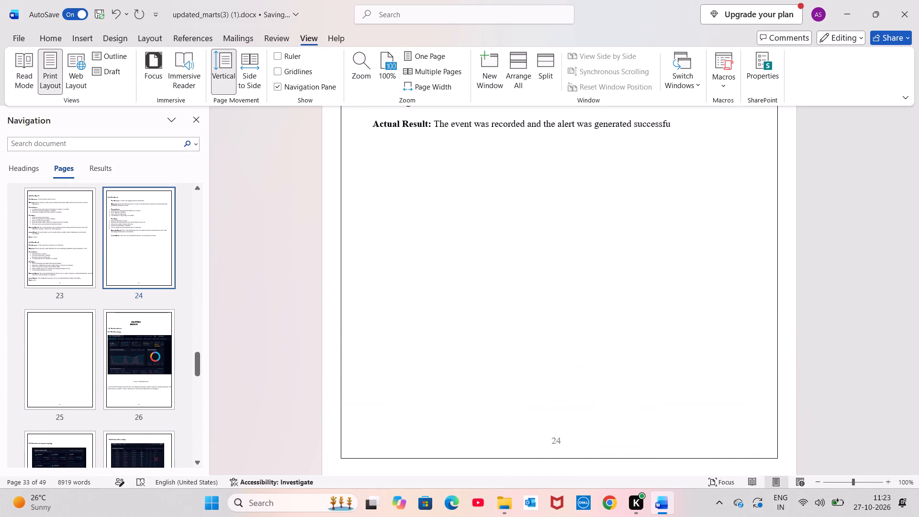
scroll(307, 197, "right", 1)
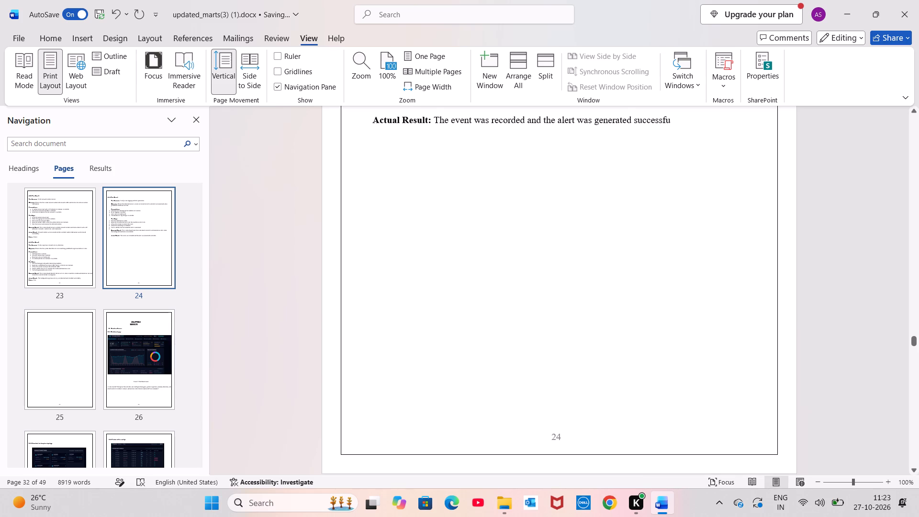
scroll(462, 264, "down", 9)
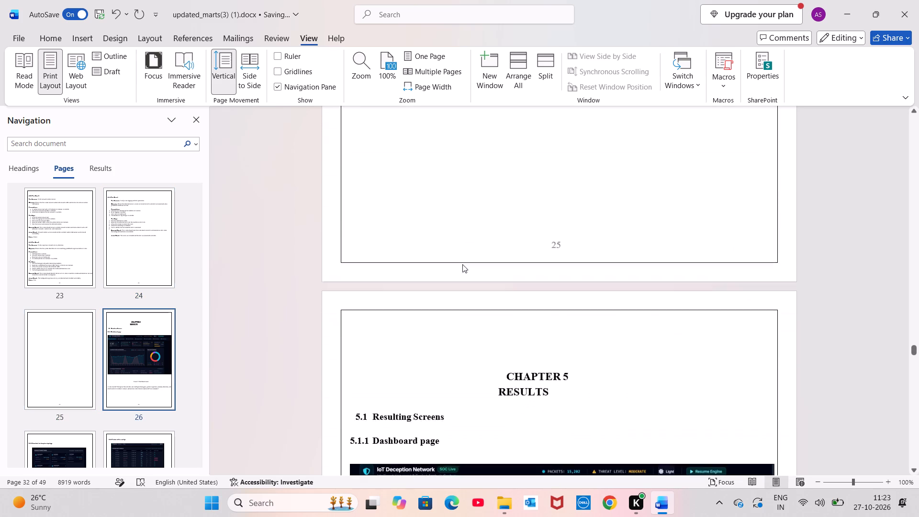
left_click(82, 348)
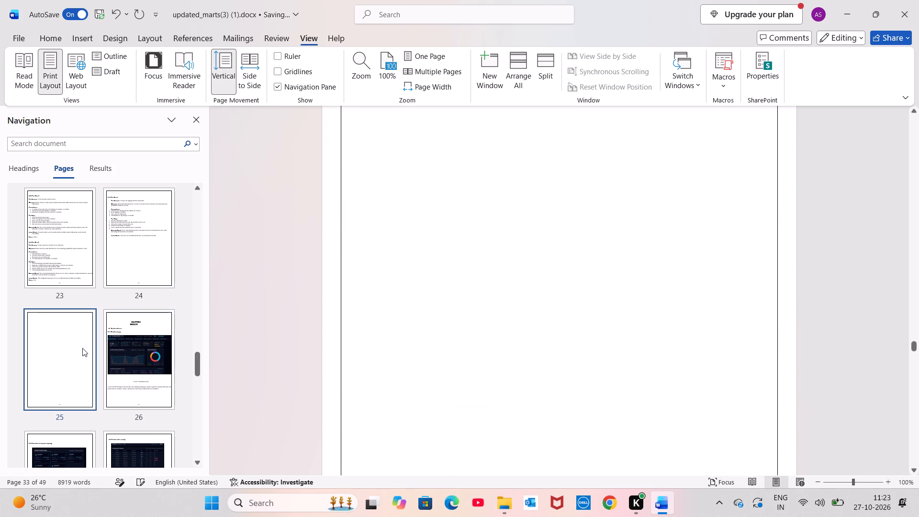
key("BackSpace")
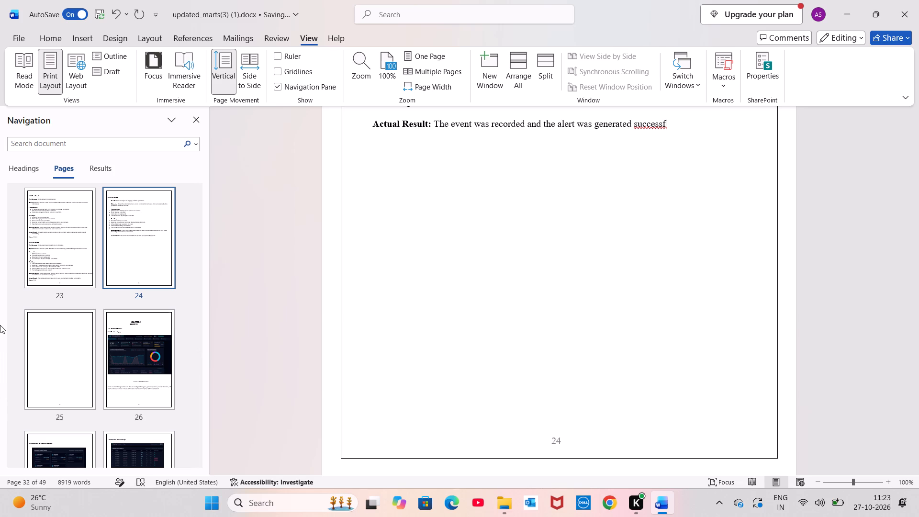
left_click(45, 348)
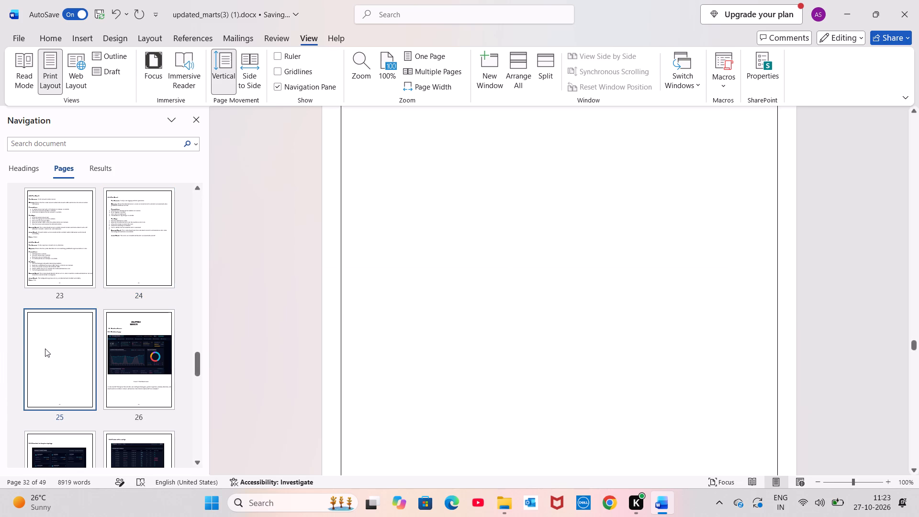
left_click(45, 348)
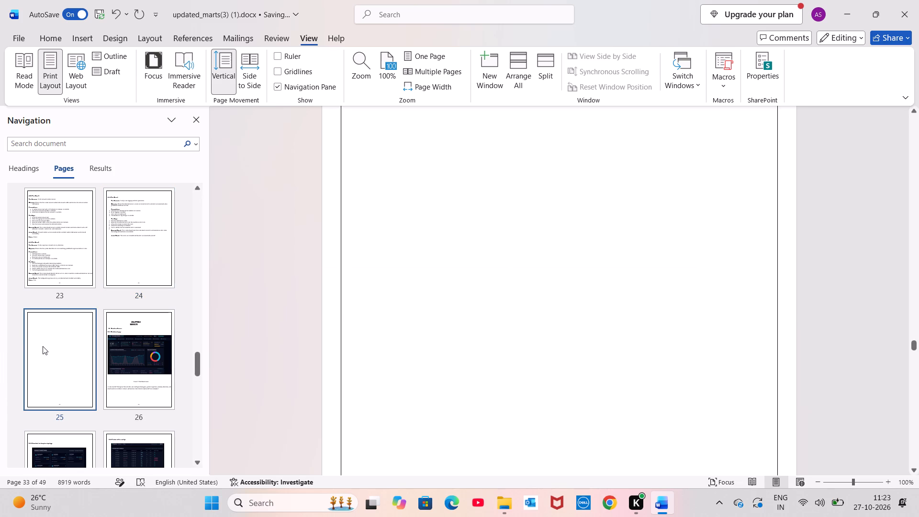
double_click(43, 346)
left_click(281, 214)
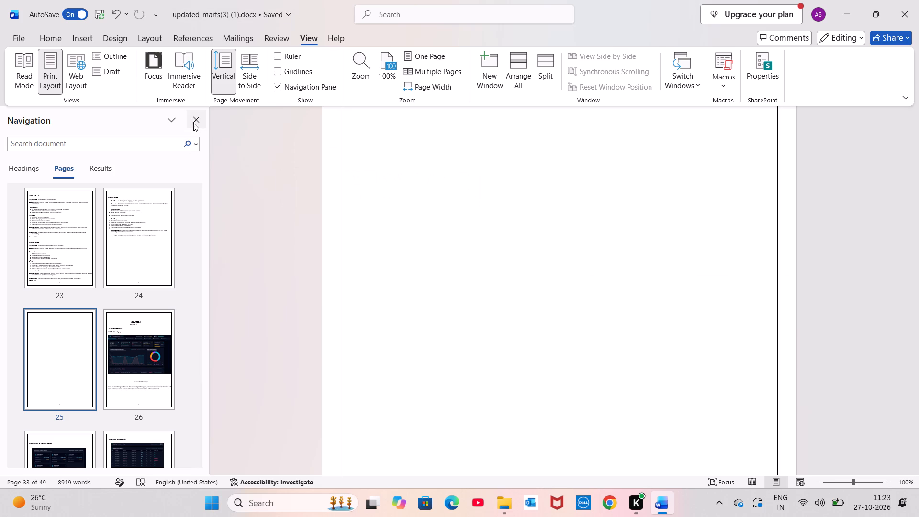
left_click(193, 123)
Replace the Officer Panel heading text above the capstone project screenshot with "Project specs".
scroll(347, 222, "down", 6)
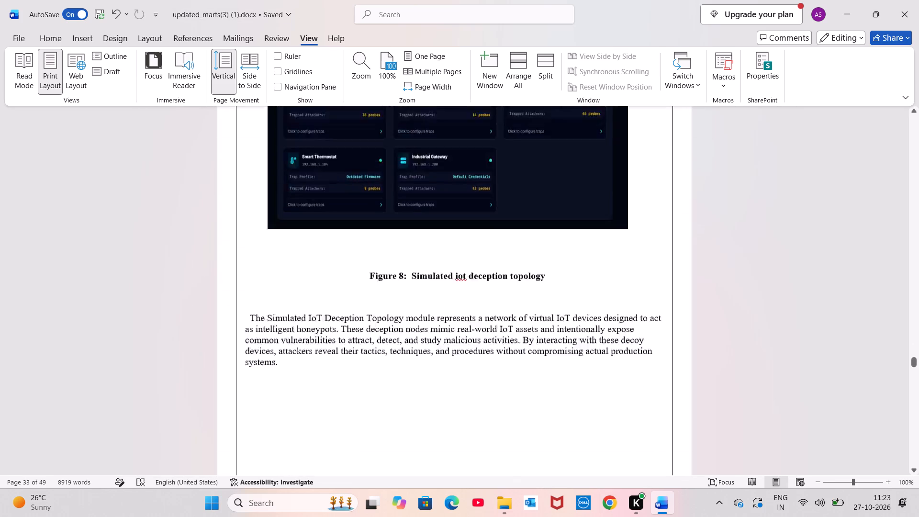
scroll(347, 222, "down", 15)
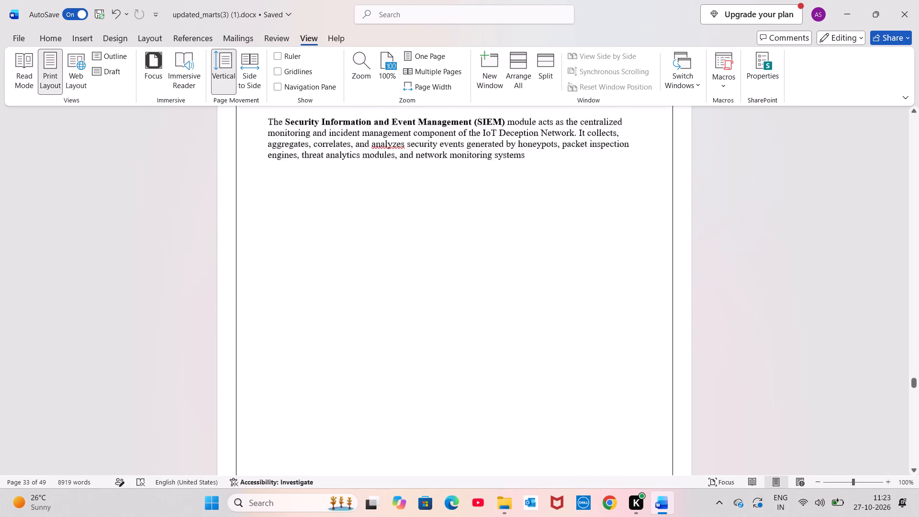
scroll(347, 222, "down", 9)
scroll(347, 222, "up", 1)
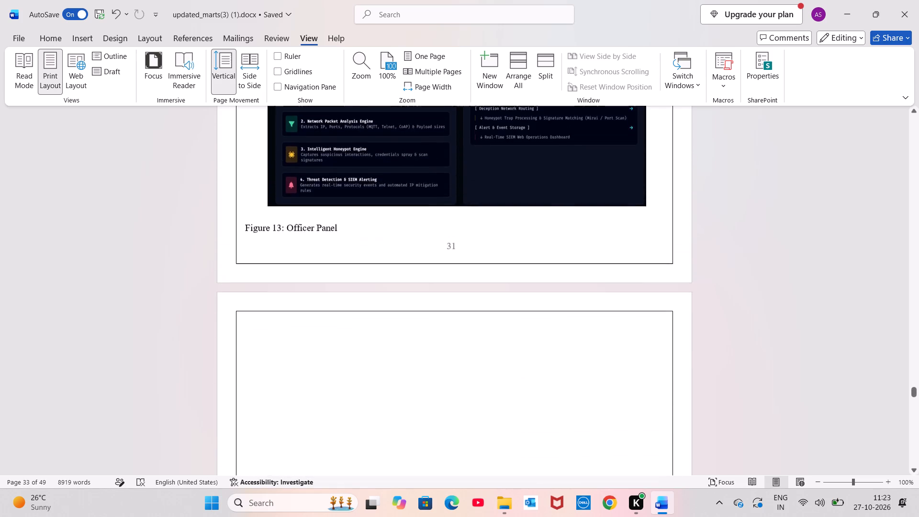
scroll(347, 222, "up", 3)
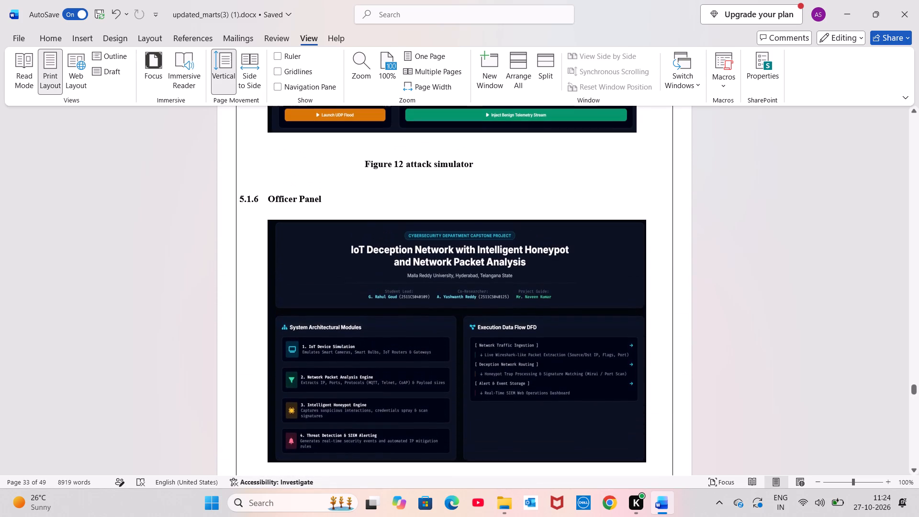
left_click(269, 198)
left_click_drag(269, 198, 359, 190)
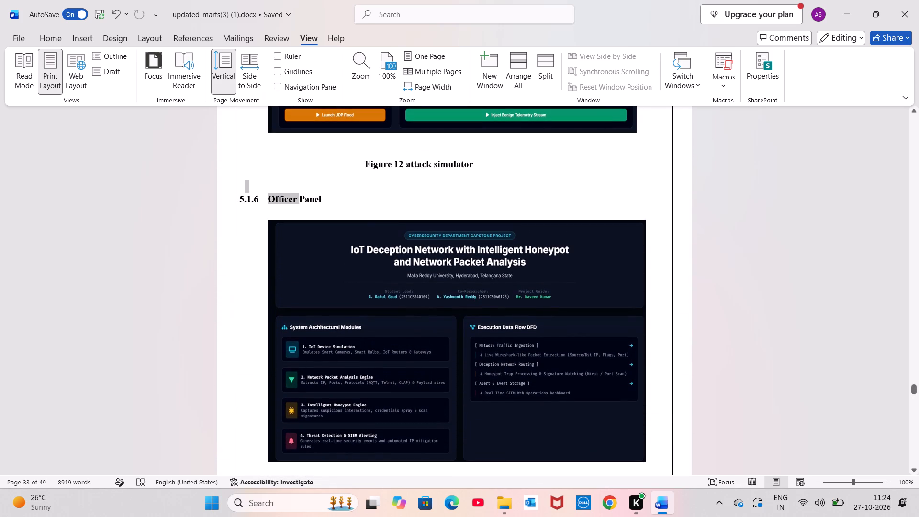
left_click_drag(359, 190, 348, 192)
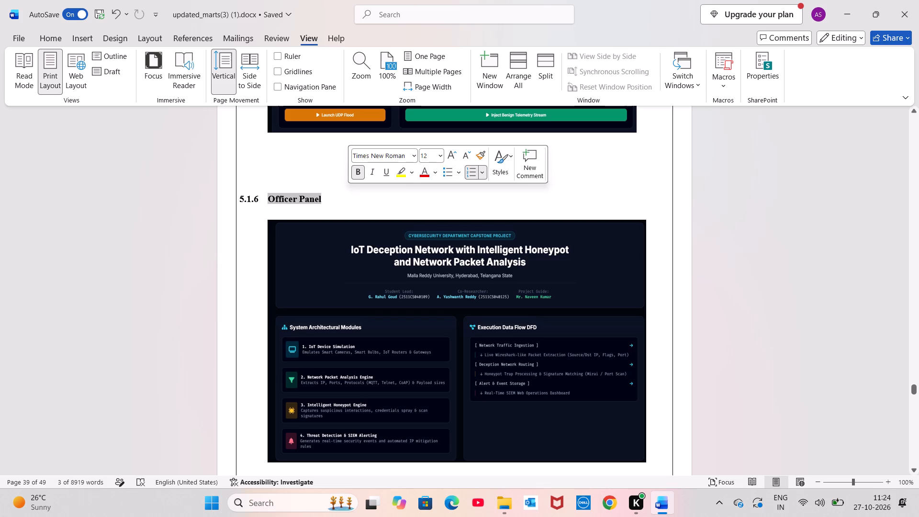
key("space")
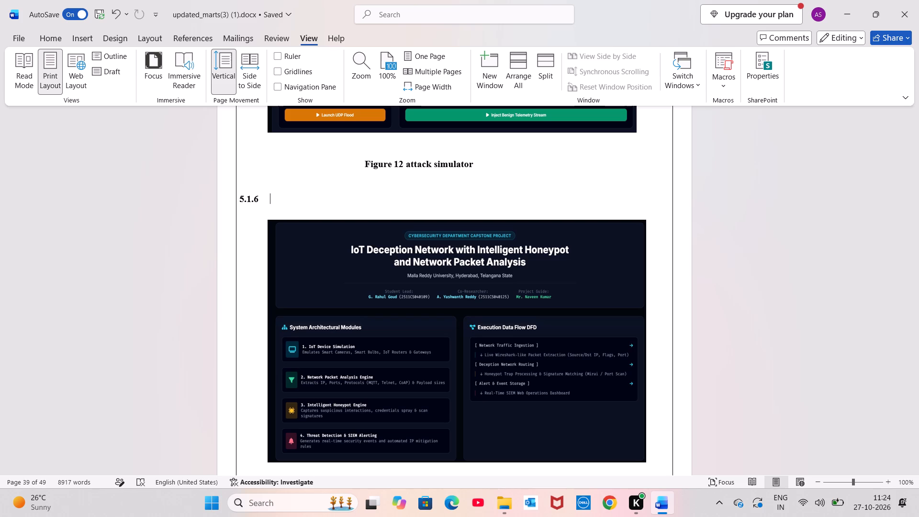
type("project specs")
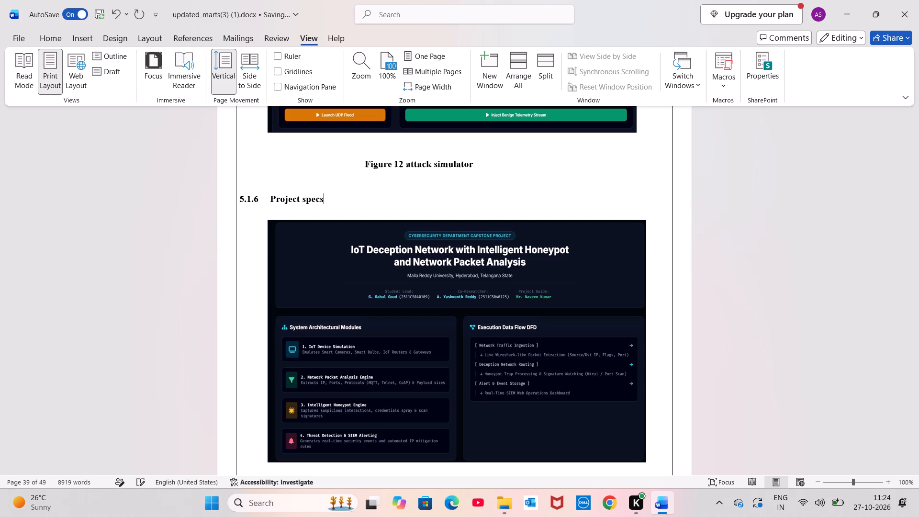
Replace ": Officer Panel" in the Figure 13 caption with a copy of the Project specs heading text.
left_click(271, 199)
left_click_drag(271, 199, 330, 201)
key("ctrl+c")
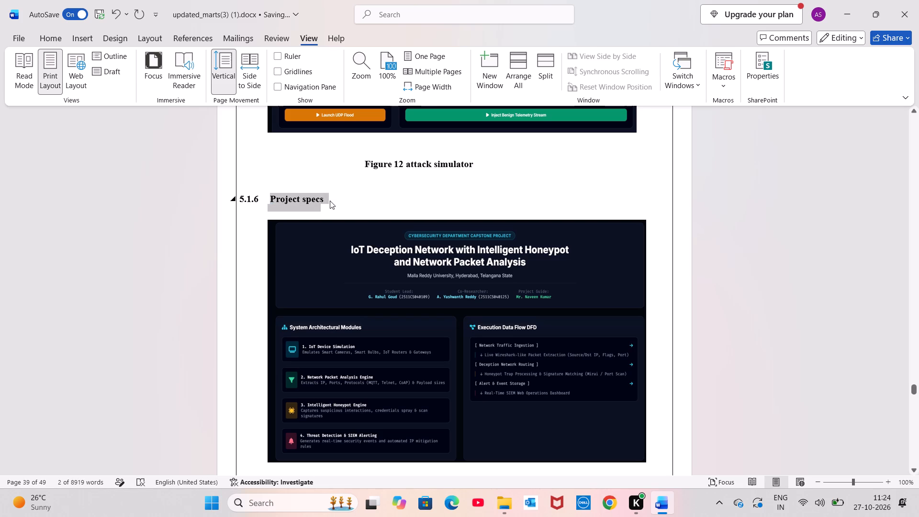
scroll(358, 277, "down", 2)
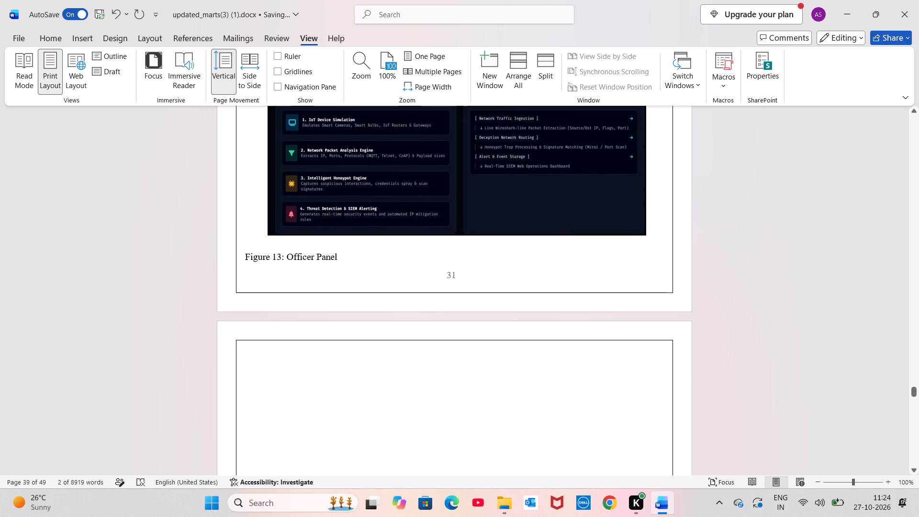
left_click(284, 259)
left_click_drag(284, 259, 341, 262)
key("space")
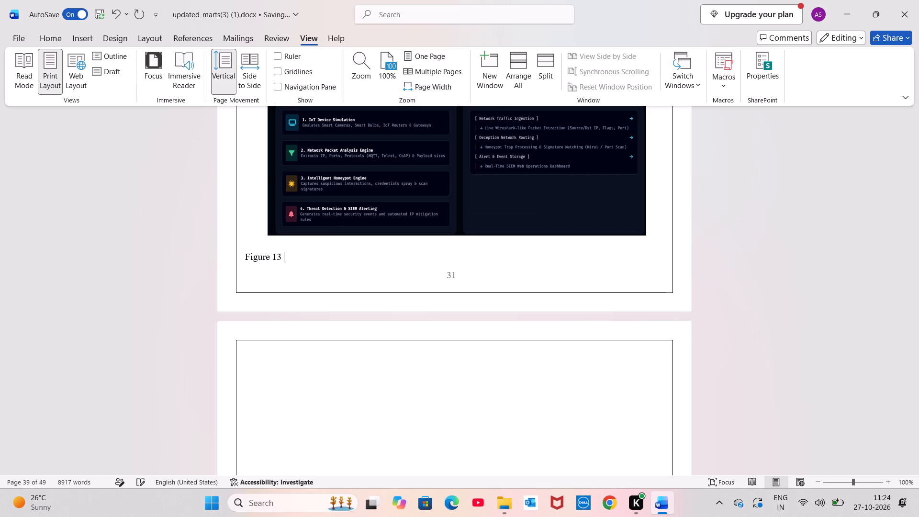
key("ctrl+v")
Remove the heading number from the caption, make it read "figure 13 Project specs", and shift it with leading spaces until roughly centred beneath the screenshot.
left_click(263, 253)
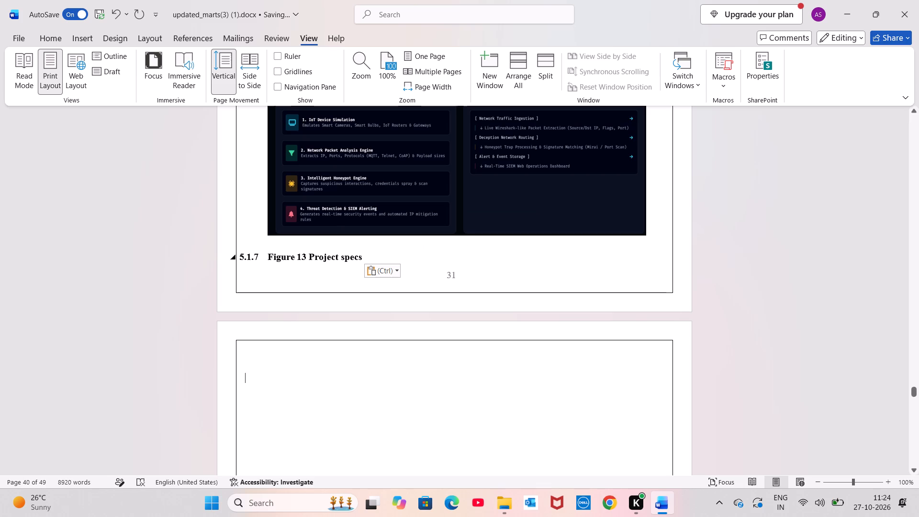
key("BackSpace")
key("Delete")
key("space")
key("space")
key("space")
key("space")
key("space")
key("space")
key("space")
key("space")
key("space")
key("space")
key("space")
key("space")
key("space")
key("space")
key("space")
key("space")
key("space")
key("space")
key("space")
key("space")
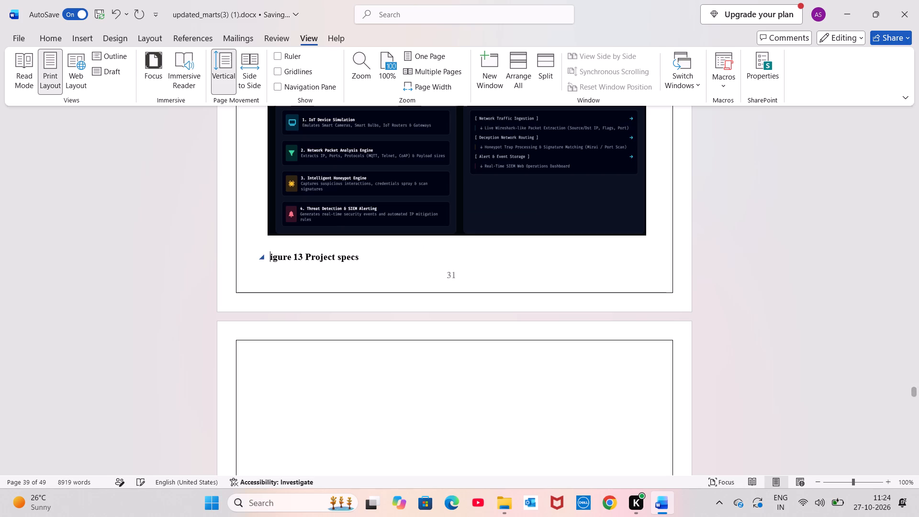
key("f")
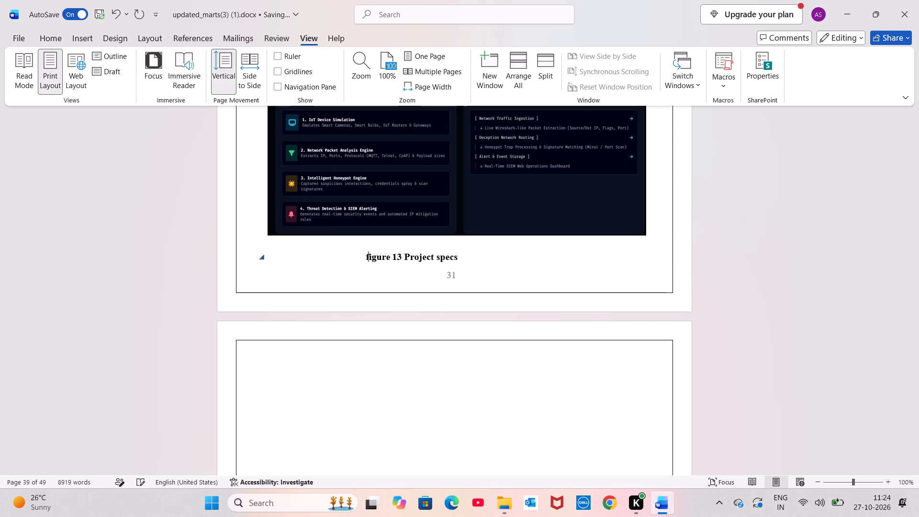
scroll(356, 332, "down", 4)
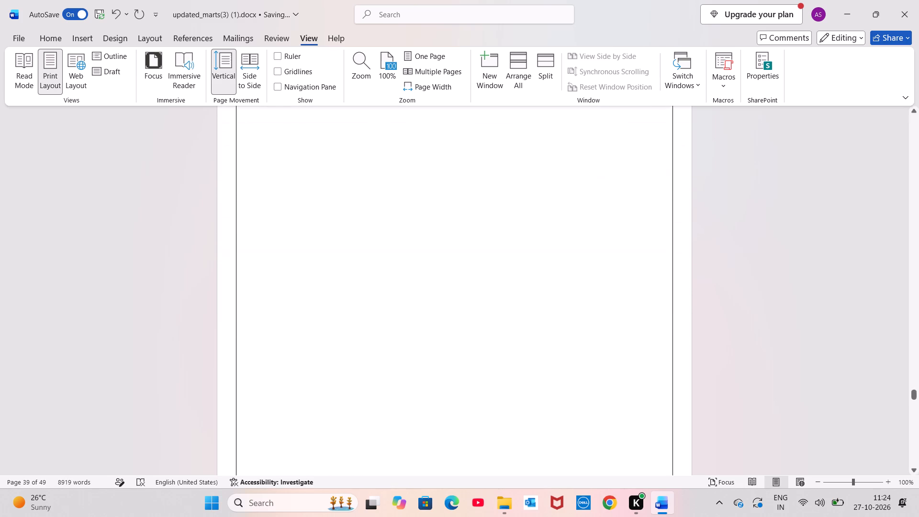
Review the rest of the report from the 5.2 Resulting Tables through the graphs, conclusion and future scope to the poster for layout problems.
scroll(356, 332, "down", 4)
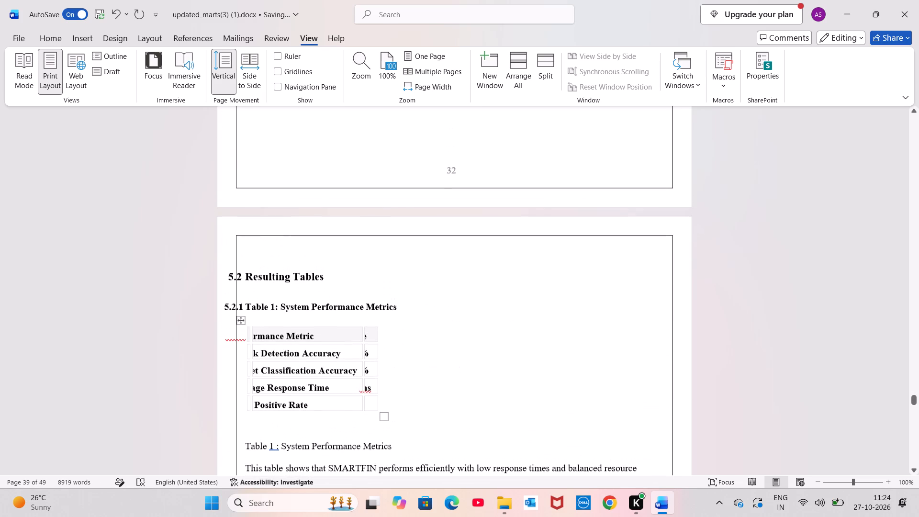
scroll(454, 384, "down", 3)
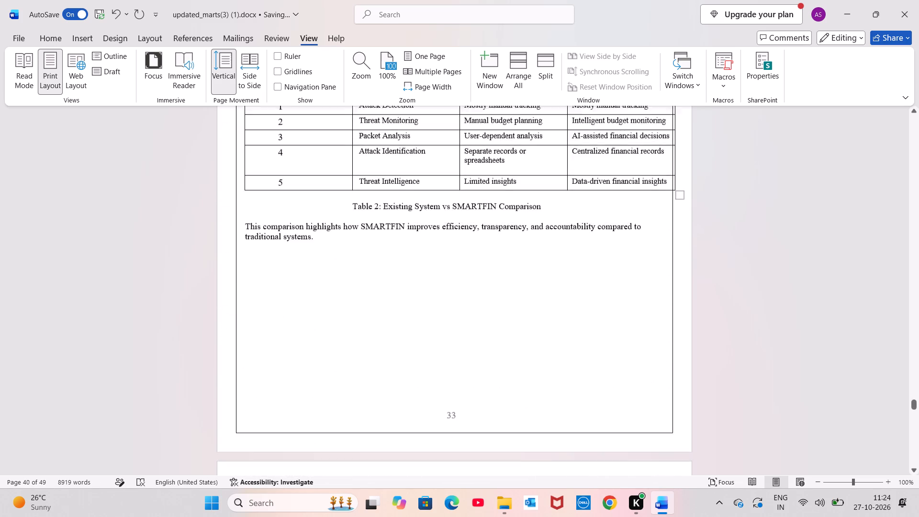
scroll(454, 384, "down", 4)
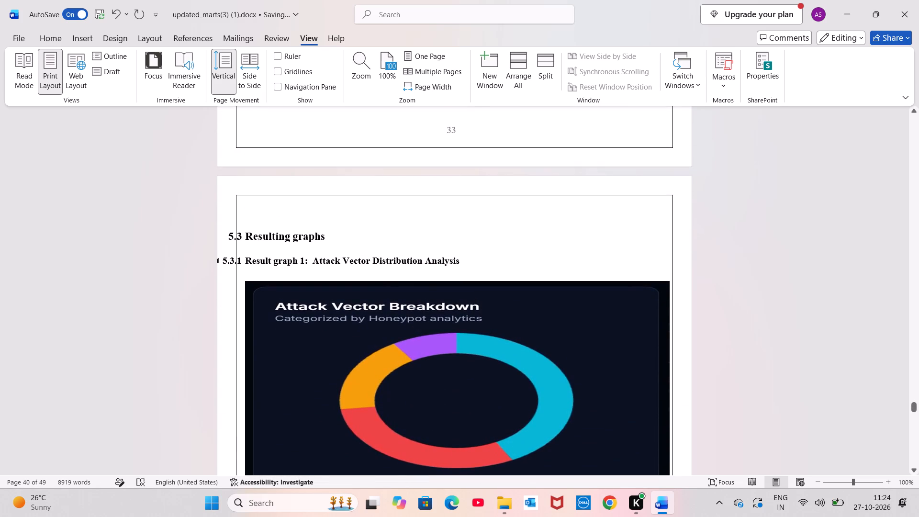
scroll(425, 336, "down", 2)
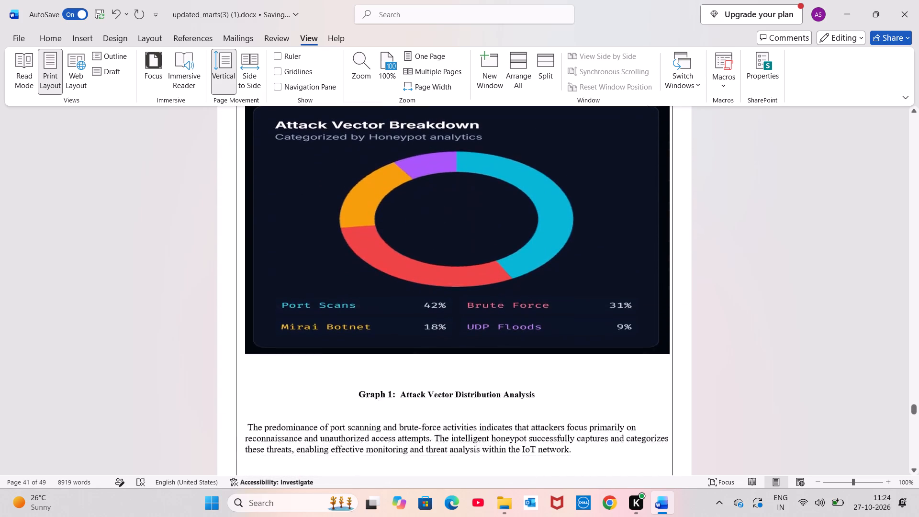
scroll(425, 336, "down", 9)
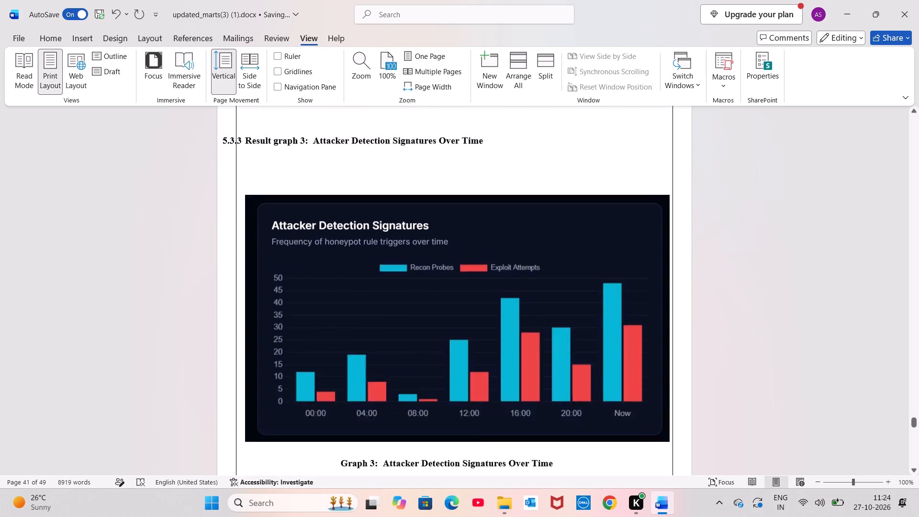
scroll(425, 336, "down", 10)
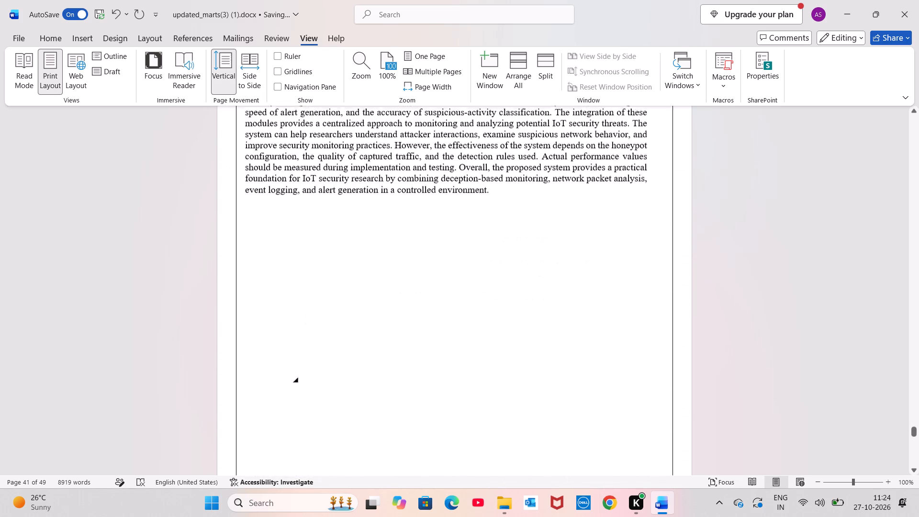
scroll(425, 336, "down", 10)
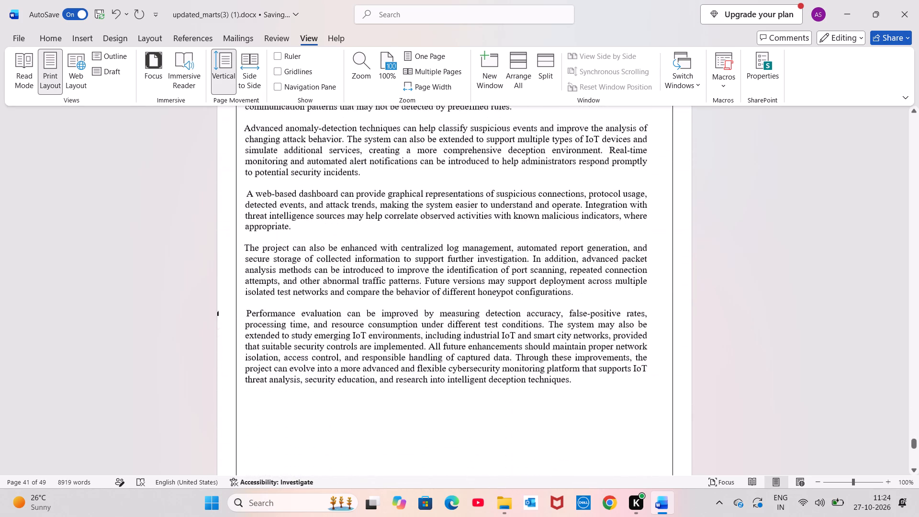
scroll(425, 336, "down", 5)
Insert line breaks before the POSTER PRESENTATION heading to move it onto the page with the poster image.
scroll(425, 336, "up", 2)
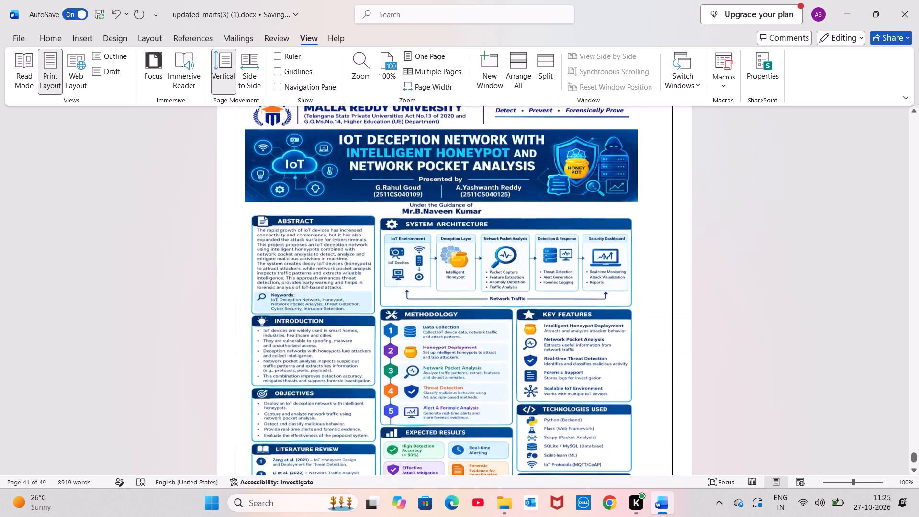
scroll(425, 336, "up", 3)
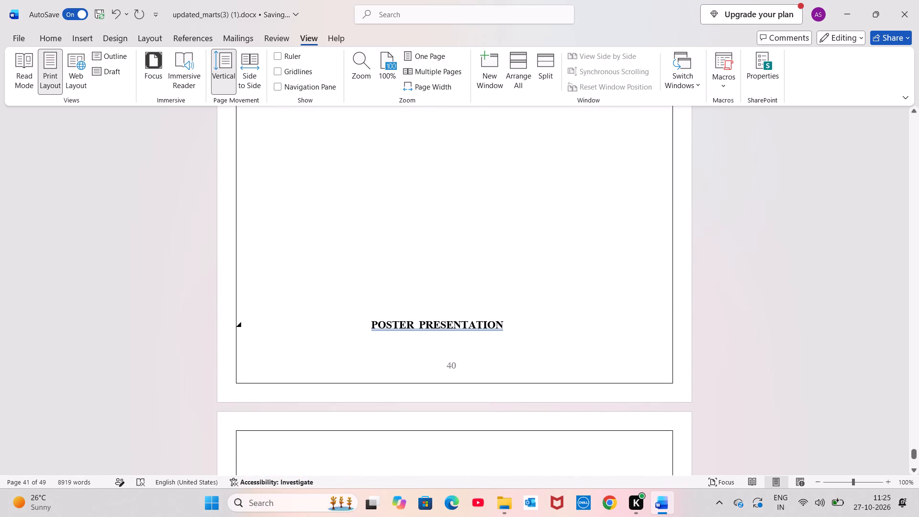
left_click(372, 324)
key("Return")
key("Return")
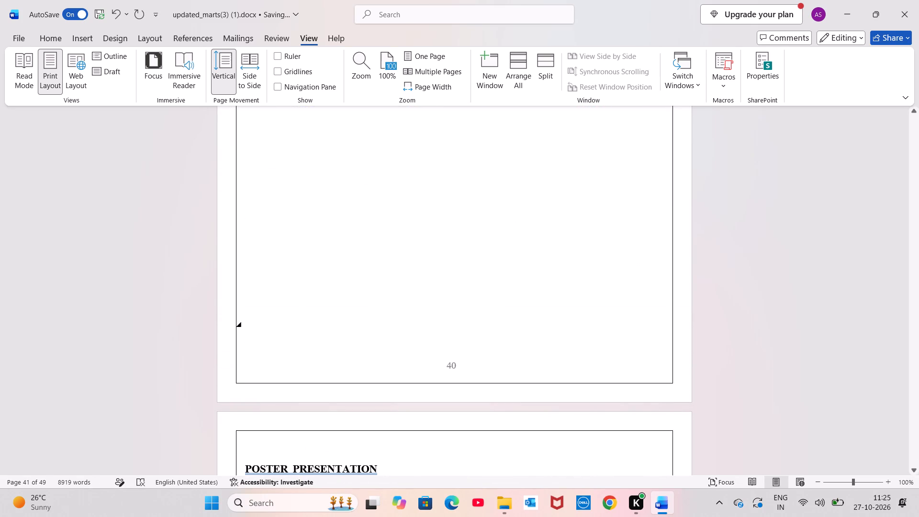
Shift the POSTER PRESENTATION heading with leading spaces until it is roughly centred above the poster.
scroll(456, 292, "down", 1)
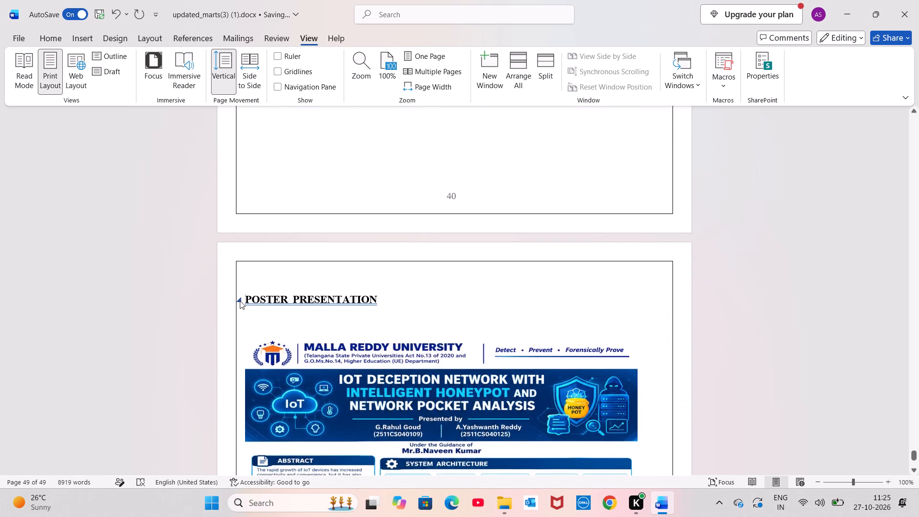
left_click(246, 299)
key("space")
key("space")
key("space")
key("space")
key("space")
key("space")
key("space")
key("space")
key("space")
key("space")
key("space")
key("space")
key("space")
key("space")
key("space")
key("space")
key("space")
key("space")
key("space")
key("space")
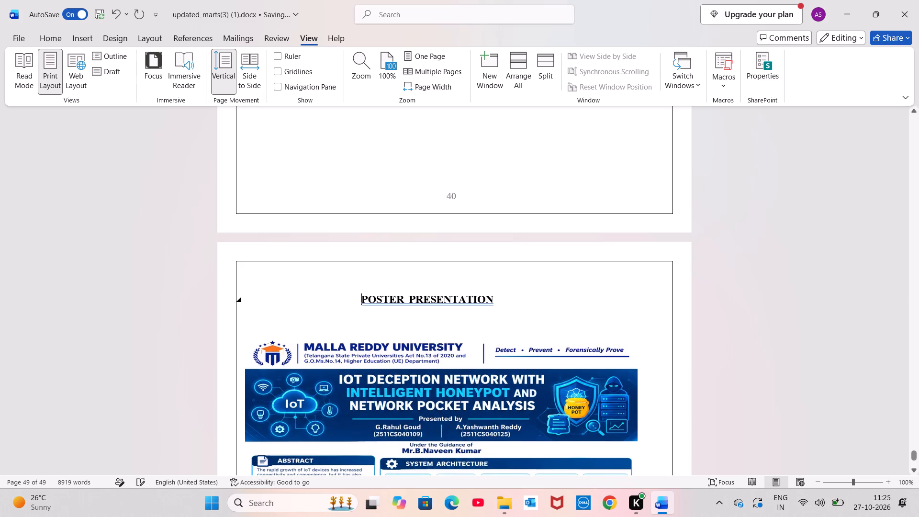
Set the left indent of the whole numbered References list and the blank lines below it to 1 cm.
scroll(279, 295, "up", 5)
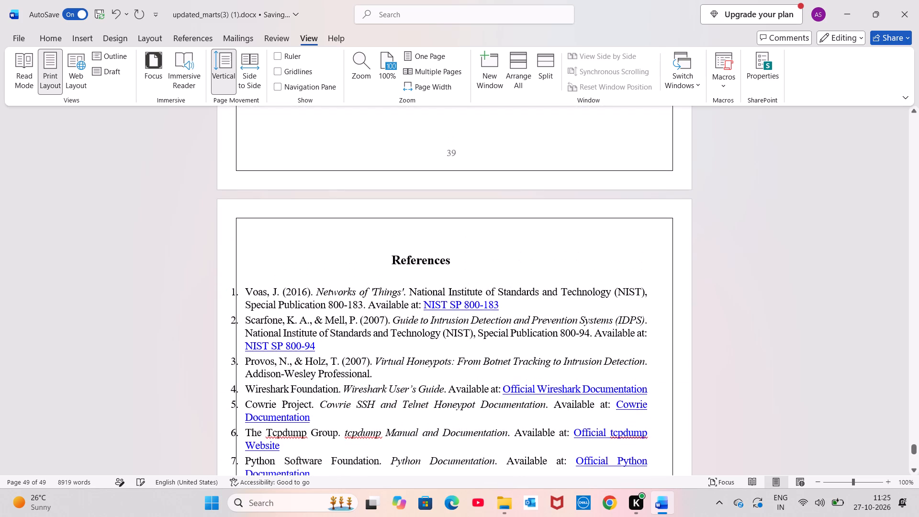
left_click(244, 292)
left_click_drag(244, 292, 509, 516)
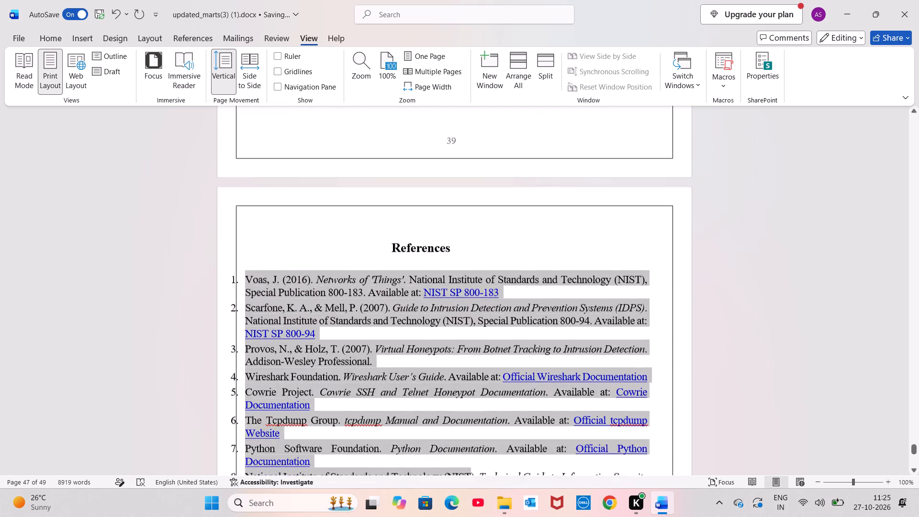
left_click_drag(509, 516, 496, 269)
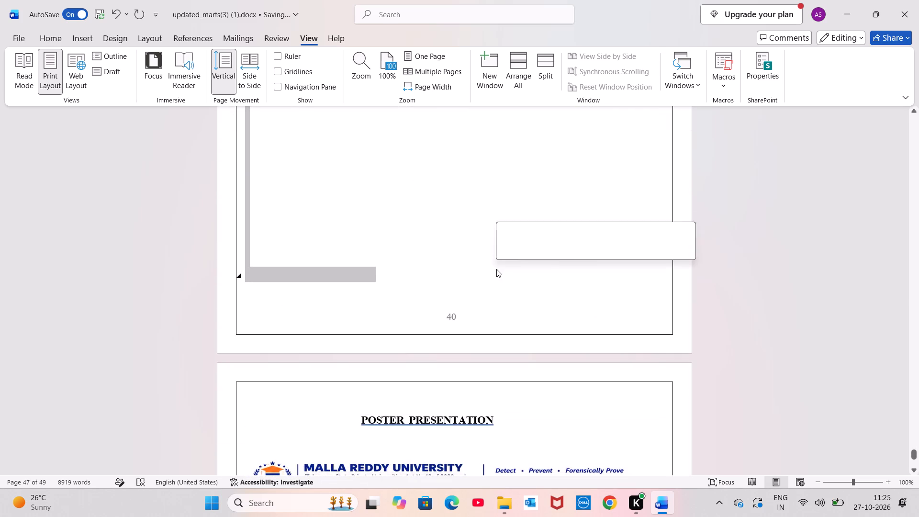
left_click(134, 34)
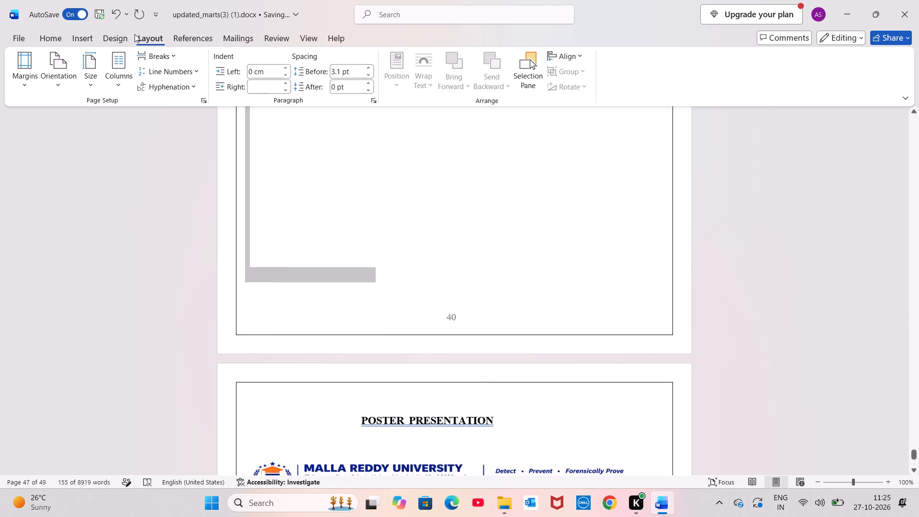
left_click(285, 67)
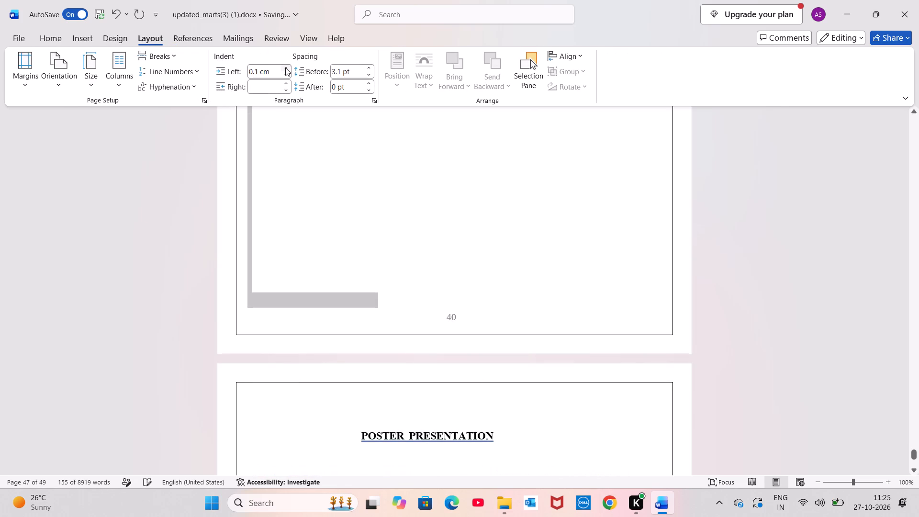
left_click(285, 67)
double_click(285, 67)
left_click(285, 67)
left_click(285, 67)
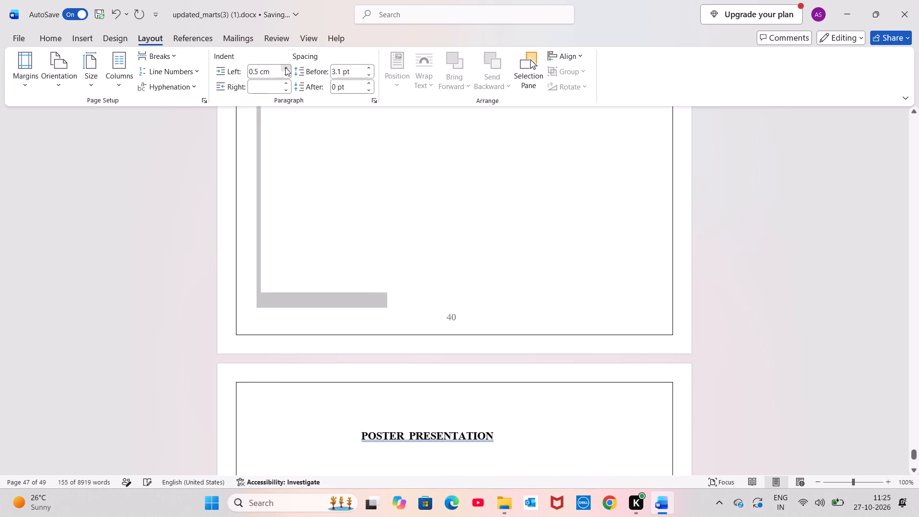
left_click(285, 67)
left_click(285, 67)
left_click(285, 67)
left_click(285, 67)
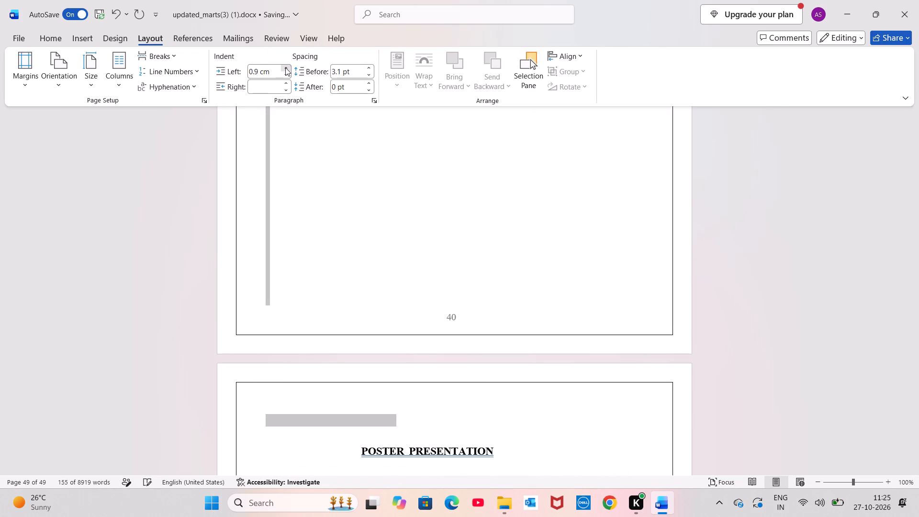
Set the right indent of the selected References list and the blank lines below it to 1 cm.
left_click(286, 80)
left_click(286, 80)
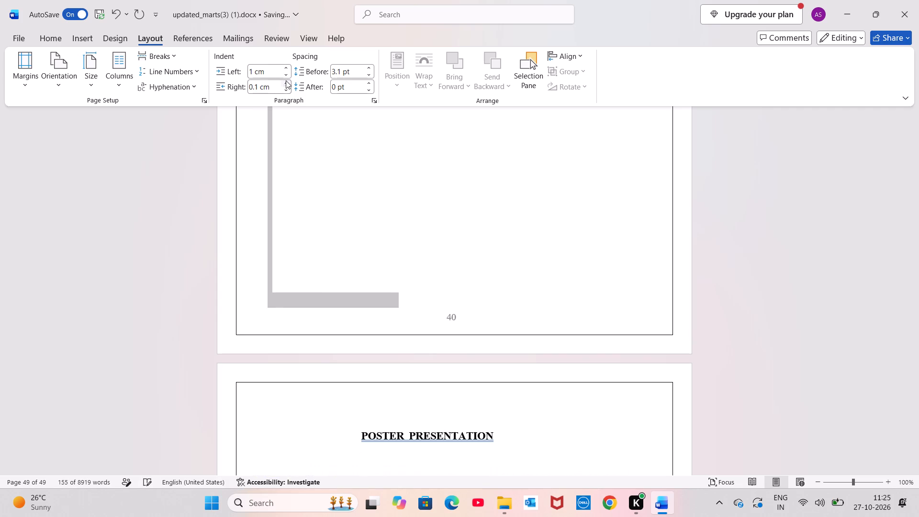
left_click(286, 80)
left_click(286, 80)
left_click(286, 80)
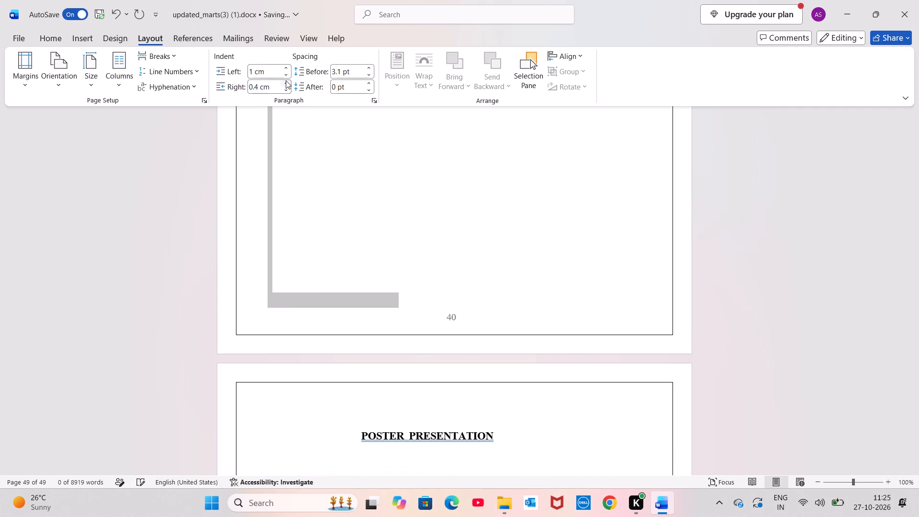
left_click(286, 80)
left_click(286, 80)
left_click(286, 80)
left_click(286, 80)
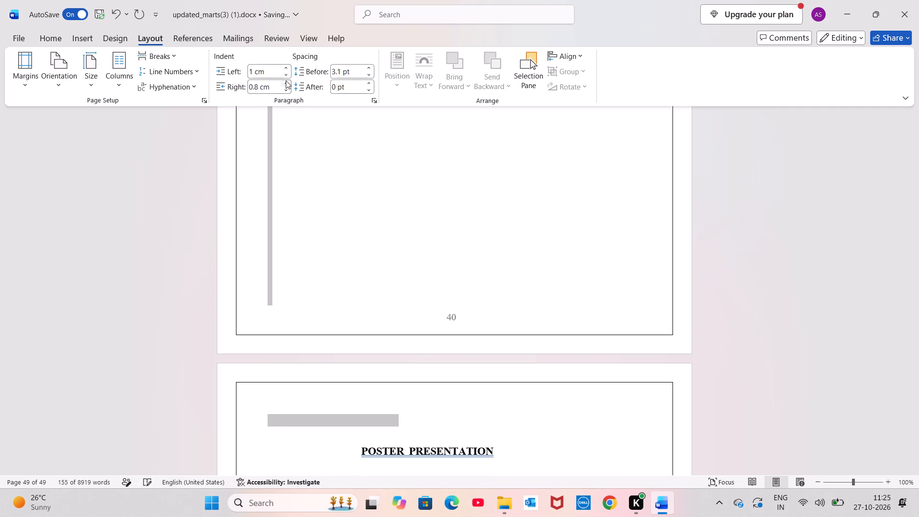
left_click(286, 80)
left_click(286, 80)
scroll(350, 225, "up", 3)
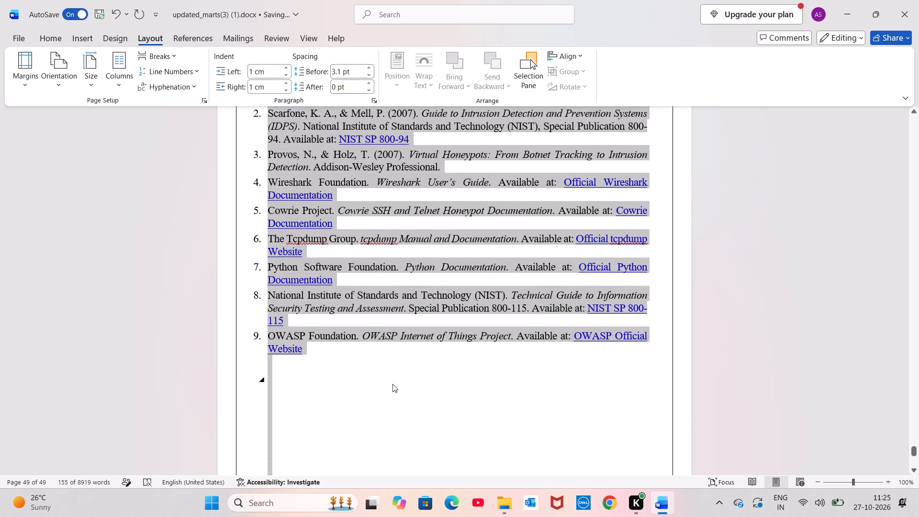
left_click(392, 384)
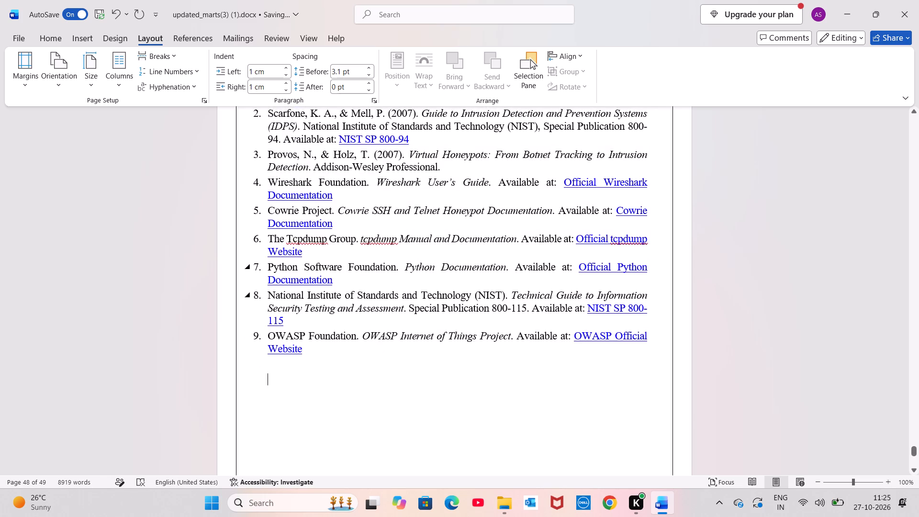
Set the left indent of the 6.2 Future Scope paragraphs, from the page's first line through the last paragraph, to 1 cm.
scroll(398, 286, "up", 2)
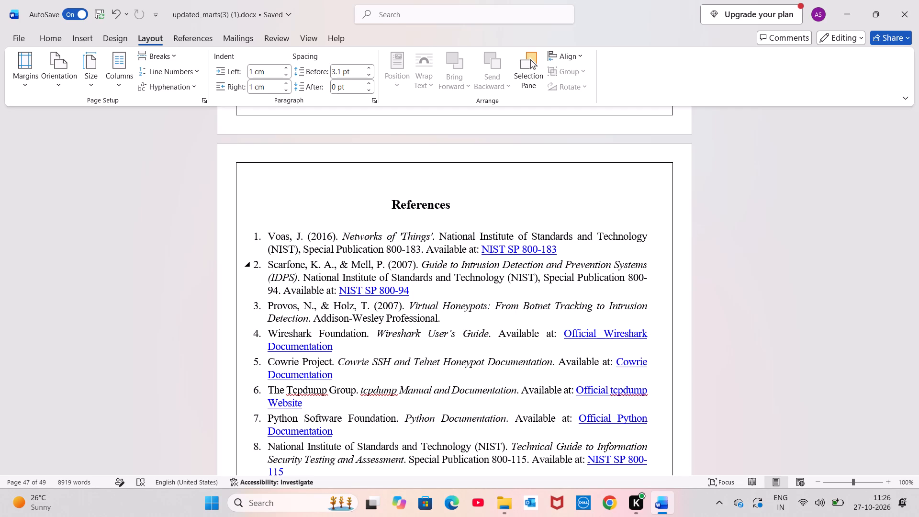
scroll(416, 277, "up", 1)
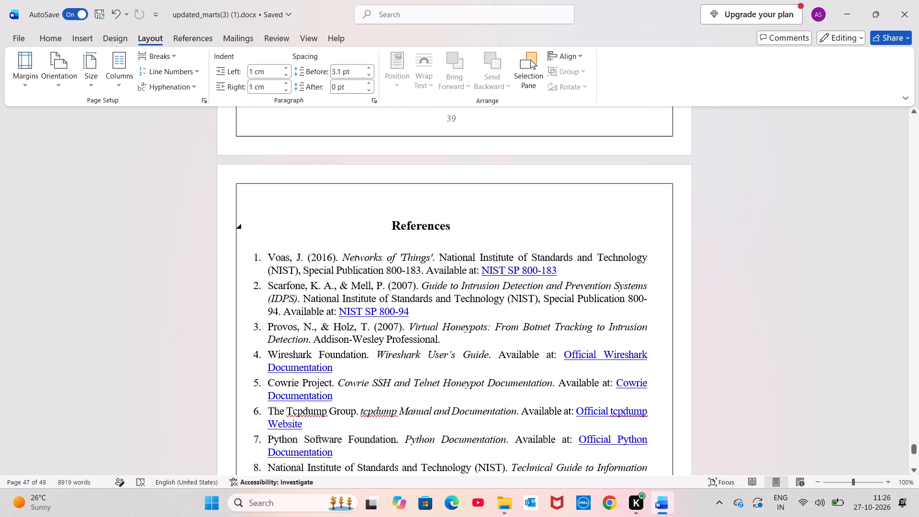
scroll(416, 277, "up", 4)
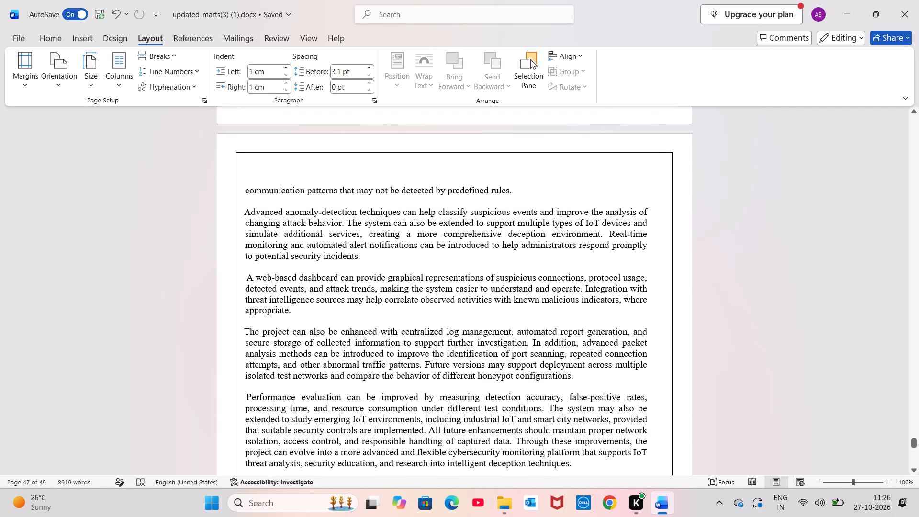
left_click(247, 191)
left_click_drag(247, 191, 586, 467)
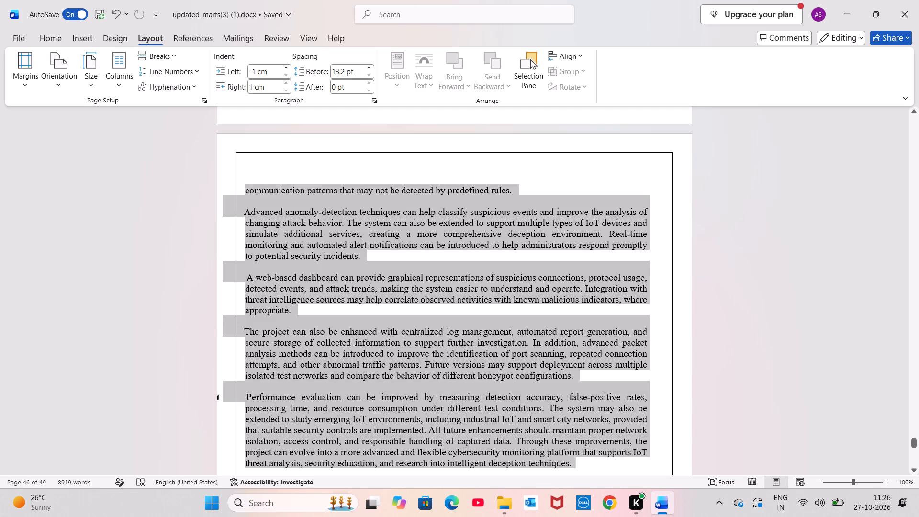
left_click_drag(586, 467, 586, 438)
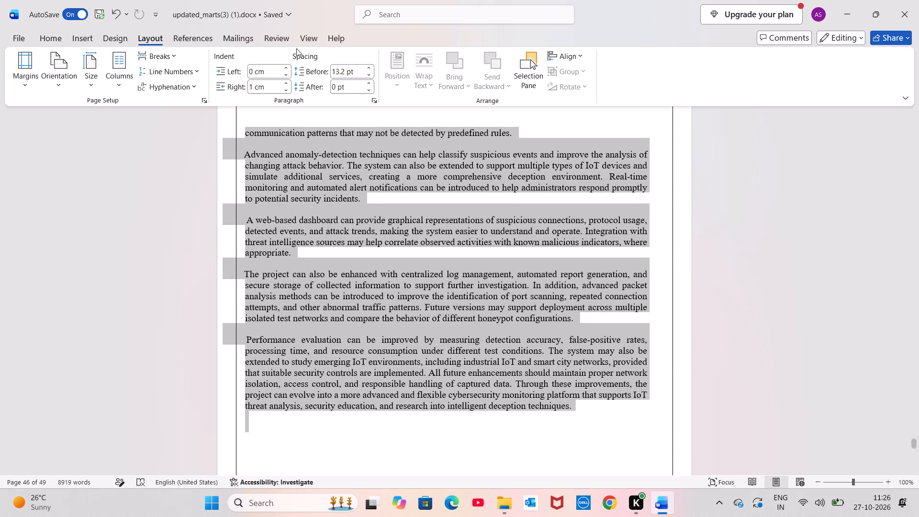
triple_click(283, 67)
triple_click(283, 67)
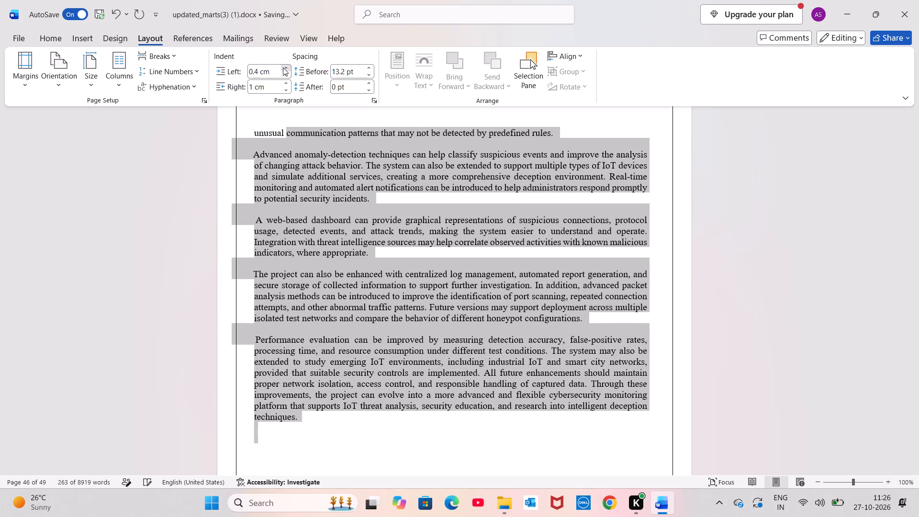
triple_click(283, 67)
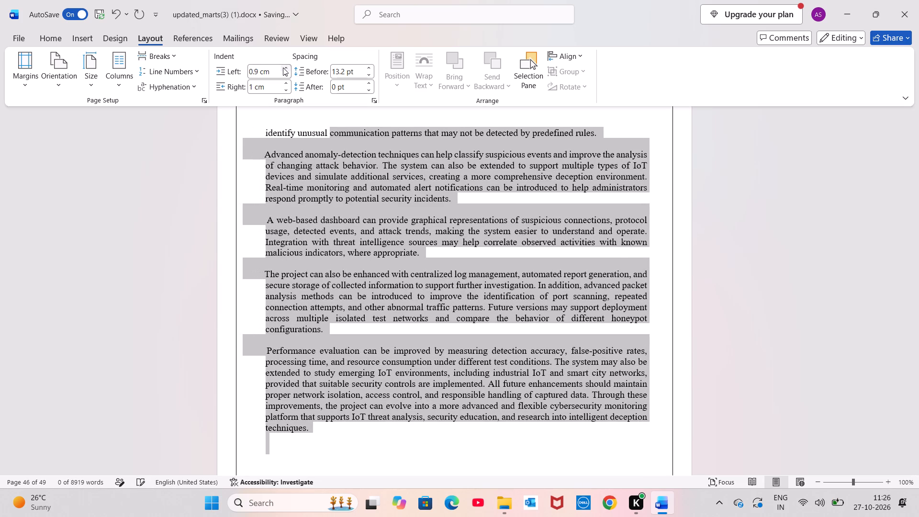
left_click(283, 67)
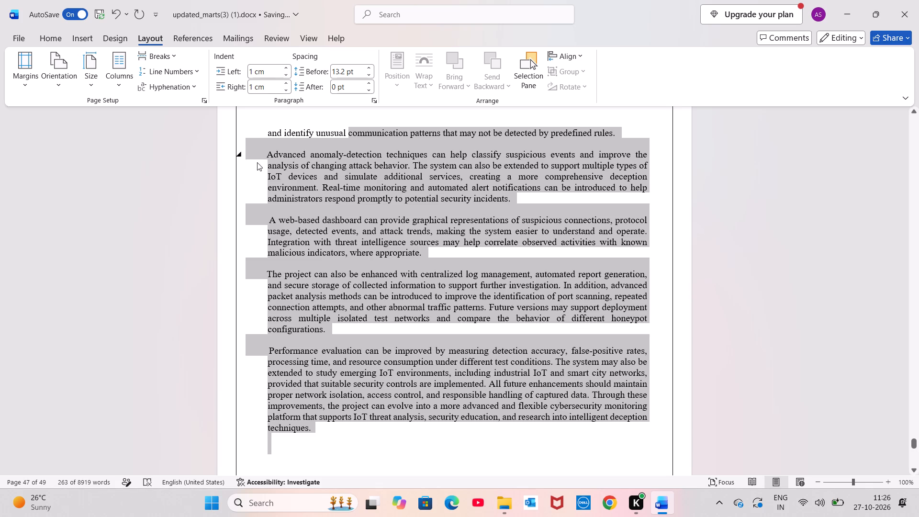
left_click(257, 166)
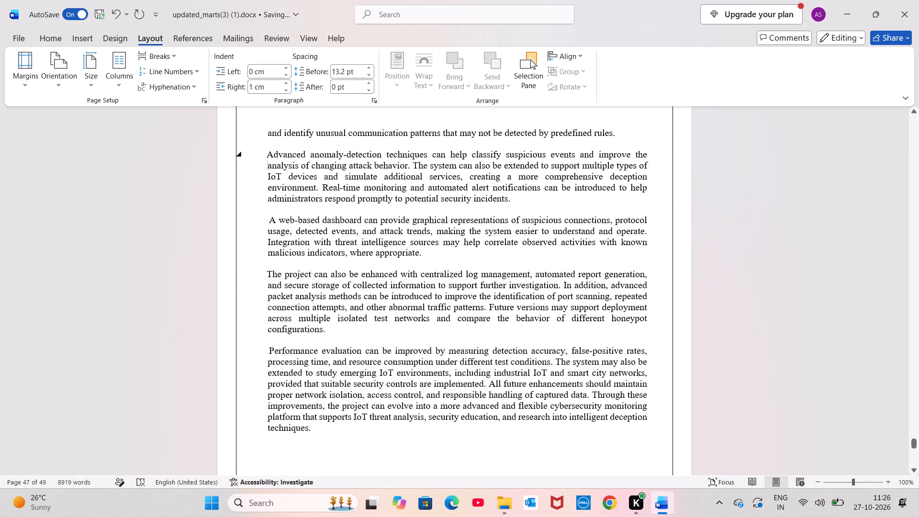
scroll(296, 177, "up", 3)
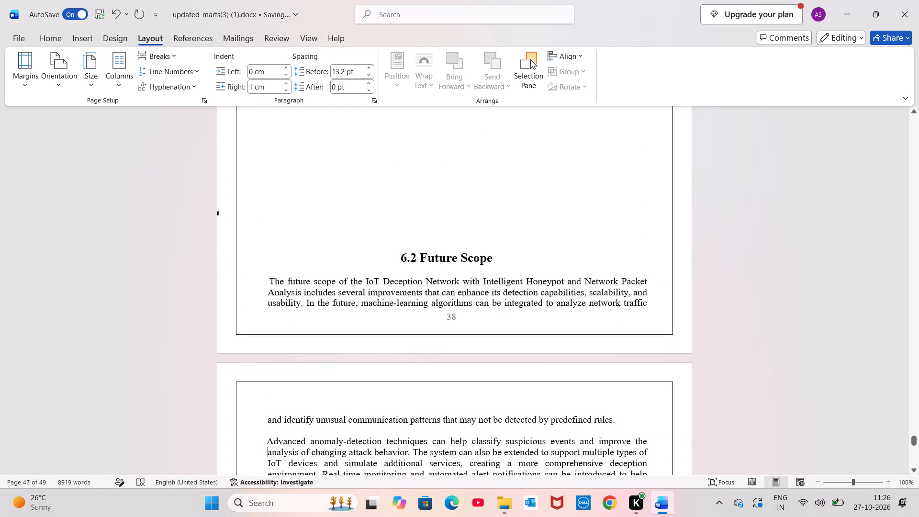
Push the 6.2 Future Scope heading onto the following page by adding three line breaks before its text.
left_click(401, 258)
key("Return")
key("Return")
key("Return")
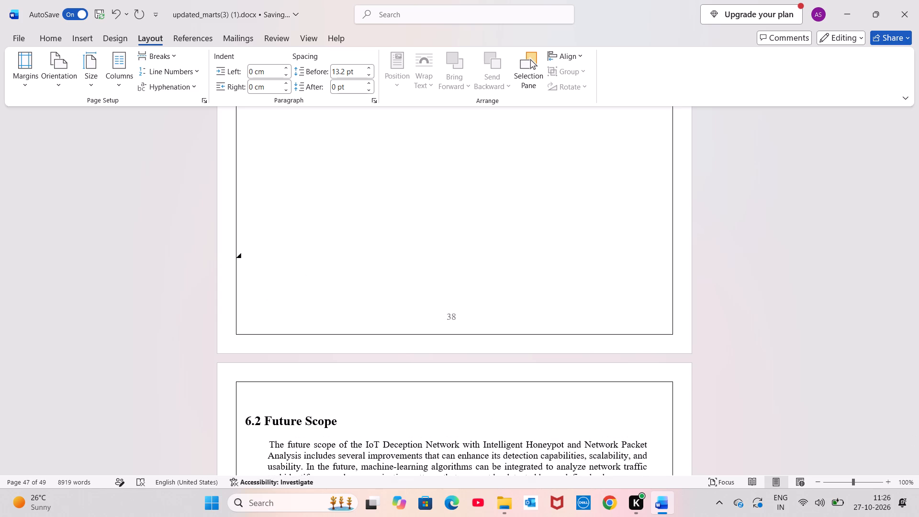
Shift the 6.2 Future Scope heading with leading spaces until it is roughly centred above its paragraphs.
key("space")
key("space")
key("space")
key("space")
key("space")
key("space")
key("space")
key("space")
key("space")
key("space")
key("space")
key("space")
key("space")
key("space")
key("space")
key("space")
key("space")
key("space")
key("space")
key("space")
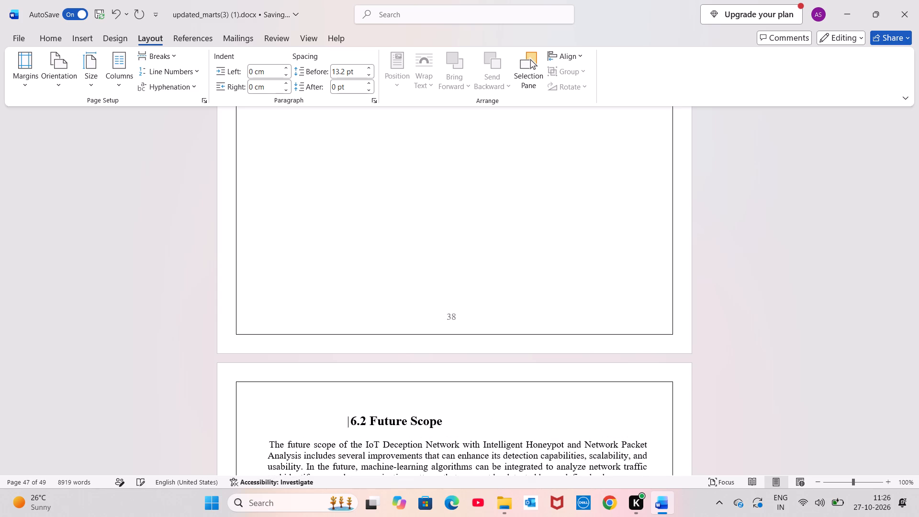
key("space")
key("space")
key("space")
key("space")
key("space")
key("space")
key("space")
key("space")
key("space")
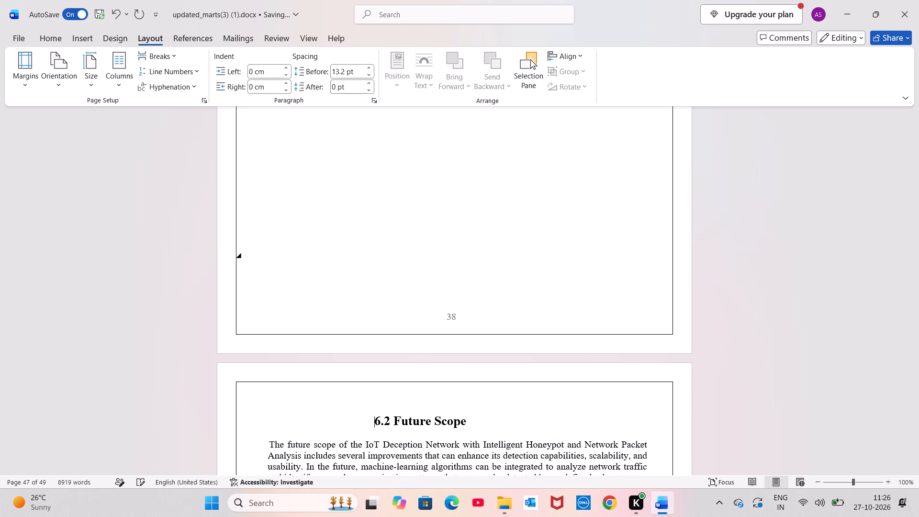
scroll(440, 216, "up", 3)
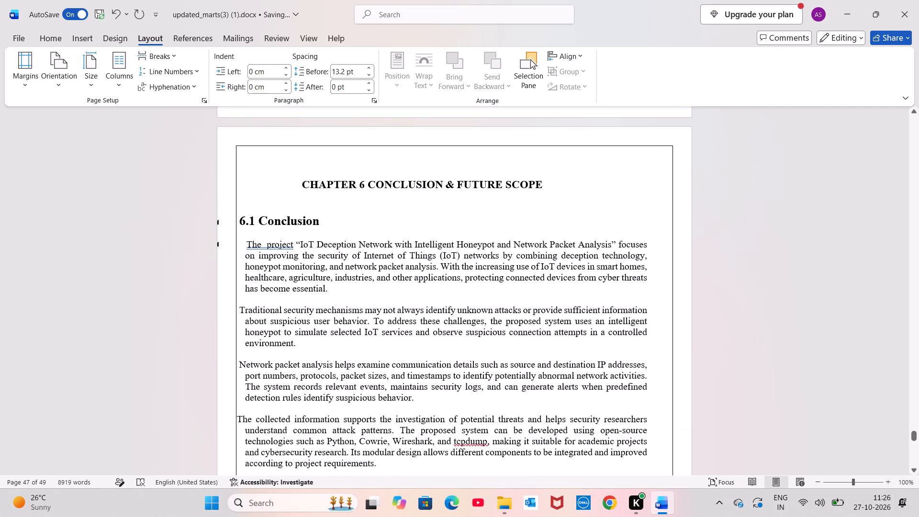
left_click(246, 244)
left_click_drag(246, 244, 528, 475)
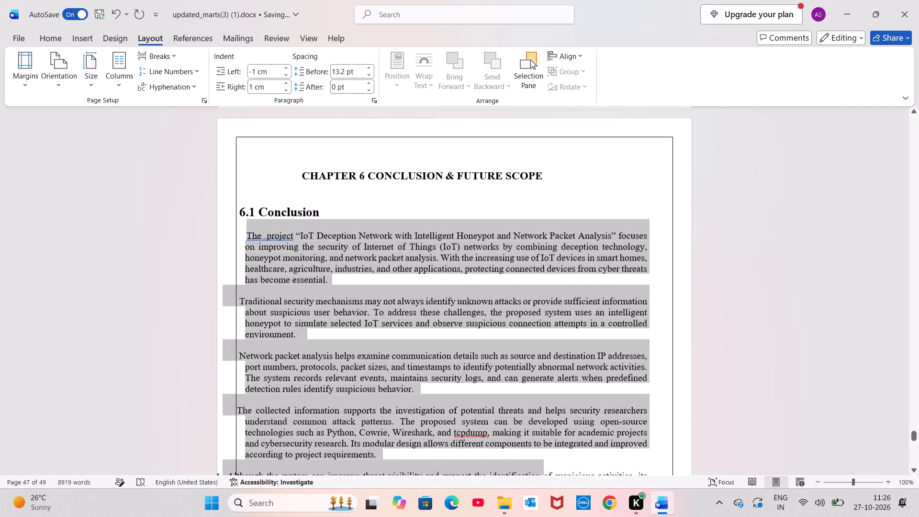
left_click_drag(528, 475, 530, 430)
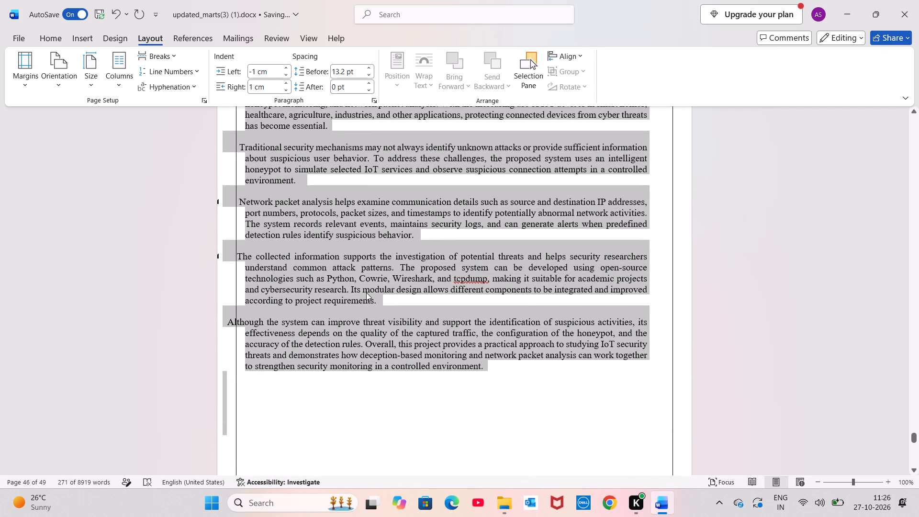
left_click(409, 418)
Split the Chapter 6 title so that CONCLUSION & FUTURE SCOPE sits on its own line below CHAPTER 6.
scroll(415, 263, "up", 2)
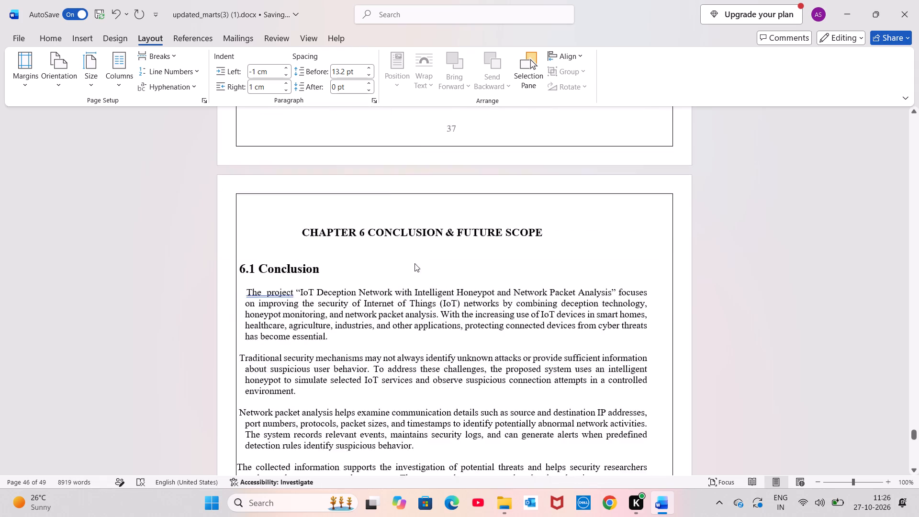
scroll(415, 263, "up", 1)
left_click(367, 366)
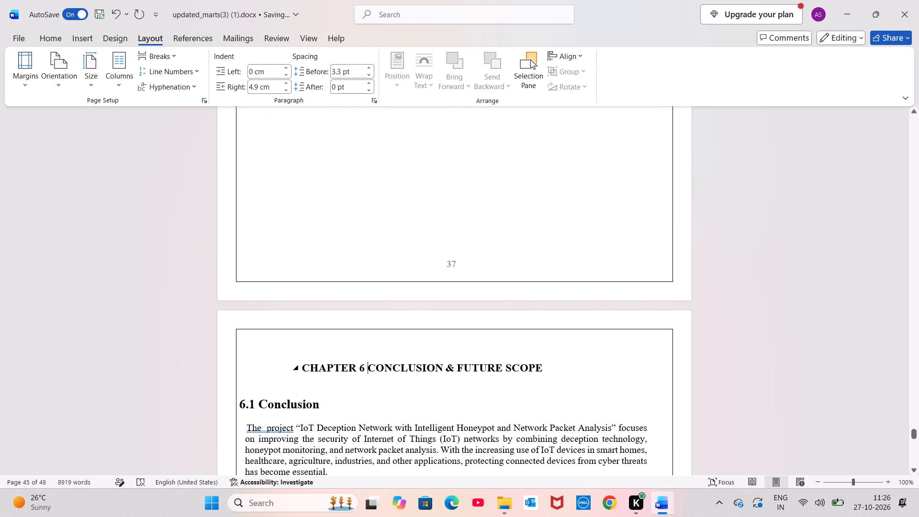
key("Return")
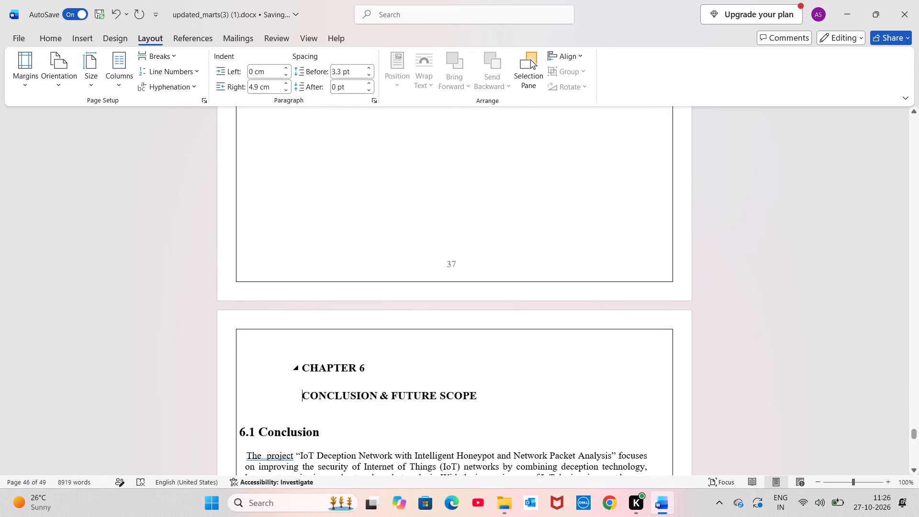
Shift the CHAPTER 6 line with leading spaces until it is roughly centred on the page.
left_click(302, 366)
key("space")
key("space")
key("space")
key("space")
key("space")
key("space")
key("space")
key("space")
key("space")
key("space")
key("space")
key("space")
key("space")
key("space")
key("space")
key("space")
key("space")
key("space")
key("space")
key("space")
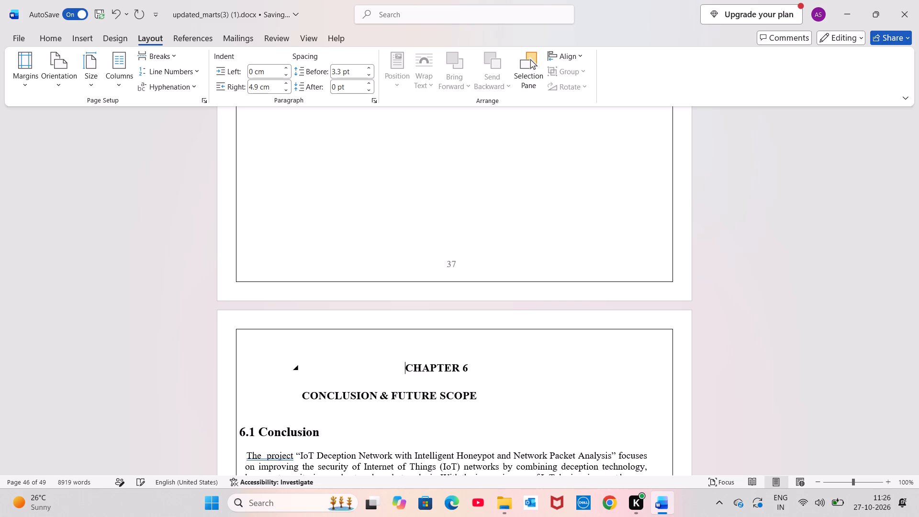
Set the left indent of the 5.4 Results Analysis heading, its paragraph and the blank lines below to 1 cm.
scroll(325, 410, "up", 4)
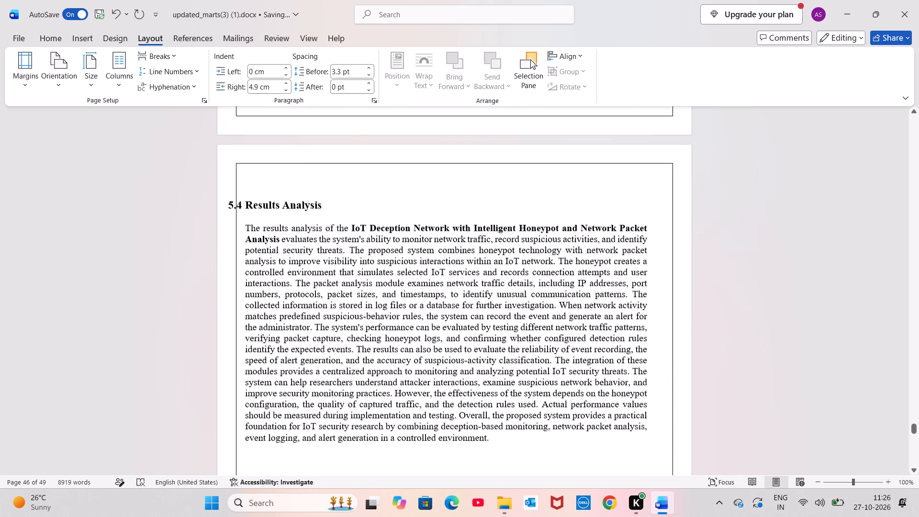
left_click_drag(245, 206, 570, 265)
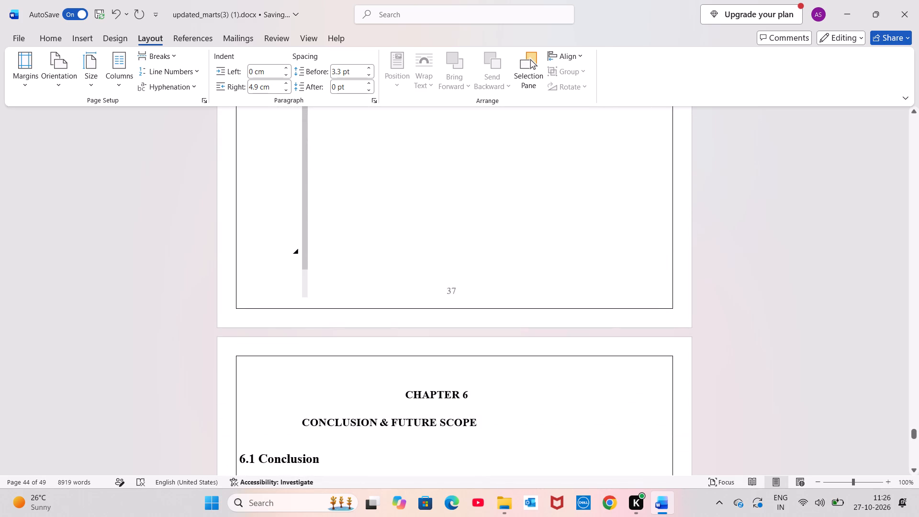
left_click_drag(570, 265, 567, 265)
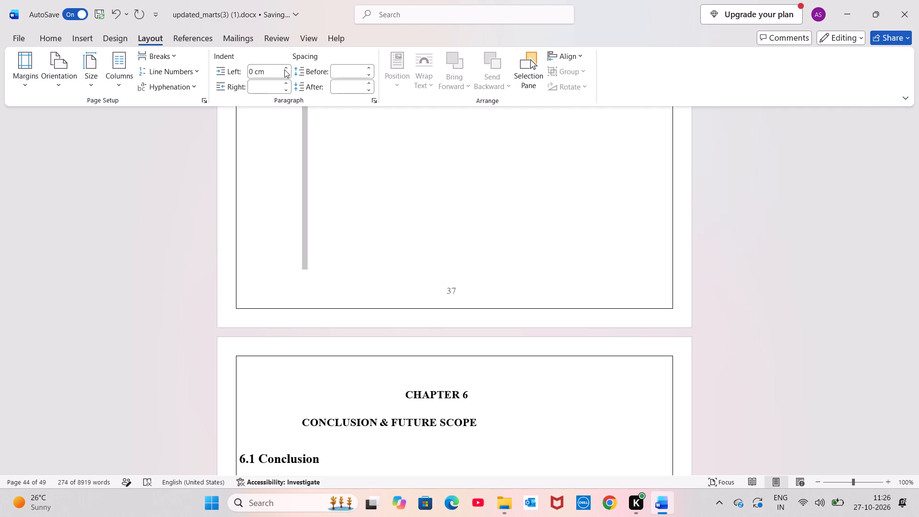
triple_click(284, 69)
triple_click(284, 69)
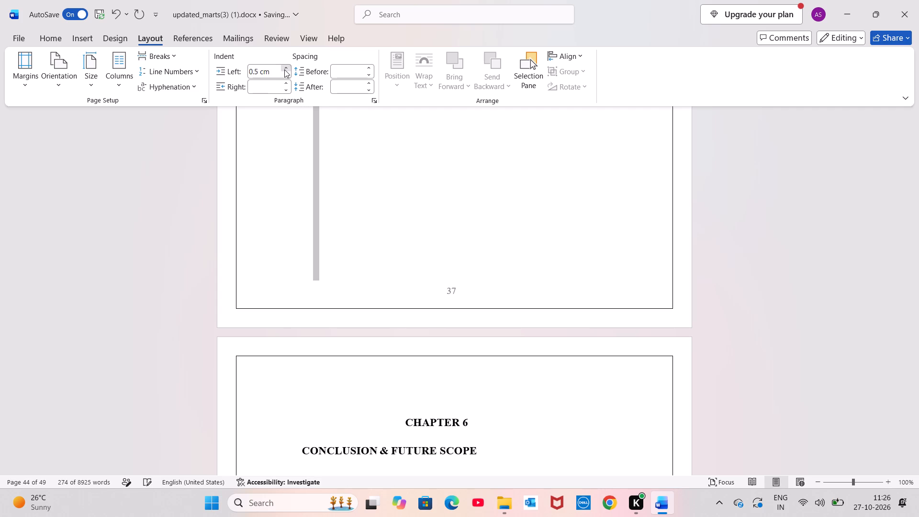
left_click(284, 69)
triple_click(284, 69)
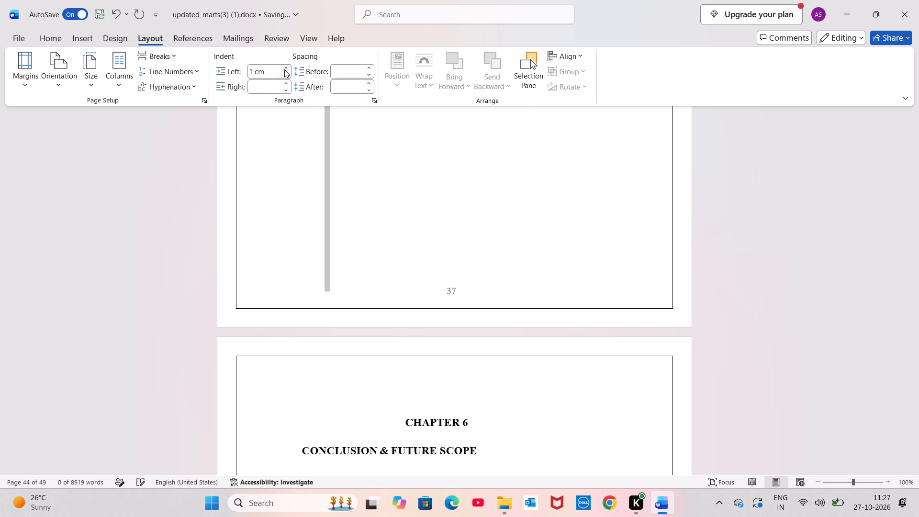
Set the right indent of the selected 5.4 Results Analysis section and its blank lines to 1 cm.
left_click(287, 79)
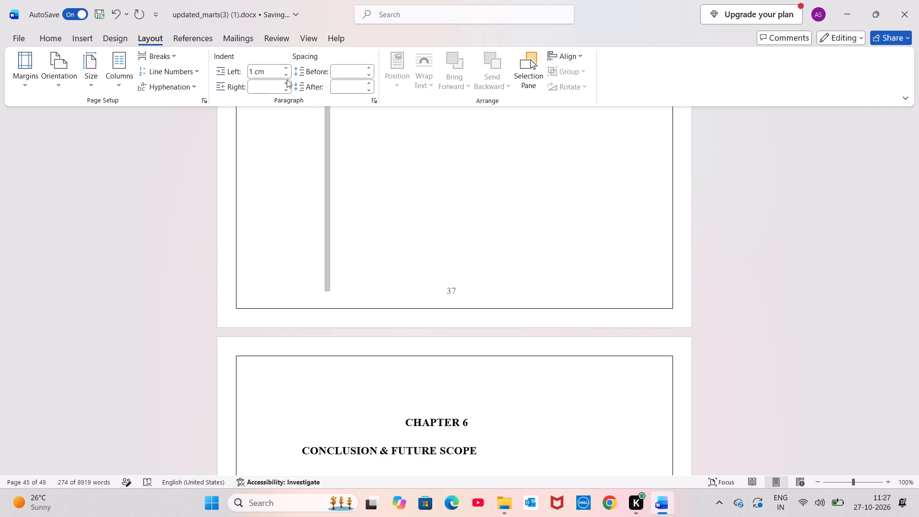
double_click(287, 79)
left_click(286, 82)
triple_click(286, 82)
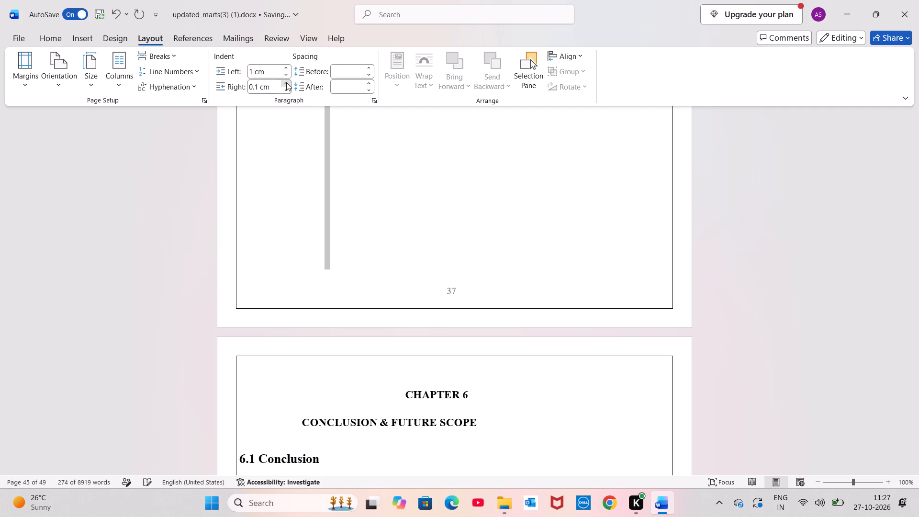
triple_click(286, 82)
triple_click(286, 82)
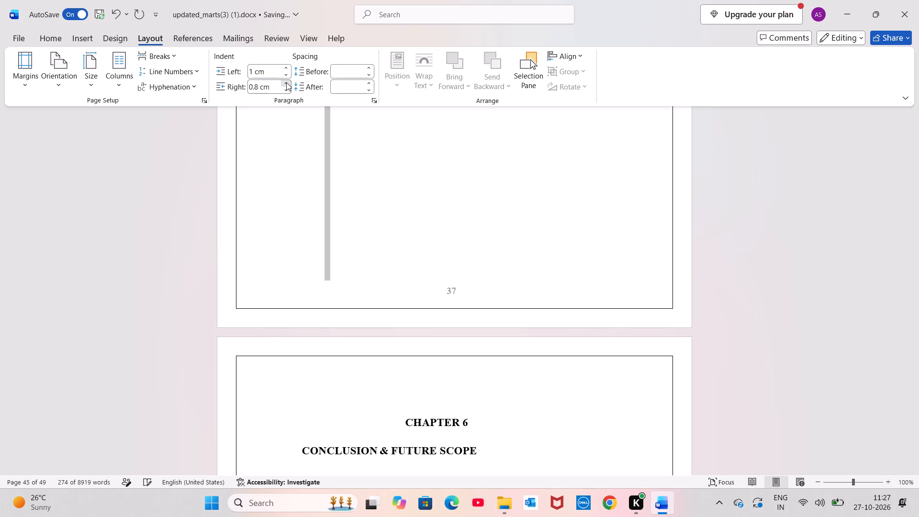
left_click(286, 82)
left_click(385, 206)
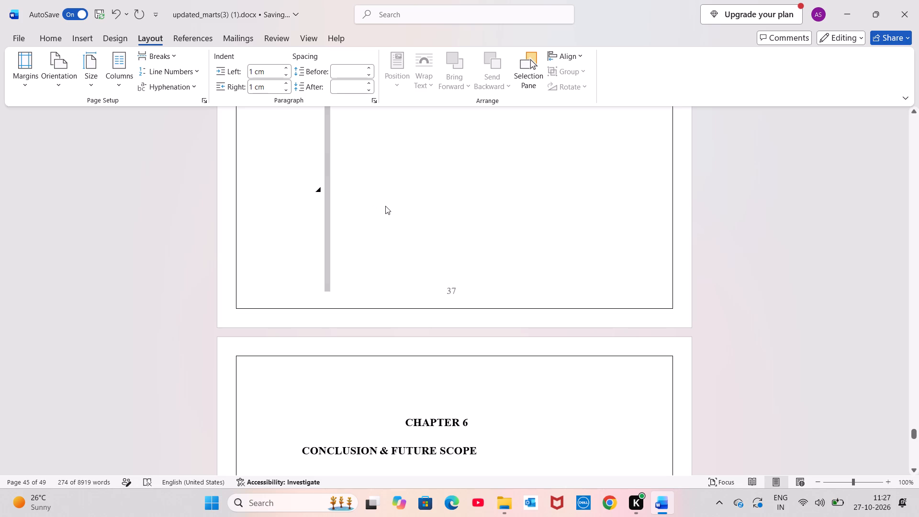
Shift the Result graph 3 title of heading 5.3.3 away from its number with leading spaces.
scroll(390, 271, "up", 5)
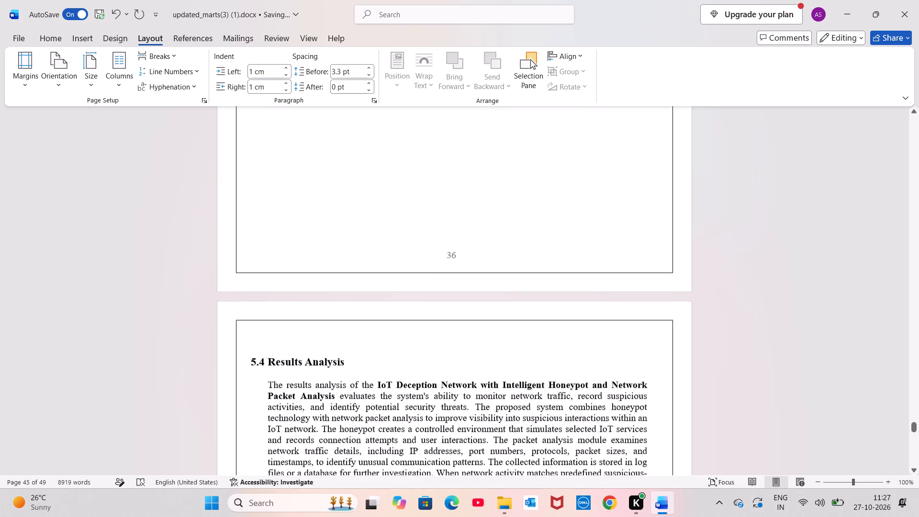
scroll(390, 271, "up", 6)
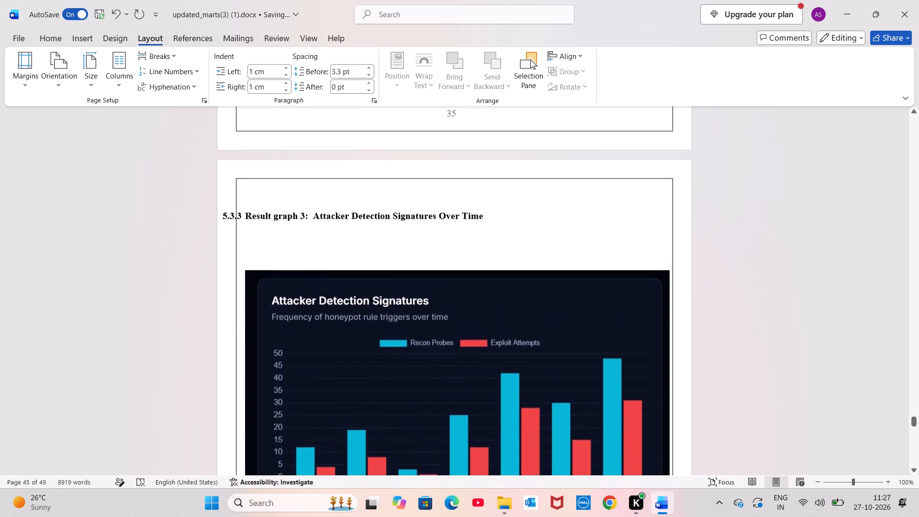
left_click(245, 216)
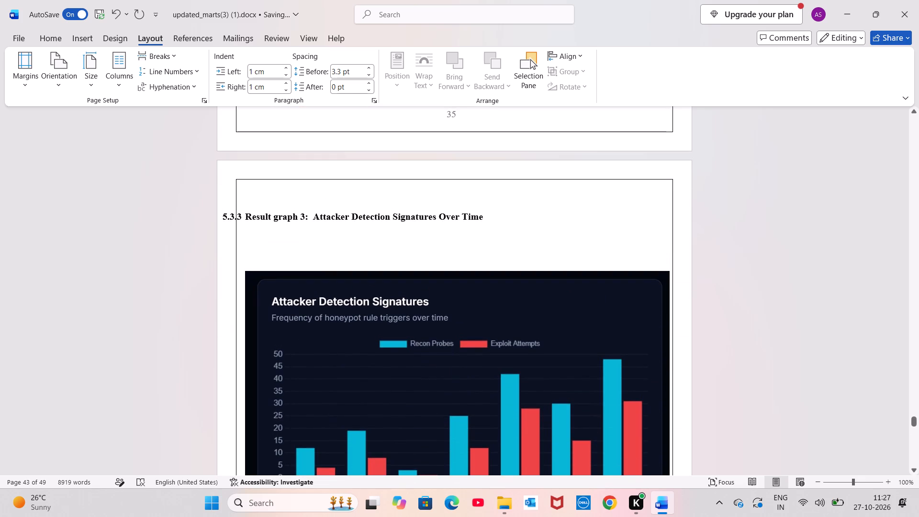
key("space")
key("space")
key("space")
key("space")
key("space")
key("space")
key("space")
key("space")
key("space")
key("space")
key("space")
key("space")
key("space")
key("space")
key("space")
key("space")
key("space")
key("space")
key("space")
key("space")
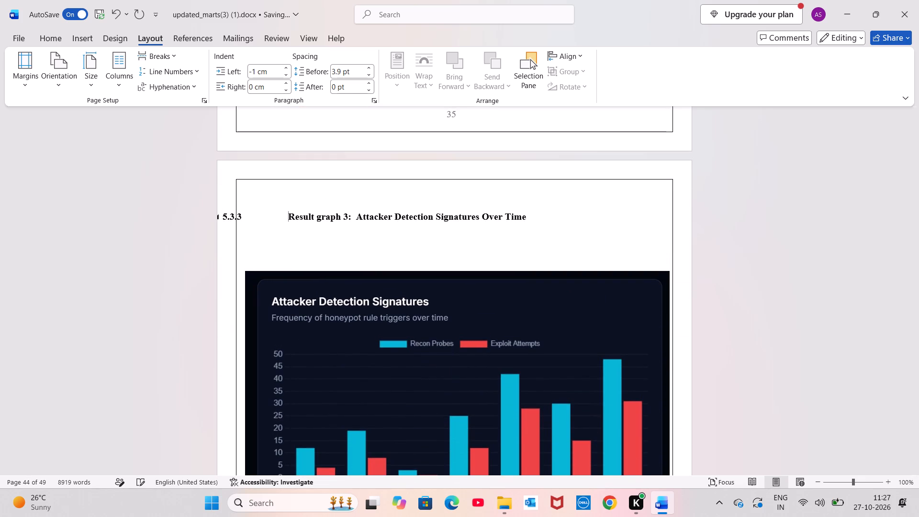
Set the left indent of the 5.3.3 Result graph 3 heading to 1 cm.
left_click(293, 217)
left_click_drag(293, 217, 517, 211)
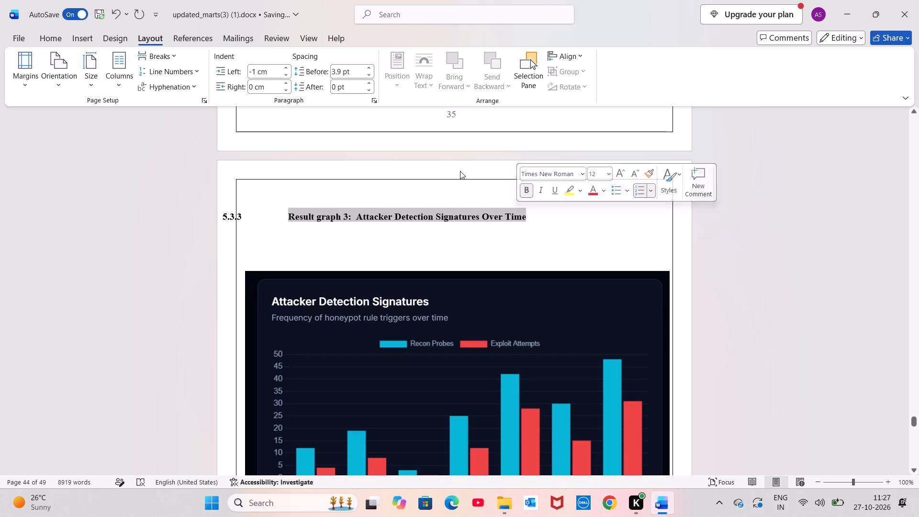
left_click(285, 74)
double_click(286, 64)
left_click_drag(286, 64, 285, 68)
double_click(285, 68)
triple_click(285, 68)
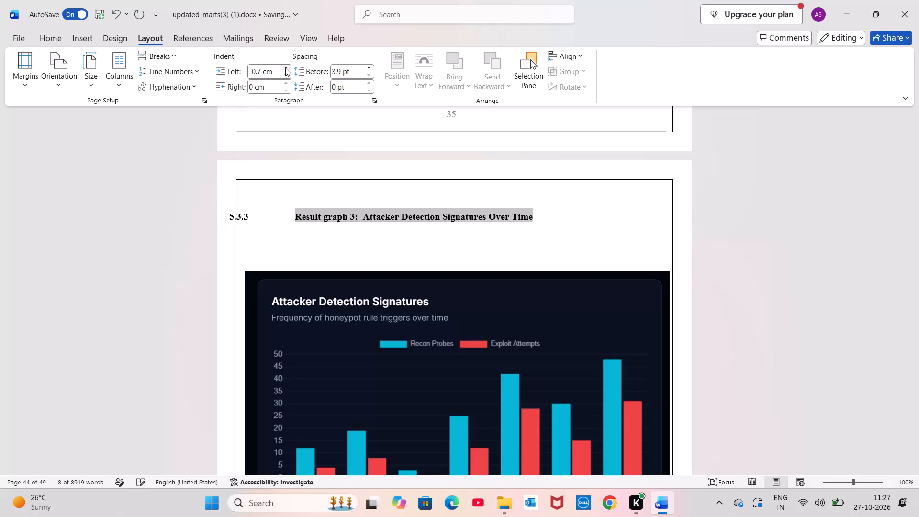
triple_click(285, 68)
triple_click(285, 68)
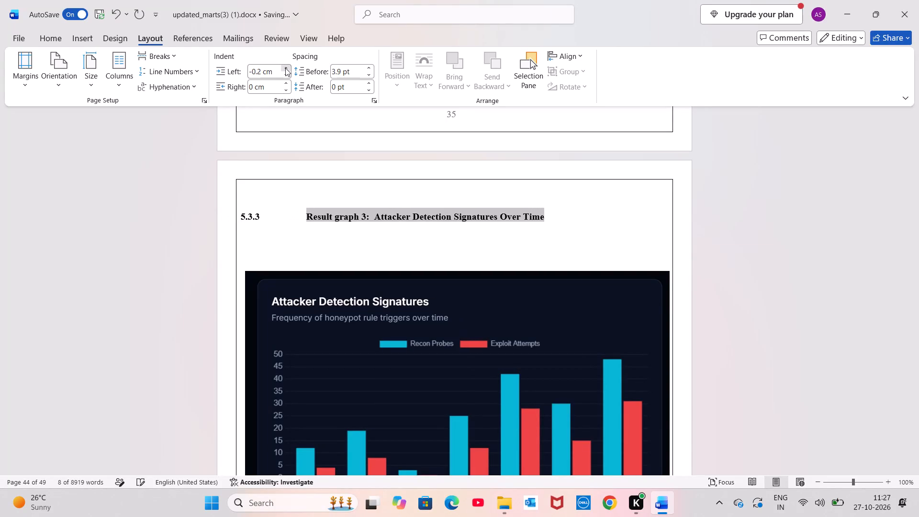
left_click(285, 68)
triple_click(285, 68)
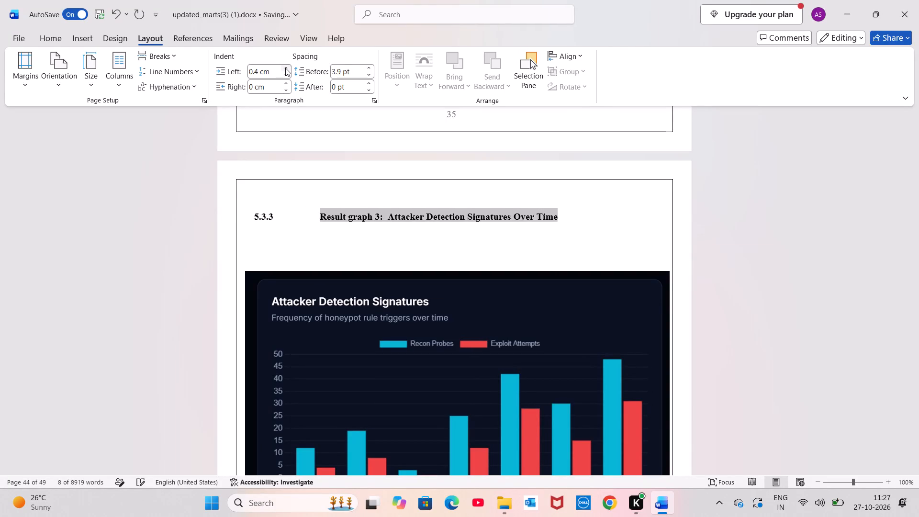
triple_click(285, 68)
double_click(285, 68)
double_click(285, 68)
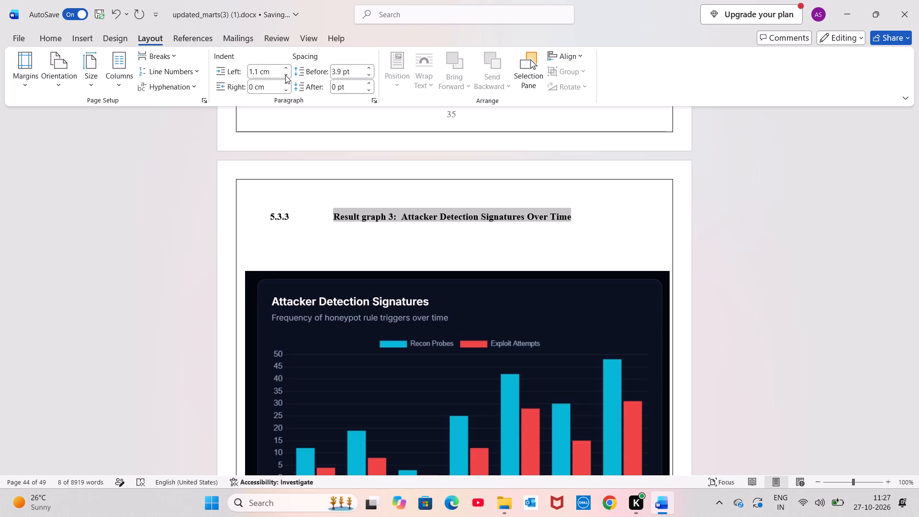
left_click(285, 75)
Set the right indent of the selected 5.3.3 Result graph 3 heading to 1 cm.
triple_click(286, 85)
triple_click(286, 85)
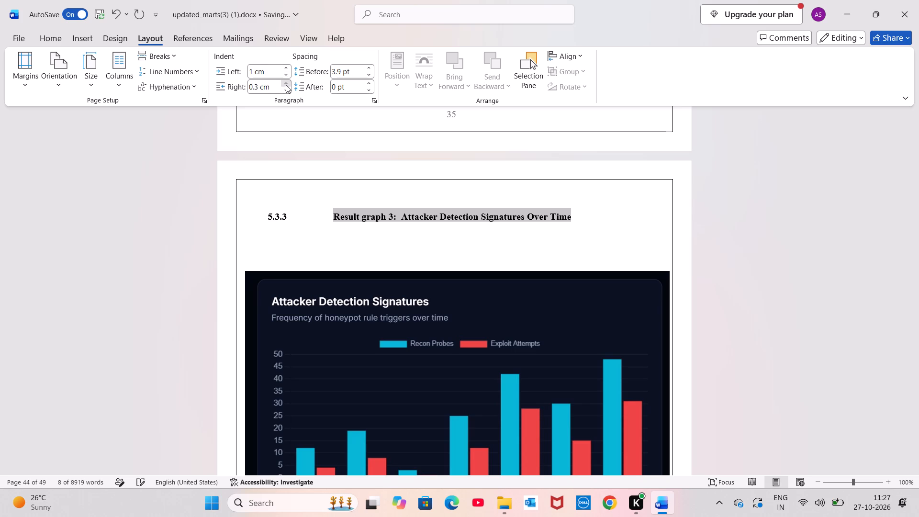
triple_click(286, 85)
left_click(286, 85)
Delete the leading spaces and the automatic 5.3.3 number in front of the Result graph 3 heading title.
left_click_drag(306, 204, 328, 212)
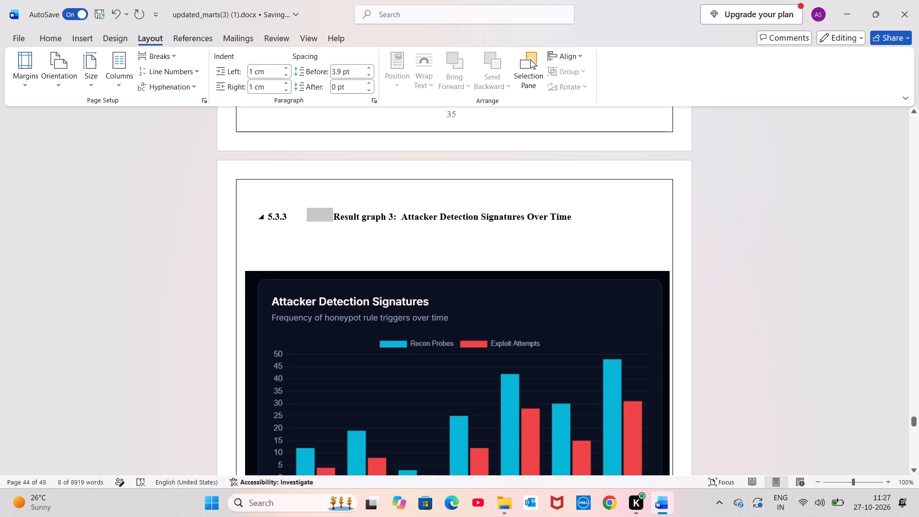
left_click_drag(328, 212, 326, 169)
left_click(326, 169)
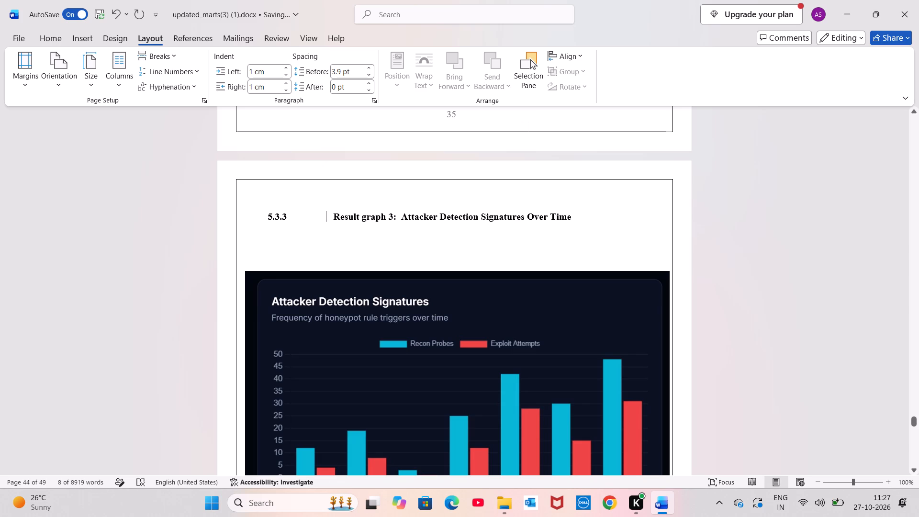
left_click(331, 217)
key("BackSpace")
key("BackSpace")
key("BackSpace")
key("BackSpace")
key("BackSpace")
key("BackSpace")
key("BackSpace")
key("BackSpace")
key("BackSpace")
key("BackSpace")
key("BackSpace")
key("BackSpace")
key("BackSpace")
key("BackSpace")
key("BackSpace")
key("BackSpace")
key("BackSpace")
key("BackSpace")
key("BackSpace")
key("BackSpace")
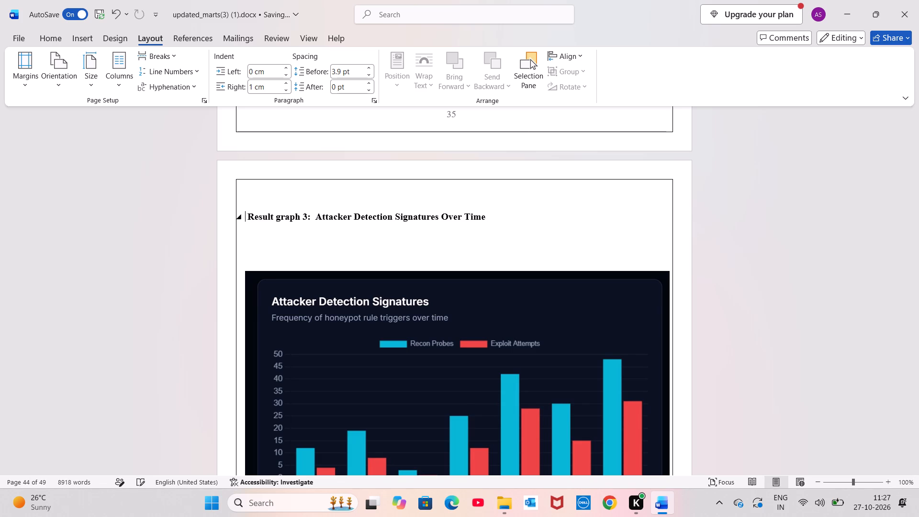
Number the Result graph 3 heading manually as 5.3.3, directly before its title with no space.
scroll(433, 282, "down", 4)
scroll(433, 282, "up", 1)
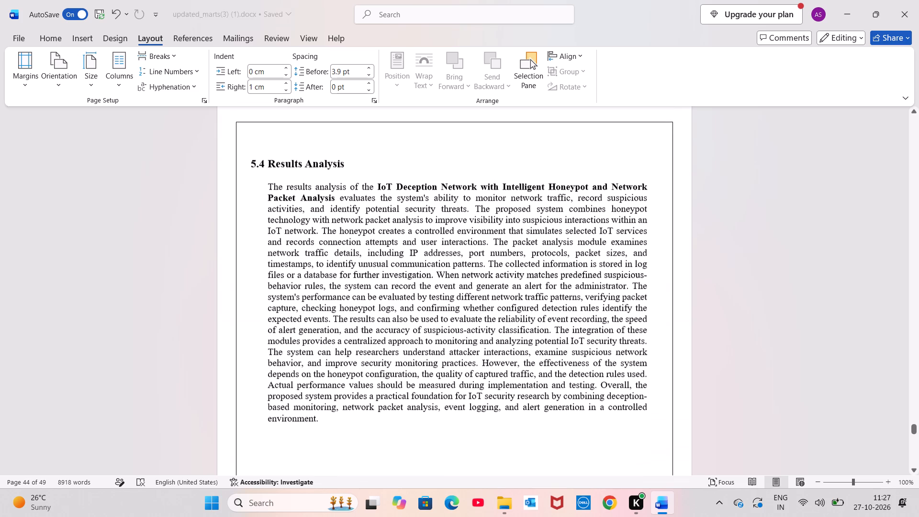
scroll(433, 282, "up", 7)
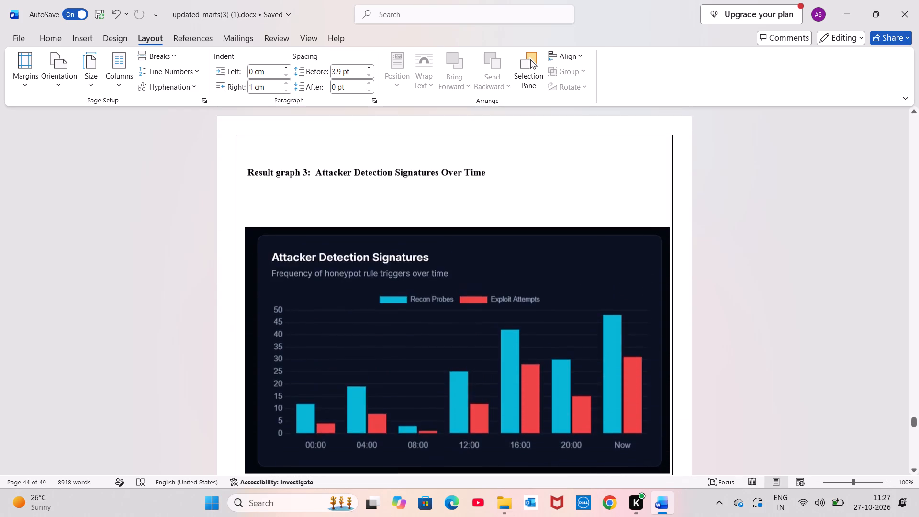
scroll(433, 282, "up", 3)
scroll(433, 282, "down", 1)
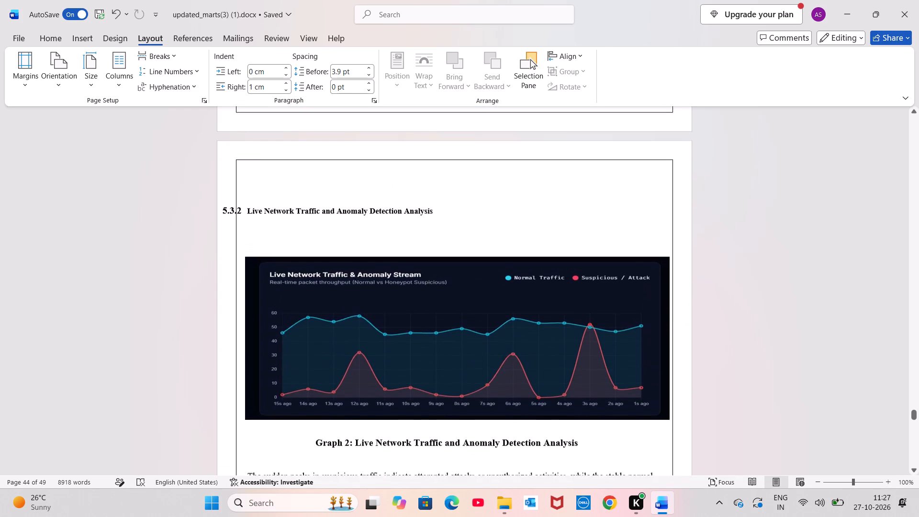
scroll(433, 282, "down", 1)
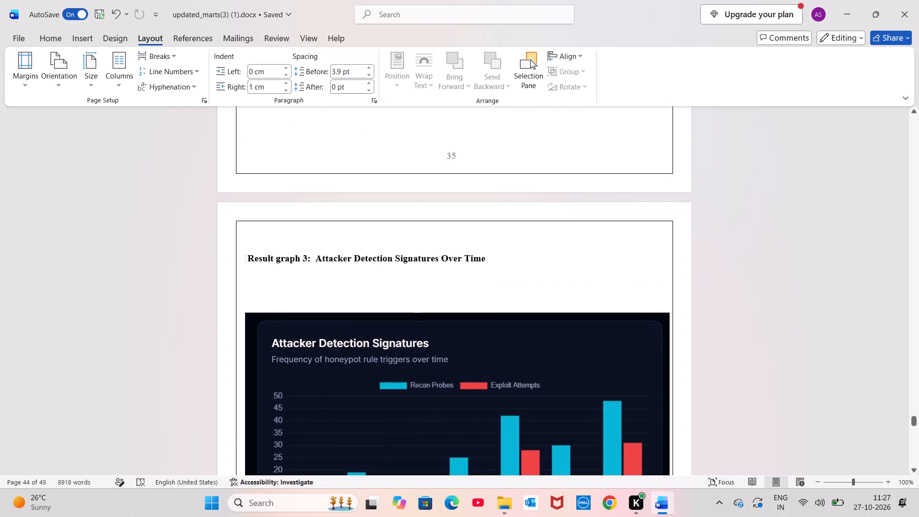
type("5.3.")
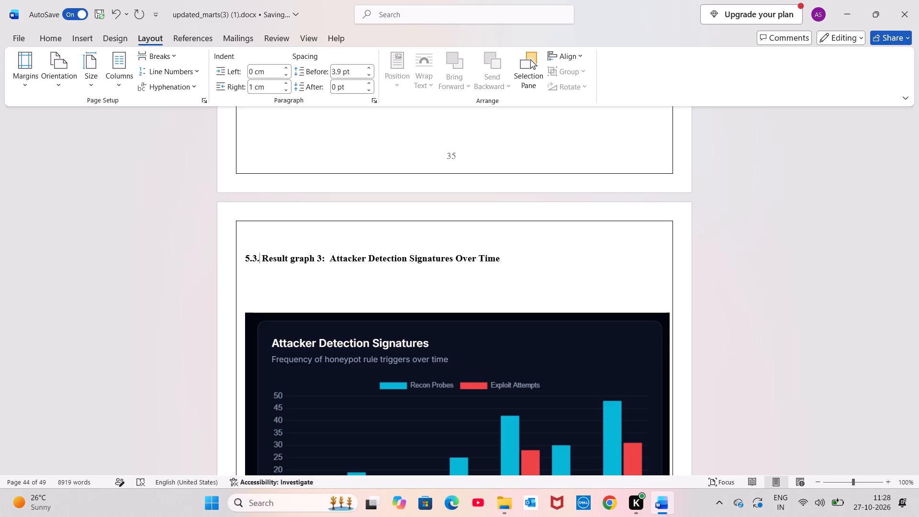
key("5")
scroll(430, 293, "up", 3)
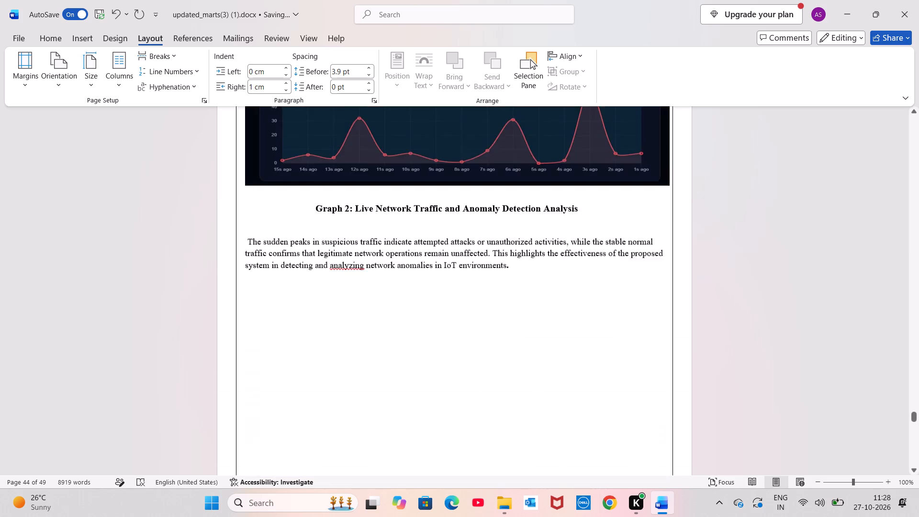
scroll(430, 293, "right", 1)
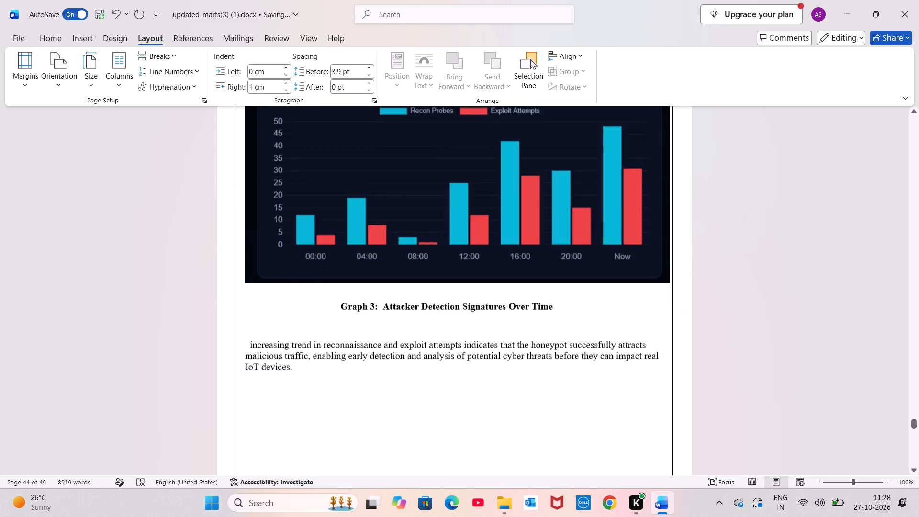
scroll(430, 293, "right", 1)
scroll(375, 303, "up", 6)
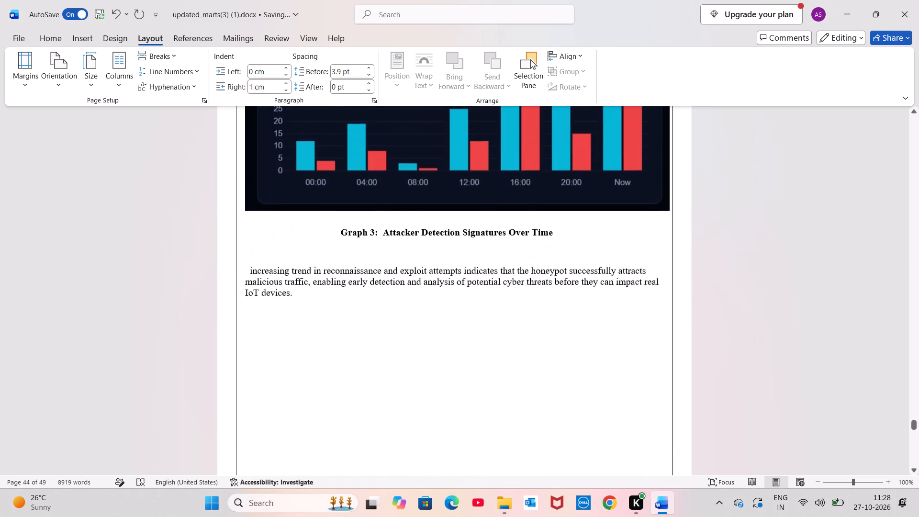
scroll(375, 303, "up", 6)
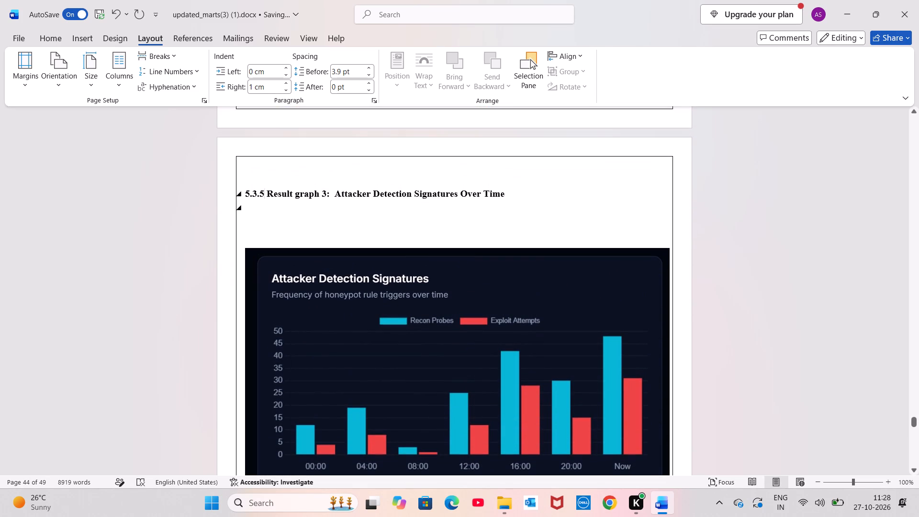
left_click(266, 191)
key("BackSpace")
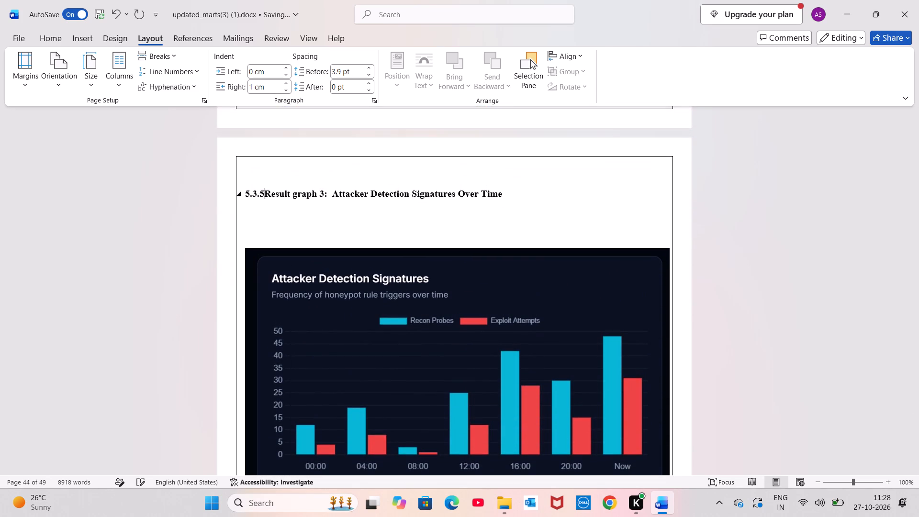
key("3")
key("BackSpace")
key("BackSpace")
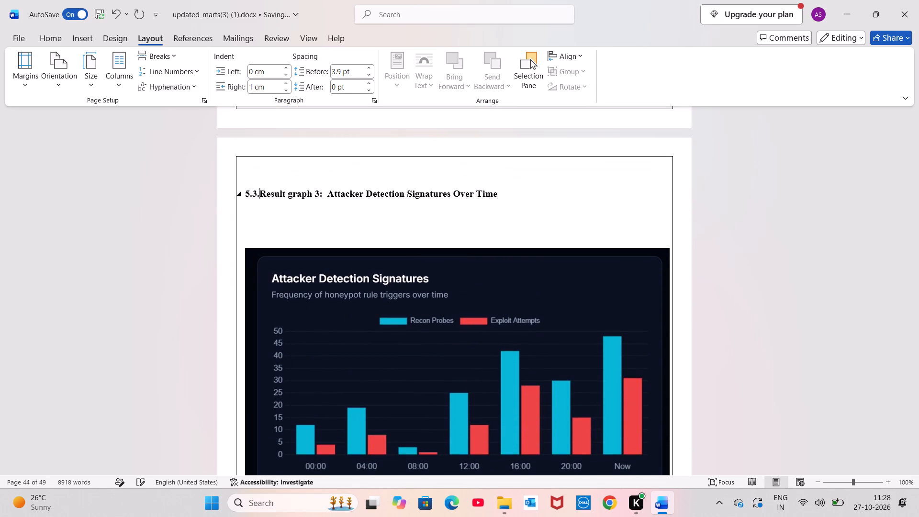
key("3")
Set the left indent of the 5.3.2 Live Network Traffic heading, its blank lines and graph picture to 1 cm.
scroll(291, 196, "up", 2)
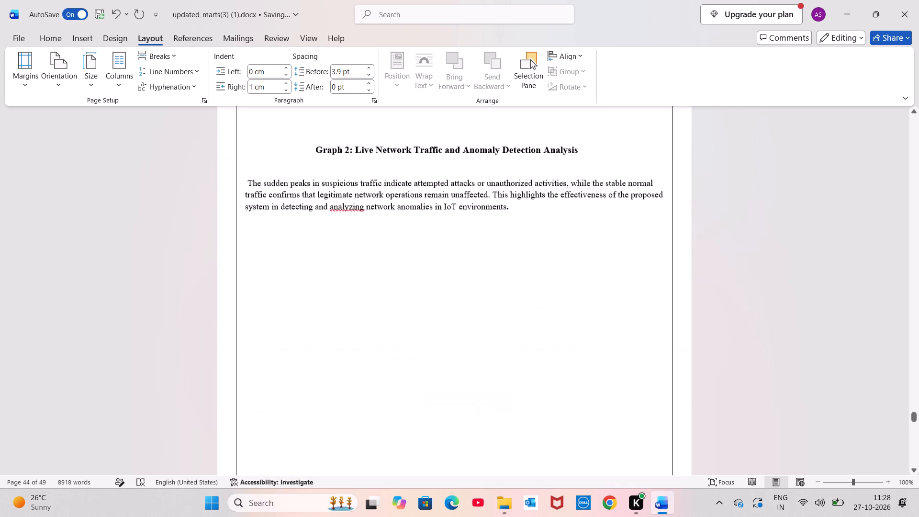
scroll(291, 196, "up", 3)
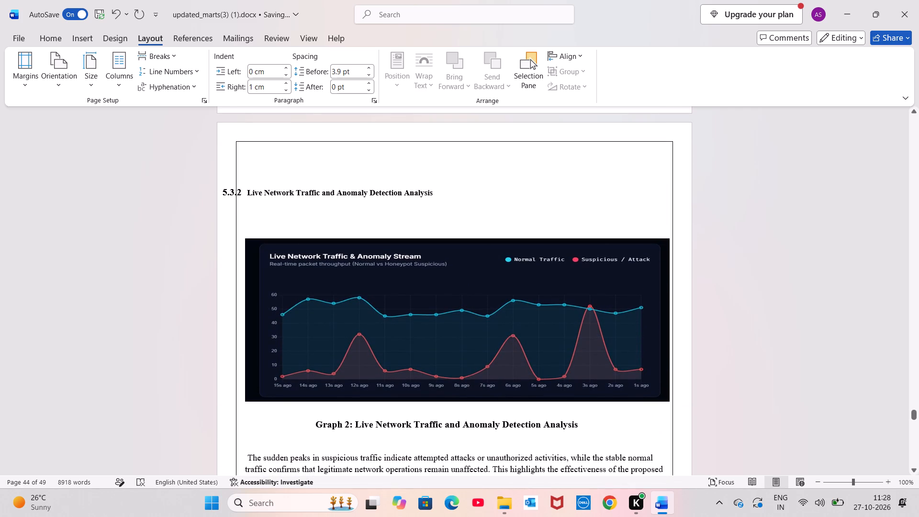
left_click(247, 192)
left_click_drag(247, 192, 546, 373)
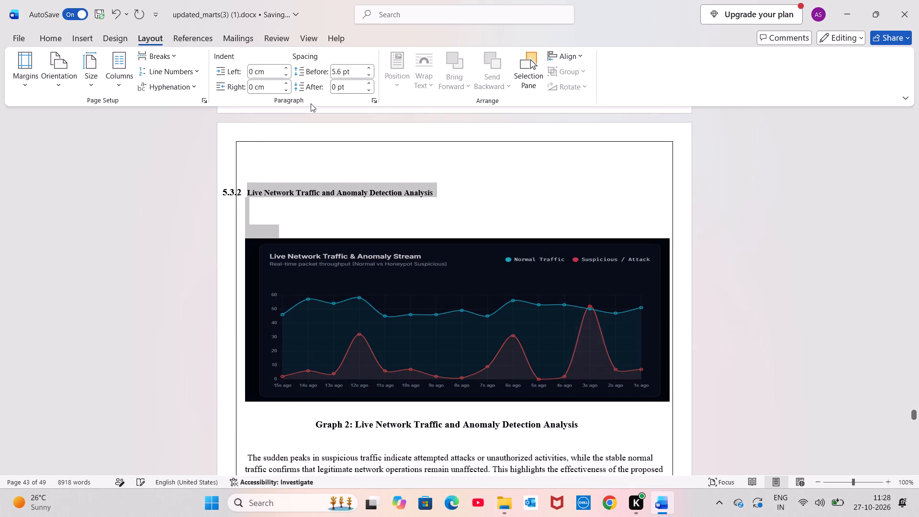
triple_click(287, 69)
triple_click(287, 69)
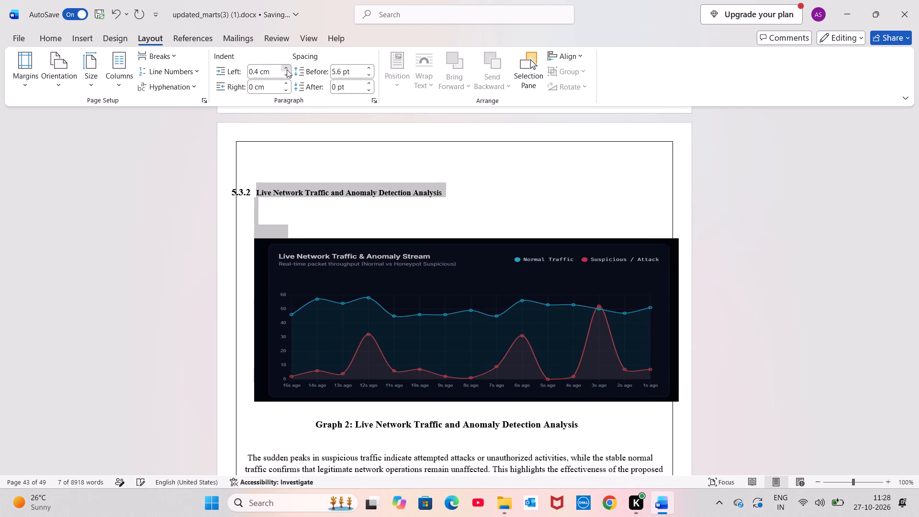
triple_click(287, 69)
left_click(287, 69)
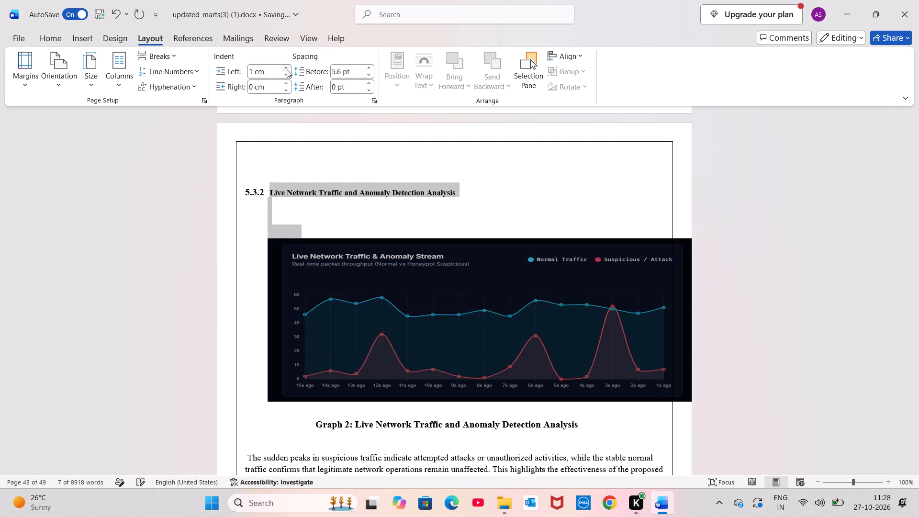
Set the right indent of the selected 5.3.2 heading, its blank lines and graph picture to 1 cm.
triple_click(286, 81)
triple_click(286, 81)
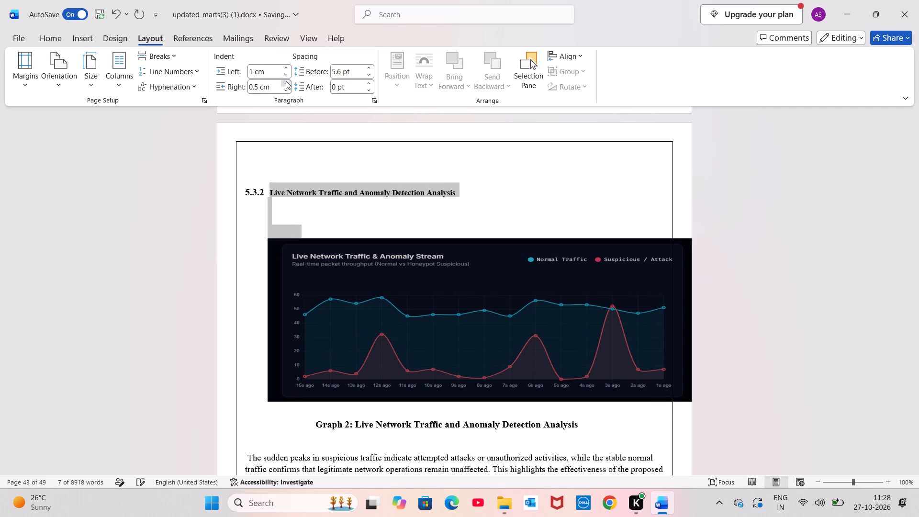
left_click(286, 81)
left_click(286, 81)
left_click(286, 81)
left_click(286, 81)
left_click(343, 228)
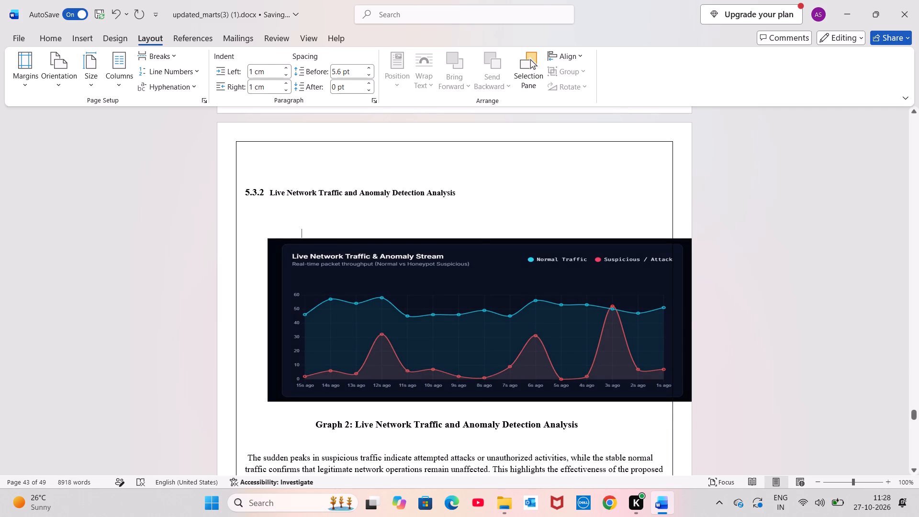
Narrow the Live Network Traffic & Anomaly Stream graph picture so it fits inside the page border.
left_click(274, 310)
left_click_drag(267, 320, 342, 318)
Narrow the Attacker Detection Signatures graph picture under heading 5.3.3, keeping its height.
scroll(392, 313, "down", 2)
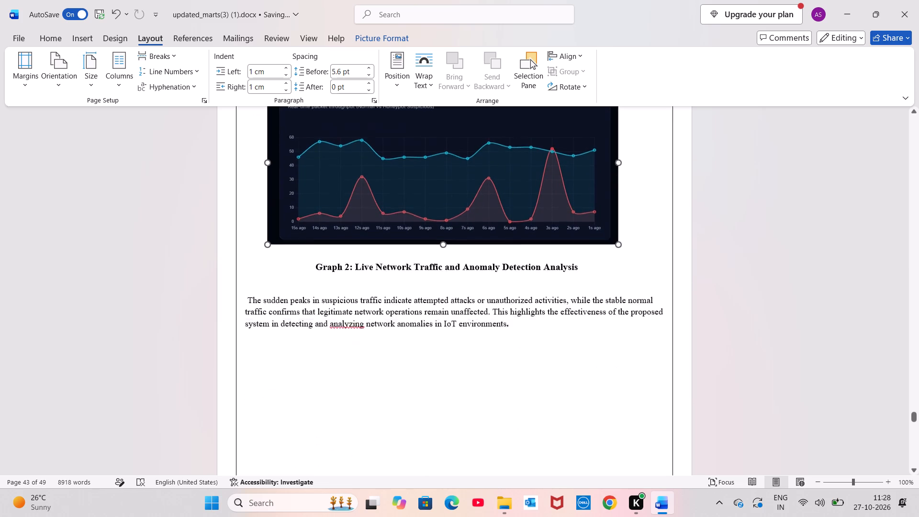
scroll(392, 313, "down", 3)
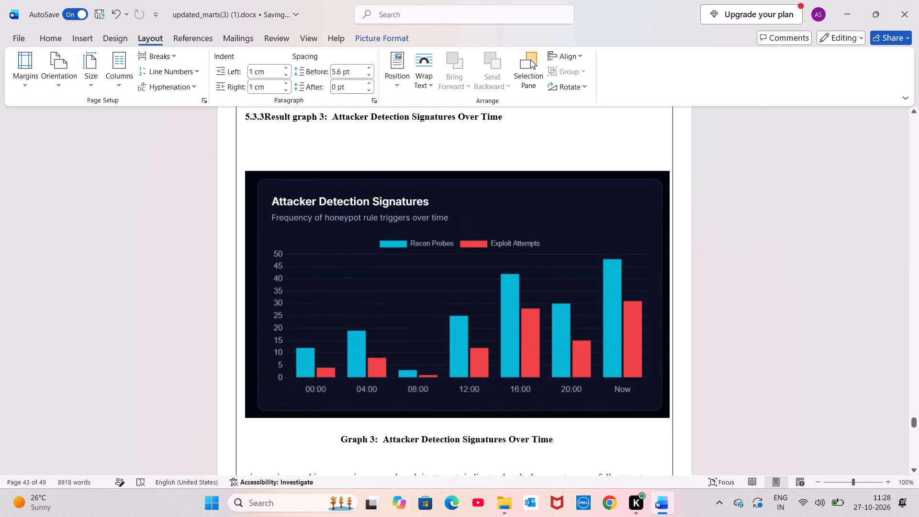
left_click(392, 313)
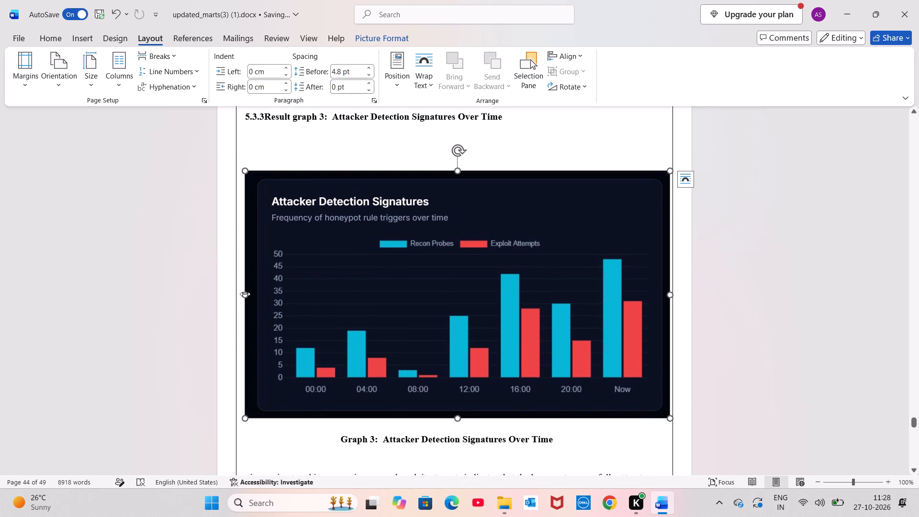
left_click_drag(245, 294, 278, 302)
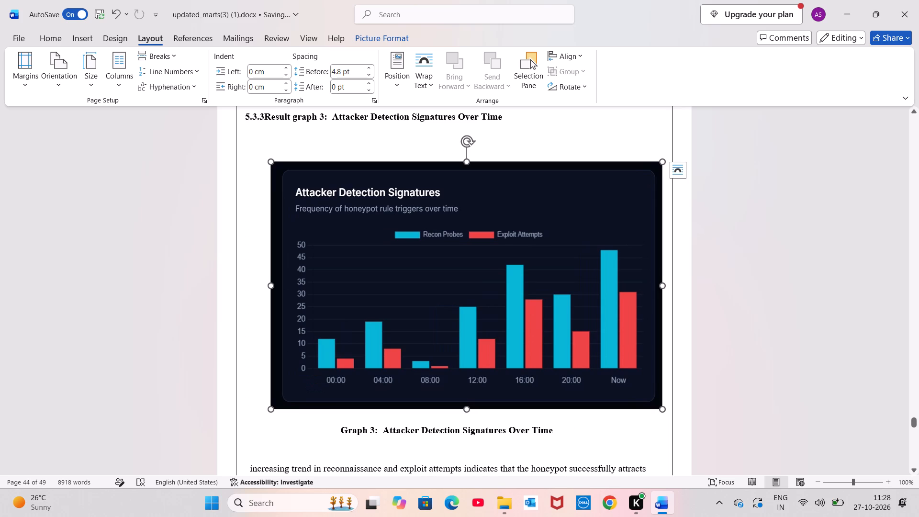
Set the left indent of the 5.3 Resulting graphs and 5.3.1 headings and the Attack Vector Breakdown picture to 1 cm.
scroll(310, 304, "up", 3)
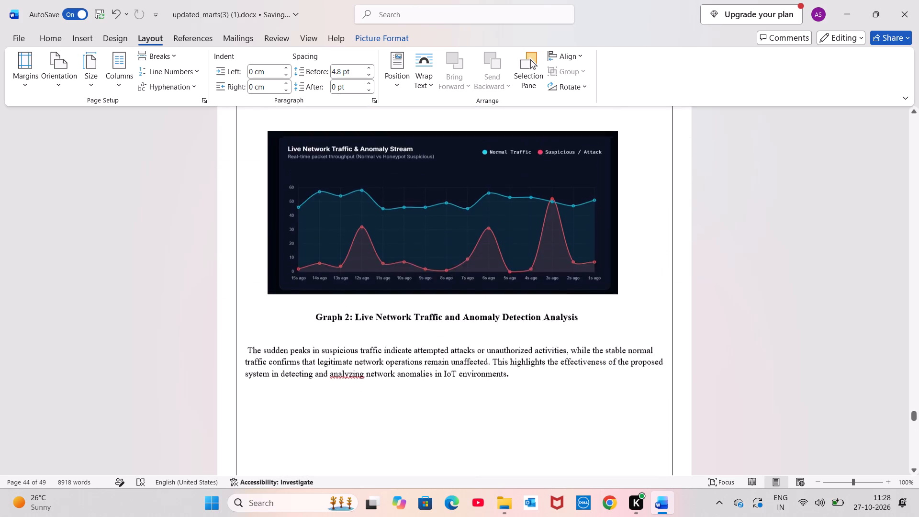
scroll(310, 304, "up", 7)
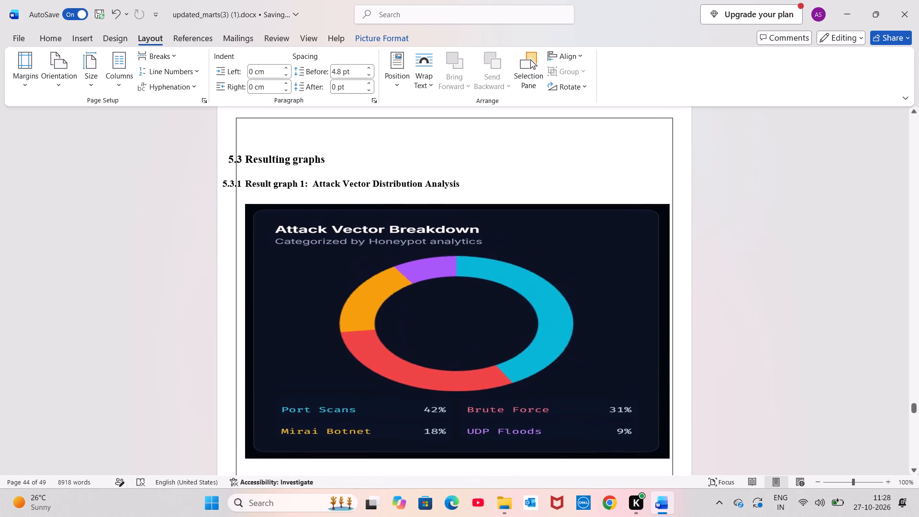
left_click(246, 160)
left_click_drag(246, 160, 382, 252)
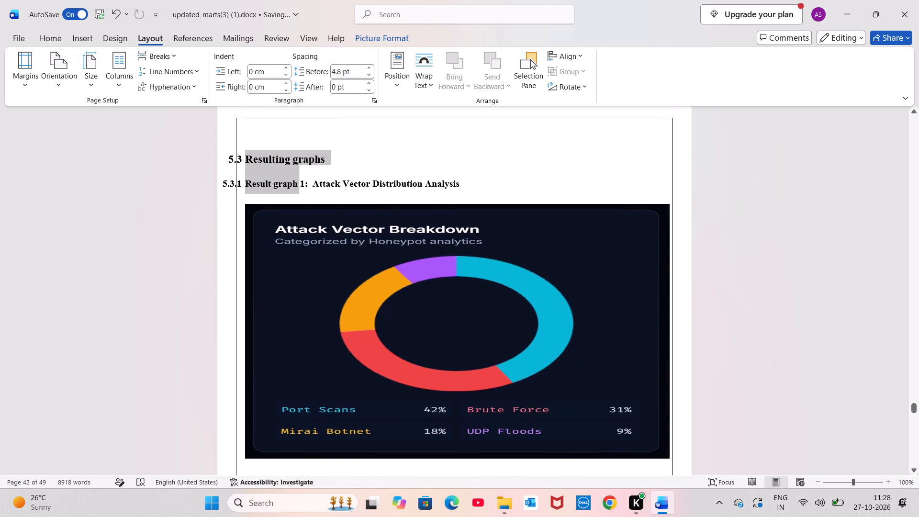
left_click_drag(382, 252, 450, 329)
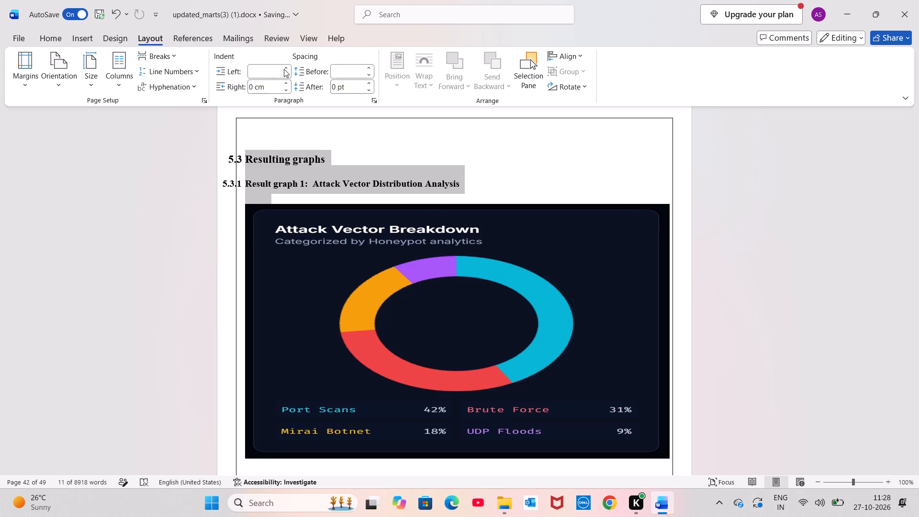
triple_click(287, 68)
triple_click(287, 68)
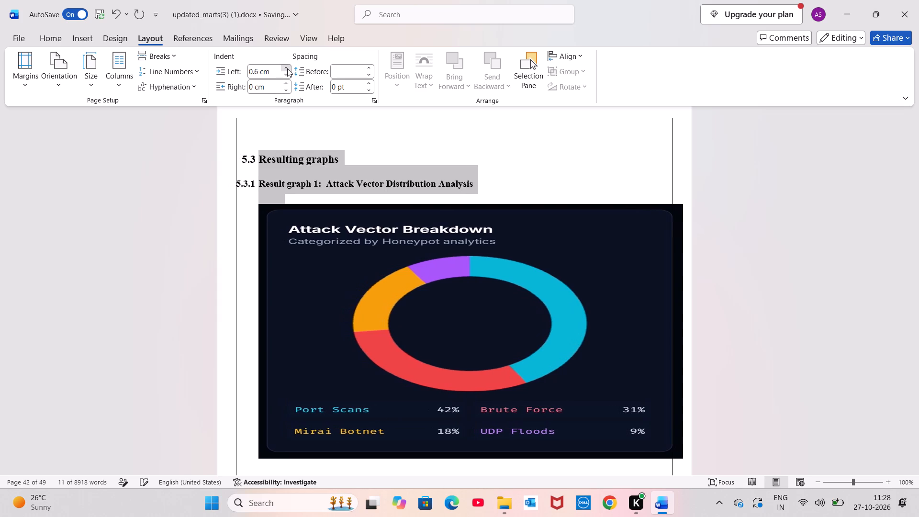
triple_click(287, 68)
left_click(287, 68)
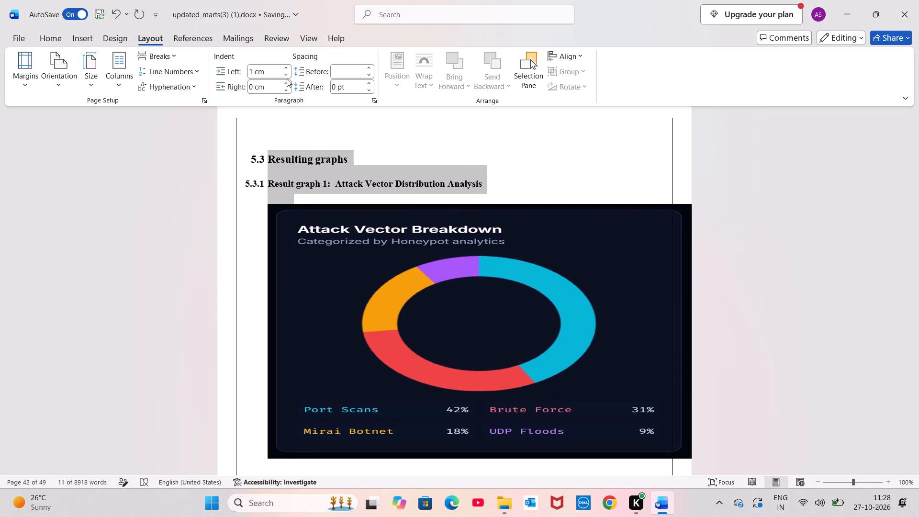
Set the right indent of the selected 5.3 and 5.3.1 headings and the Attack Vector Breakdown picture to 1 cm.
triple_click(287, 81)
triple_click(287, 81)
triple_click(287, 81)
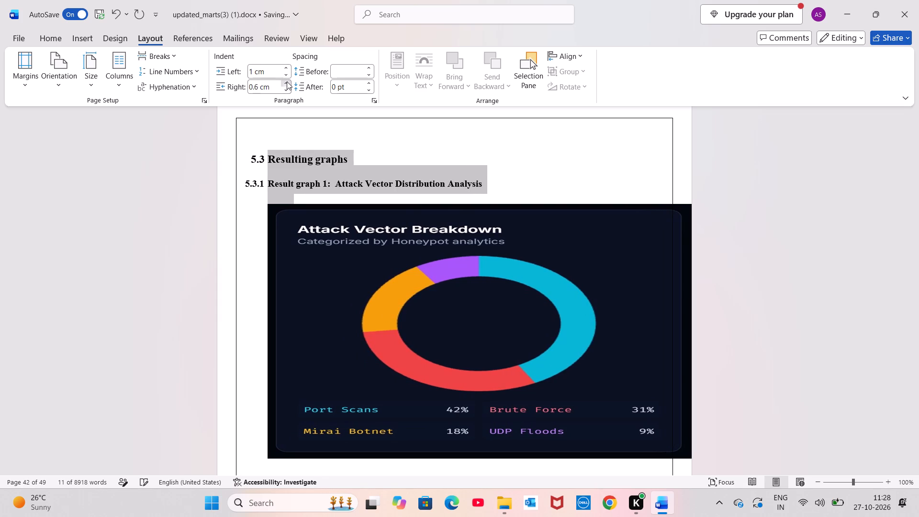
double_click(287, 81)
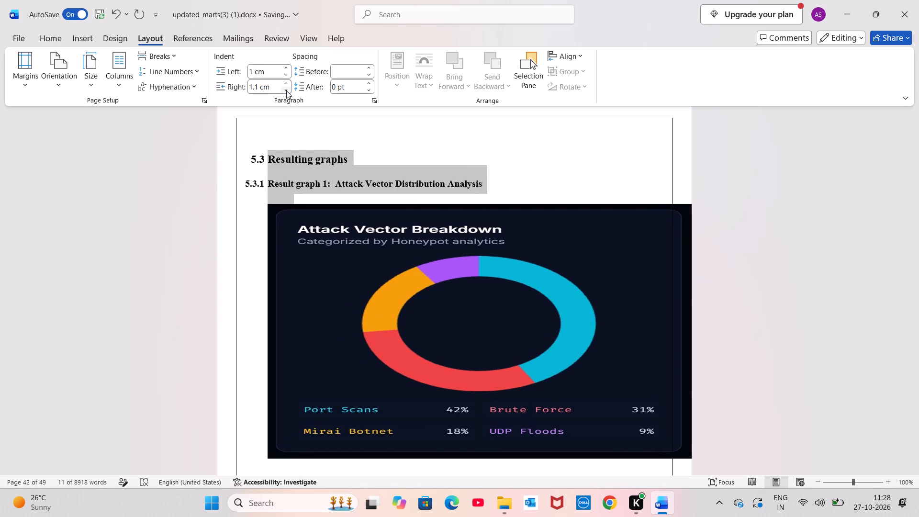
left_click(286, 90)
left_click(523, 163)
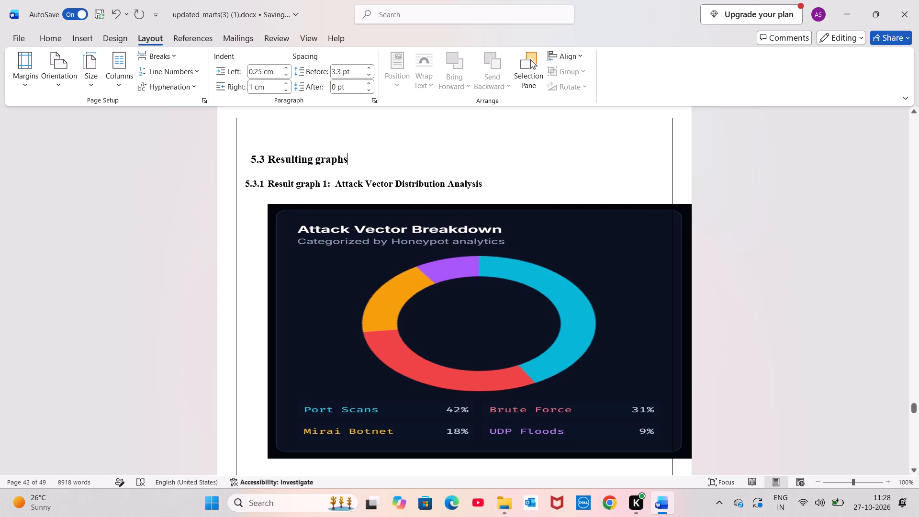
Narrow the Attack Vector Breakdown picture under heading 5.3.1 so it fits inside the page border, keeping its height.
right_click(400, 270)
left_click(328, 306)
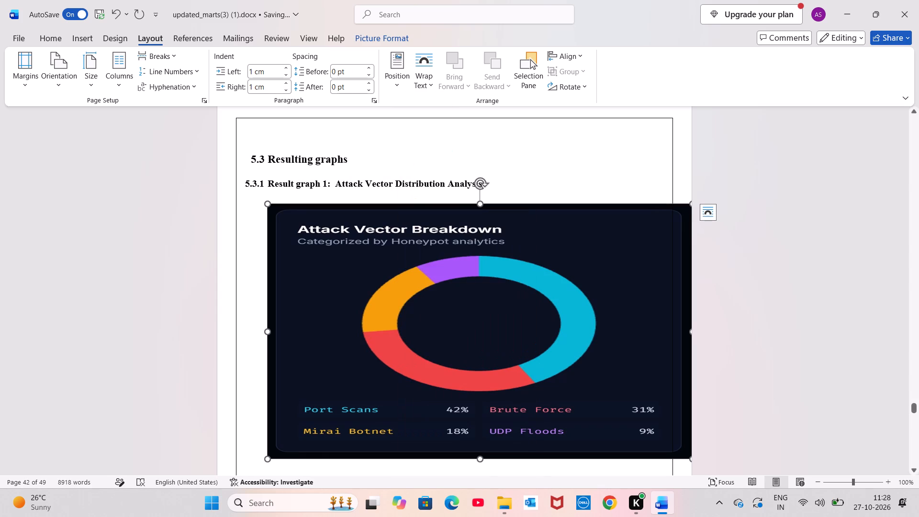
left_click_drag(268, 333, 328, 337)
Review the layout of the result graphs, the remaining pages up to the closing poster, and the earlier chapters back to the title page.
scroll(411, 317, "down", 5)
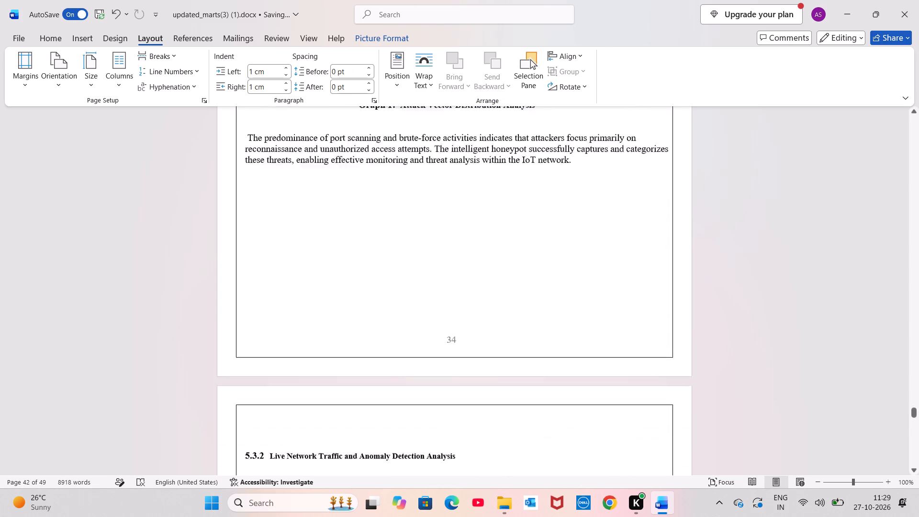
scroll(411, 317, "down", 1)
scroll(411, 317, "up", 2)
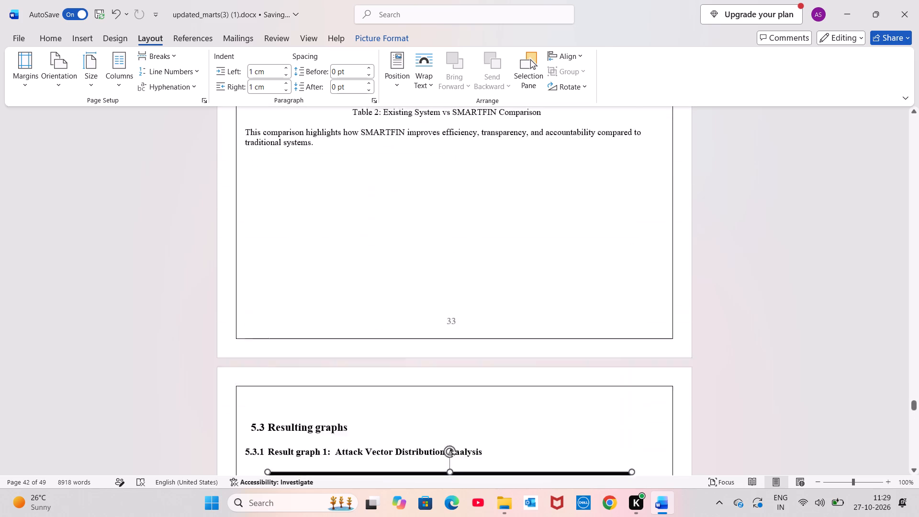
scroll(411, 317, "up", 3)
scroll(411, 317, "right", 1)
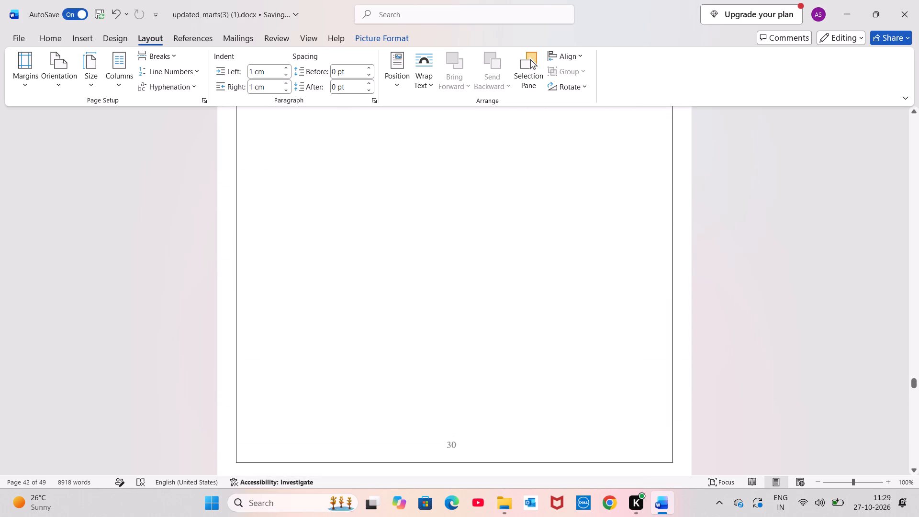
scroll(411, 317, "right", 1)
scroll(411, 317, "down", 1)
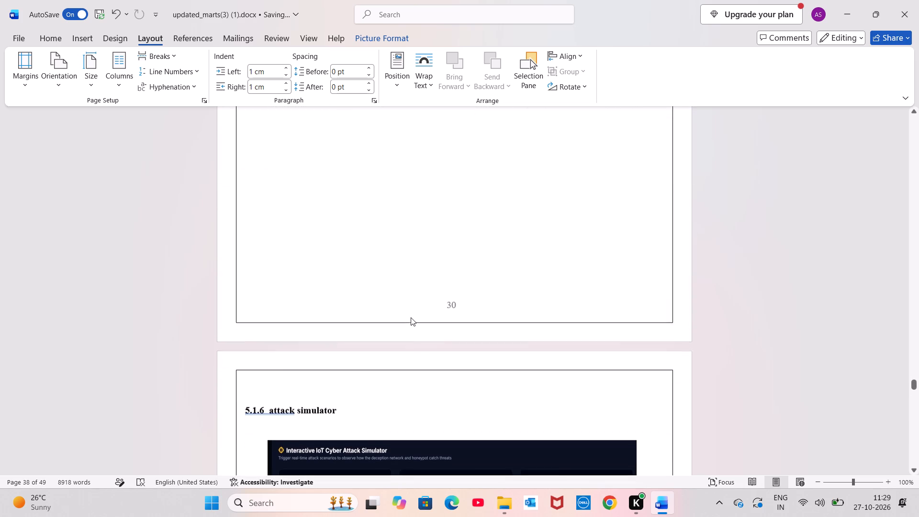
scroll(411, 317, "down", 4)
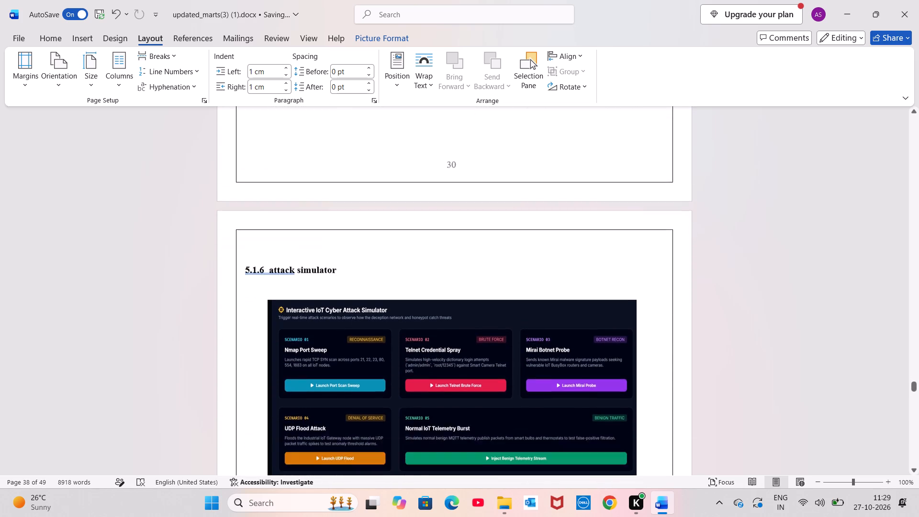
scroll(411, 317, "down", 8)
scroll(411, 317, "down", 20)
scroll(411, 317, "down", 20)
scroll(411, 317, "down", 20)
scroll(411, 317, "down", 1)
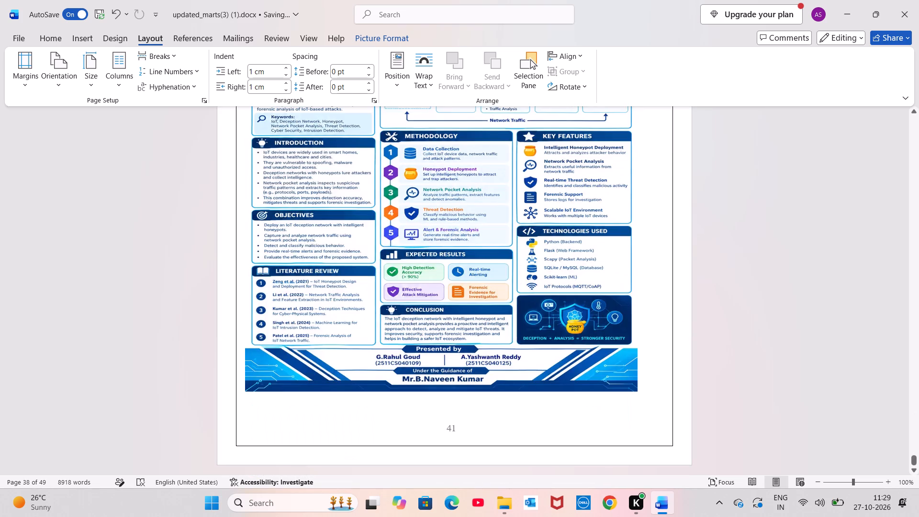
scroll(411, 317, "up", 8)
scroll(411, 317, "up", 20)
scroll(411, 317, "up", 20)
scroll(411, 317, "up", 20)
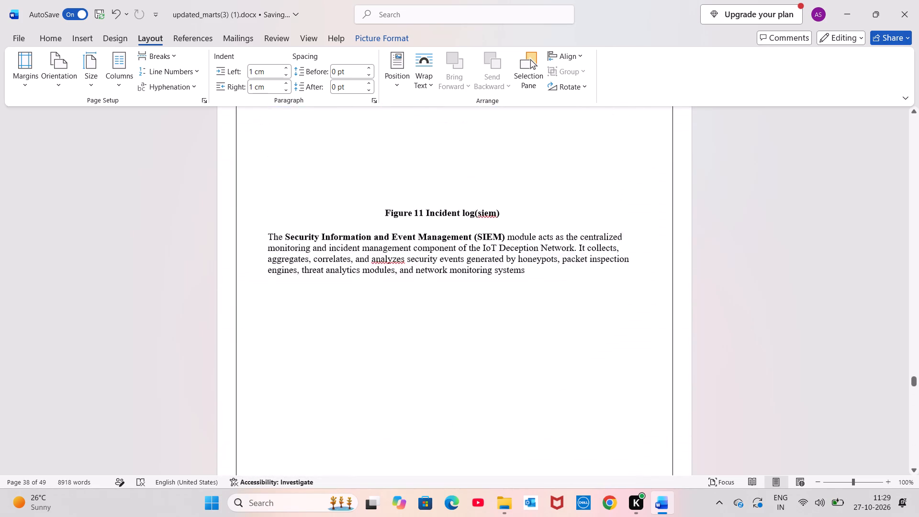
scroll(411, 317, "up", 7)
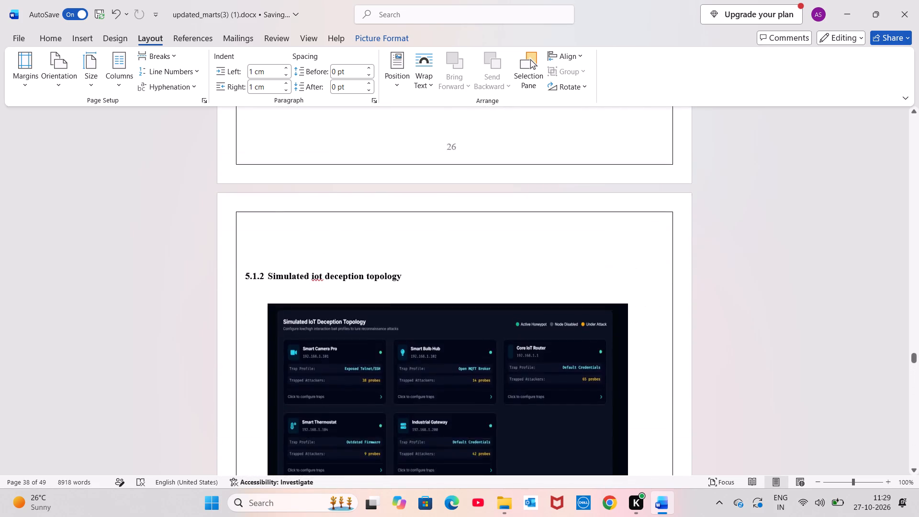
scroll(411, 317, "up", 5)
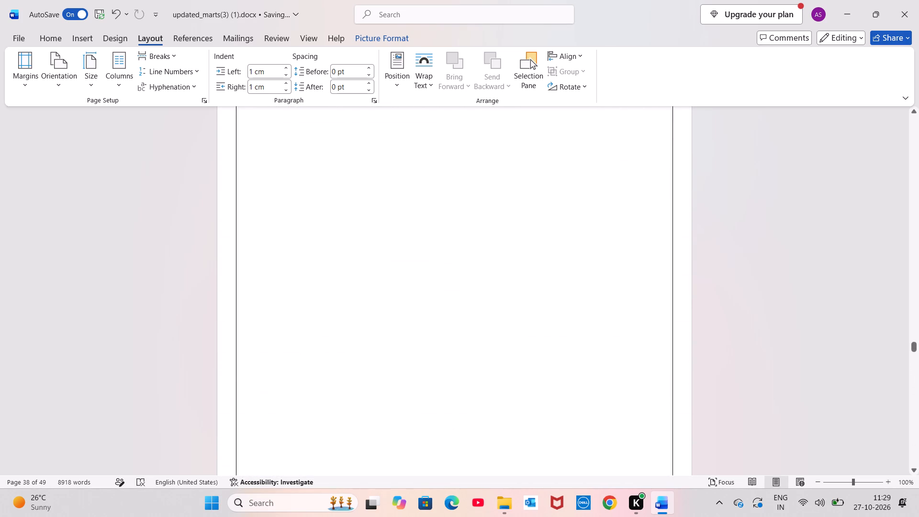
scroll(411, 317, "up", 20)
scroll(411, 317, "up", 2)
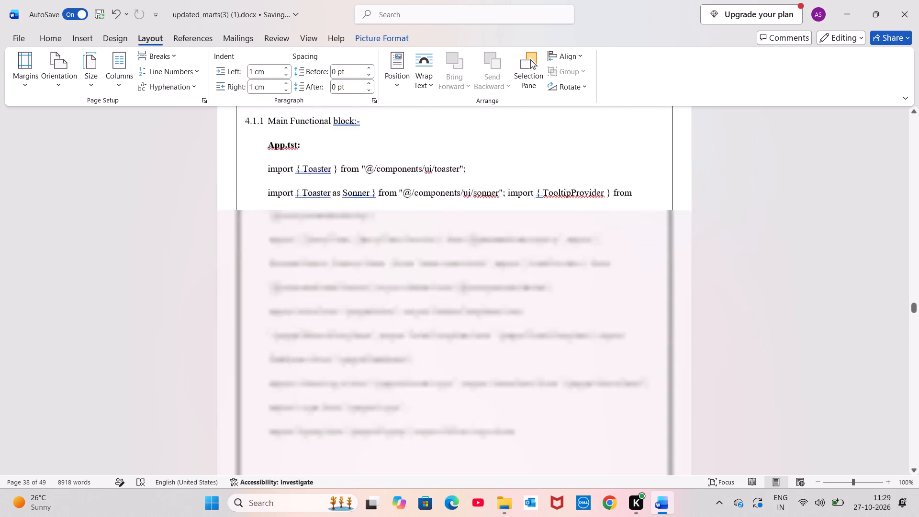
scroll(411, 317, "up", 2)
scroll(411, 317, "up", 20)
scroll(411, 317, "up", 20)
scroll(411, 317, "up", 20)
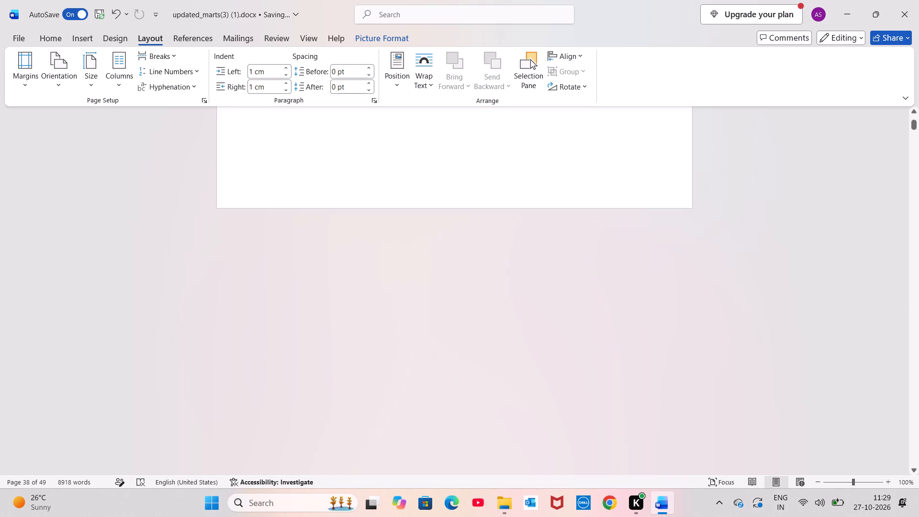
scroll(411, 317, "up", 20)
scroll(411, 317, "up", 20)
scroll(411, 317, "up", 20)
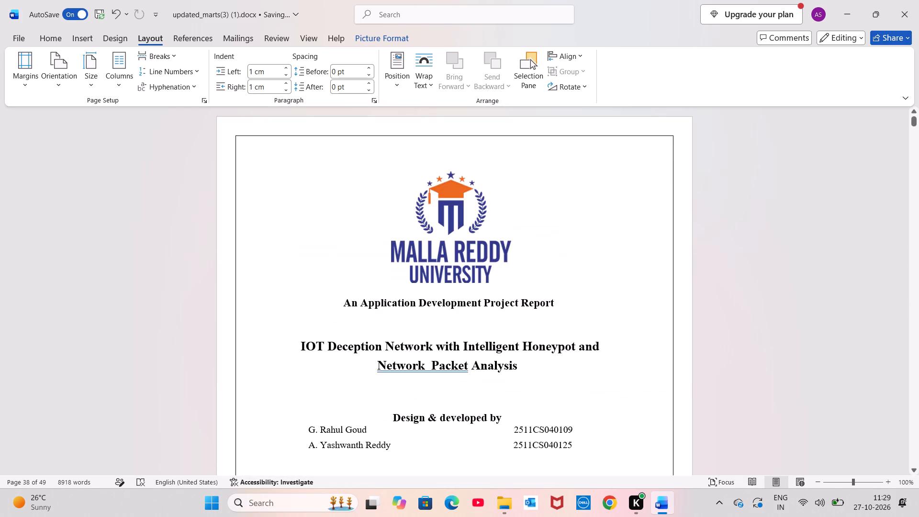
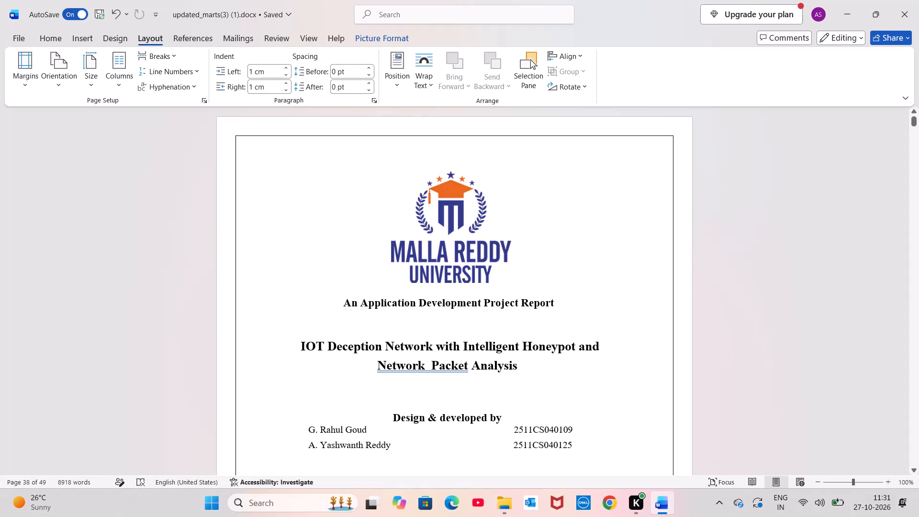
Review the report's cover page down to the October-2026 date and save the document.
scroll(457, 337, "down", 2)
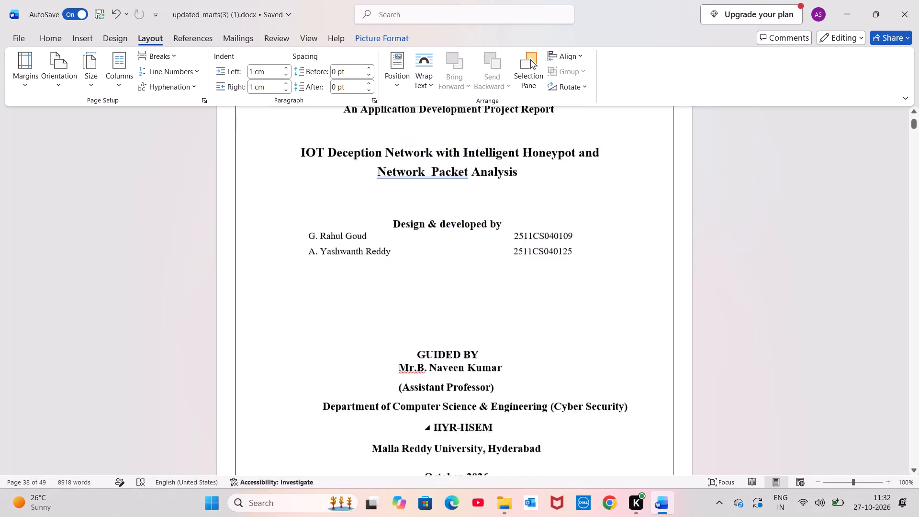
scroll(457, 337, "down", 2)
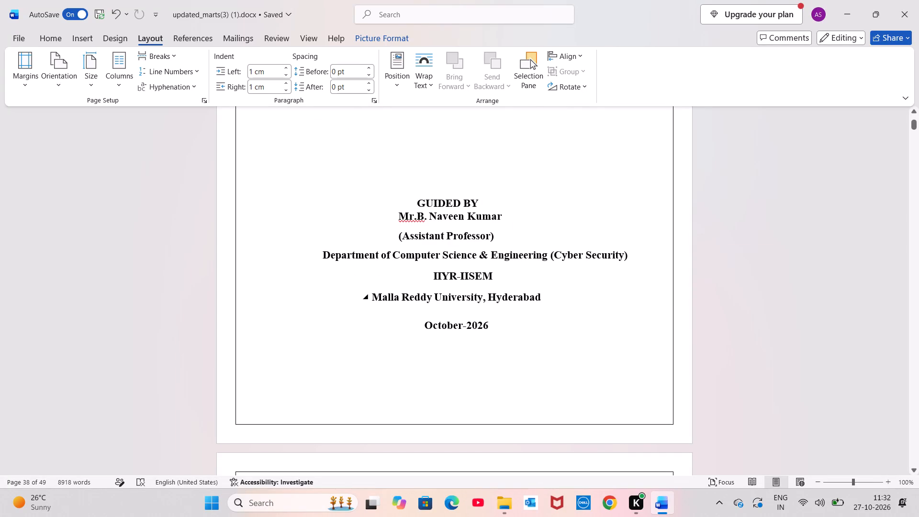
key("ctrl+s")
Copy a sharing link for the report that lets anyone with the link edit, and close the sharing dialog.
left_click(888, 38)
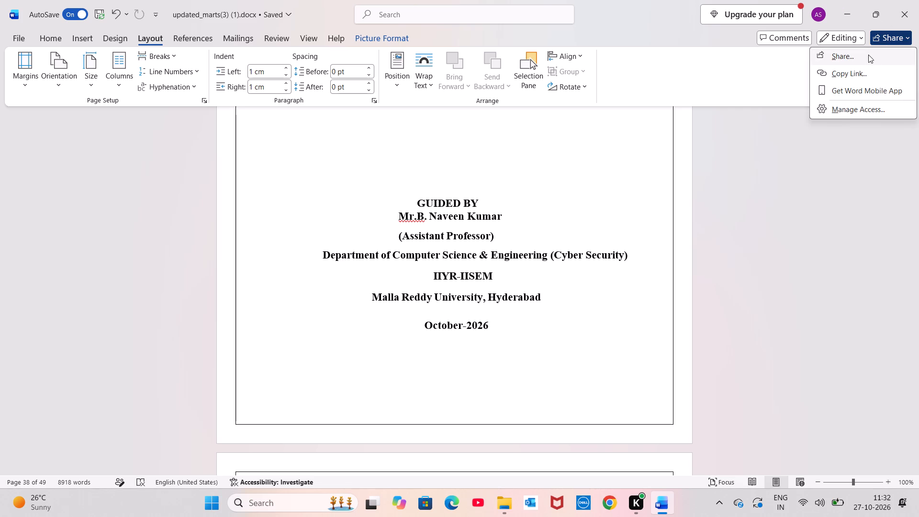
left_click(868, 59)
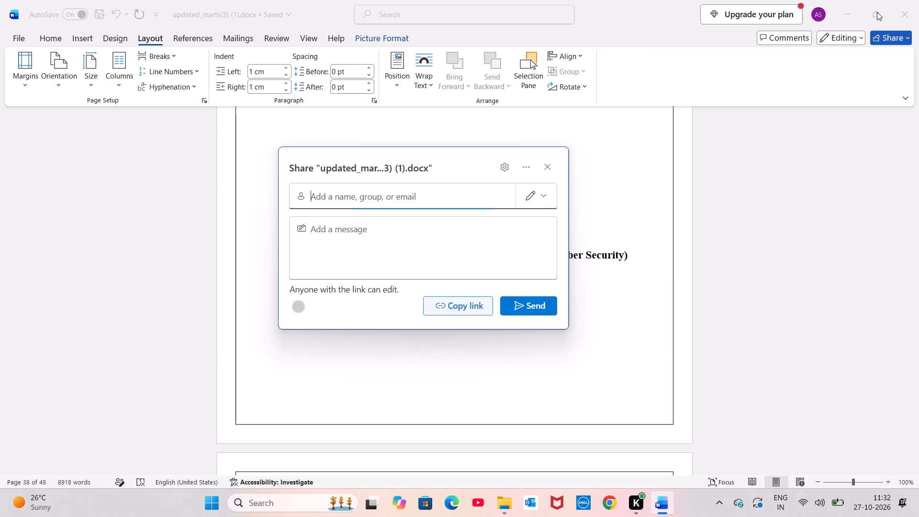
left_click(522, 301)
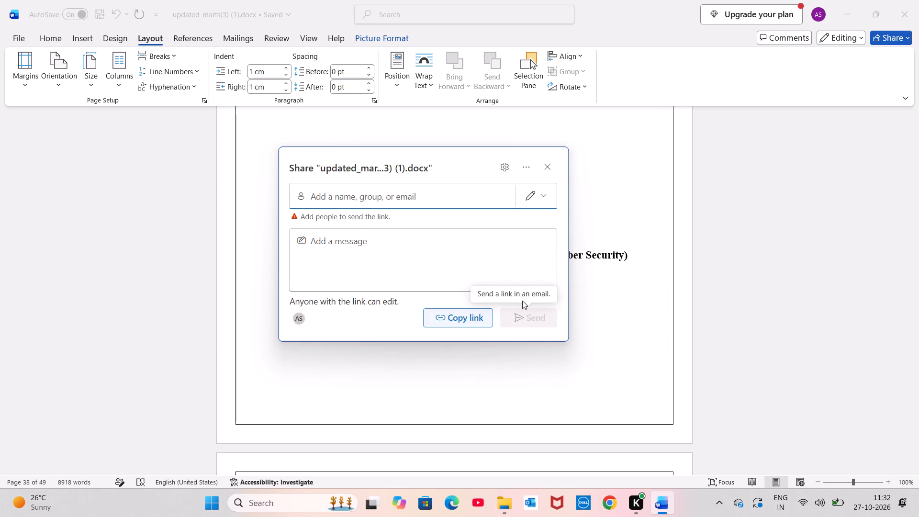
left_click(454, 323)
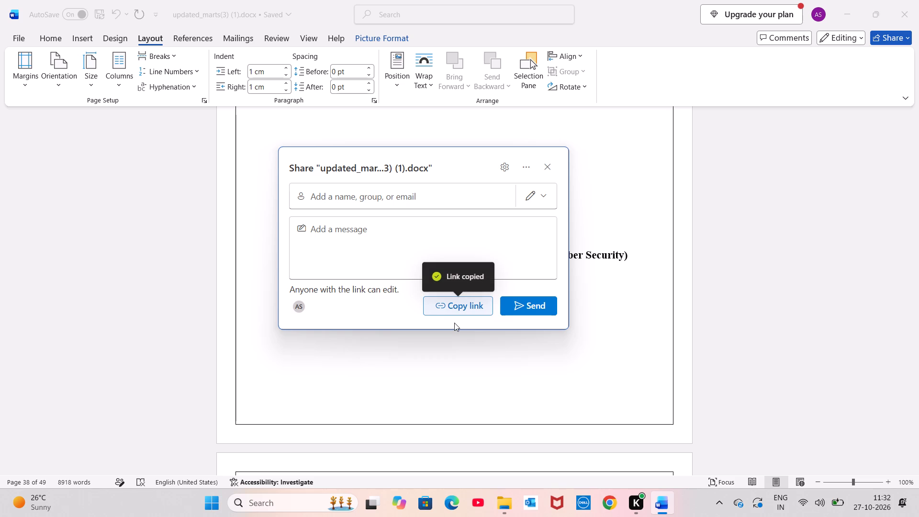
scroll(451, 266, "down", 2)
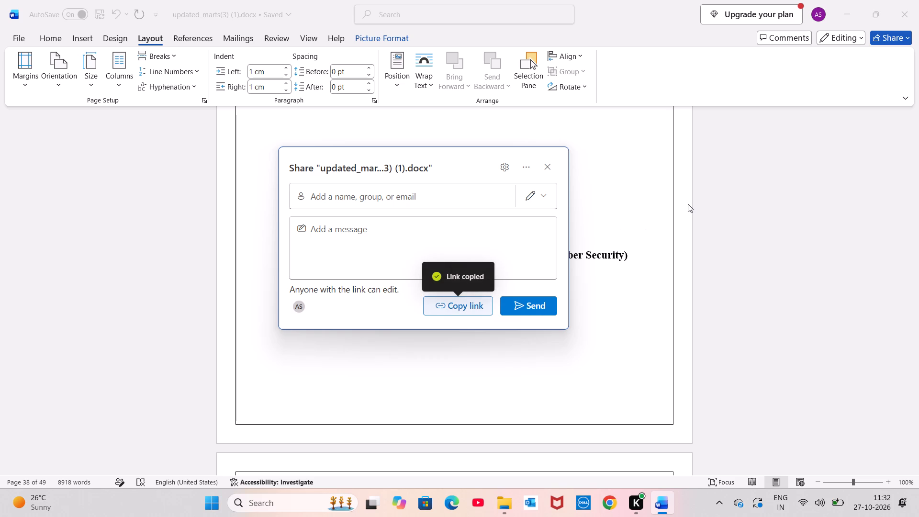
left_click(688, 204)
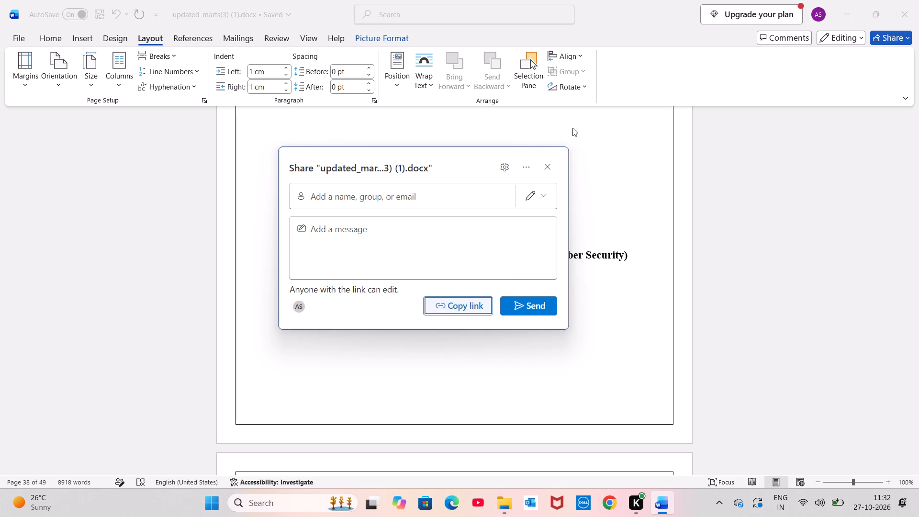
left_click(548, 164)
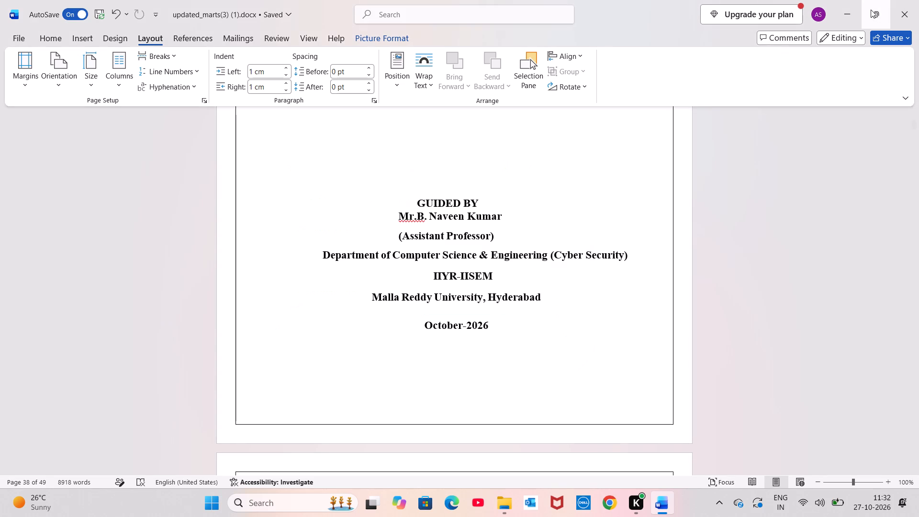
Minimise the Word document window to get to File Explorer.
left_click(851, 9)
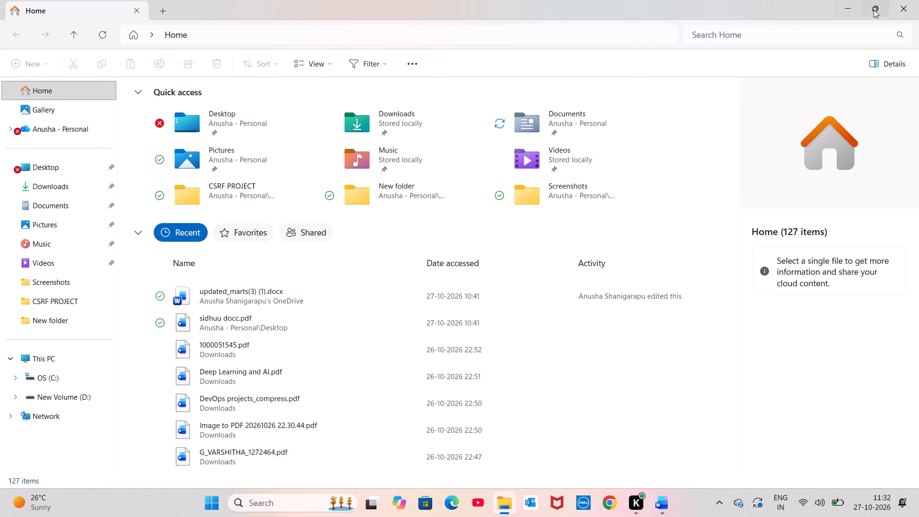
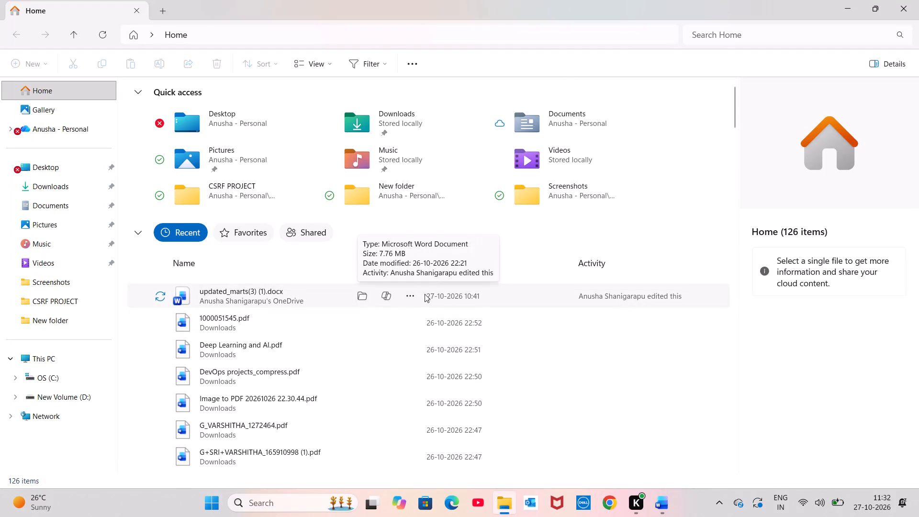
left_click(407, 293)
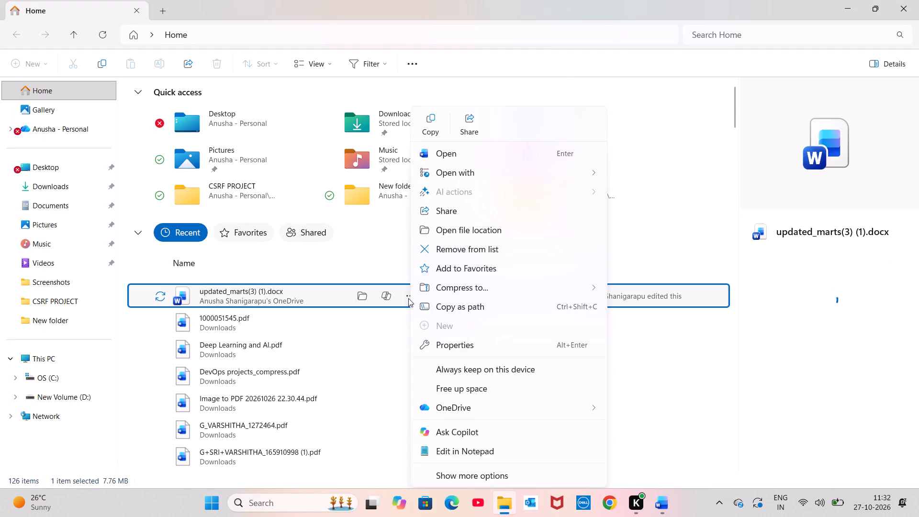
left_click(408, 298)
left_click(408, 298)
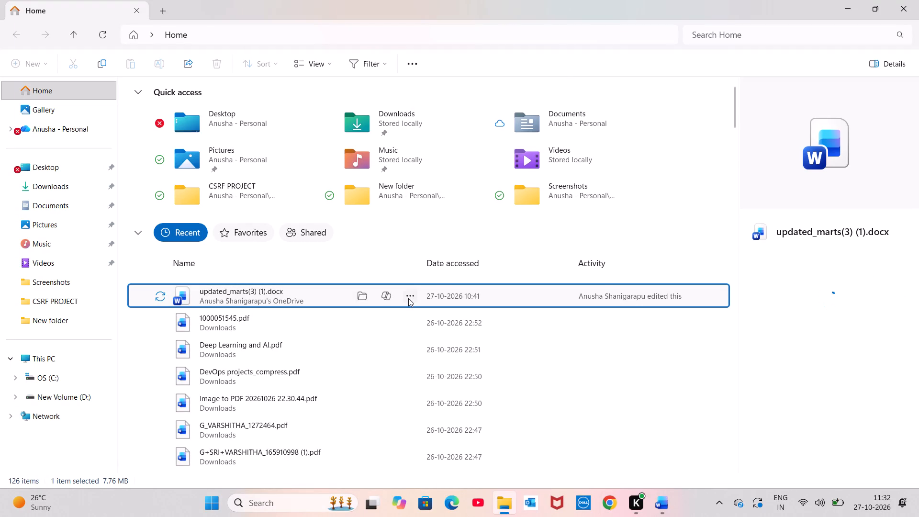
Share updated_marts(3) (1).docx from the recent files and copy its link that lets anyone with the link edit.
left_click(409, 293)
left_click(493, 136)
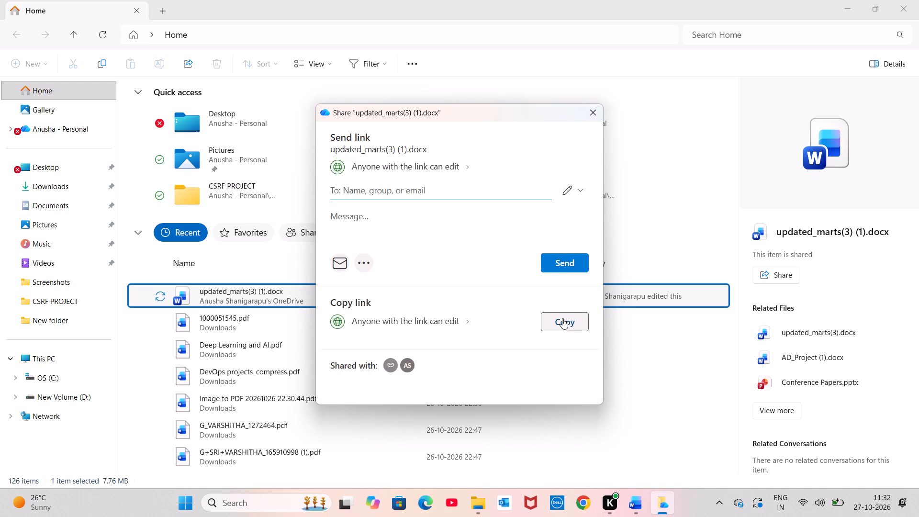
left_click(581, 320)
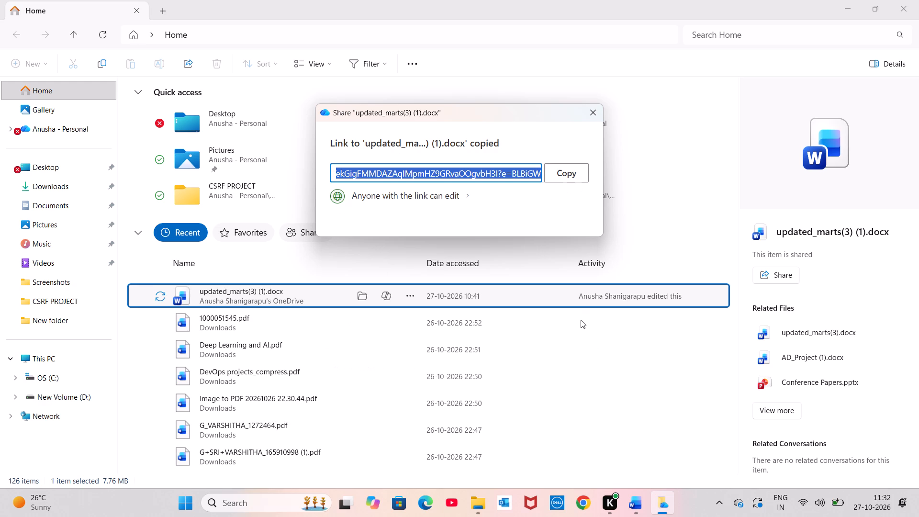
left_click(571, 175)
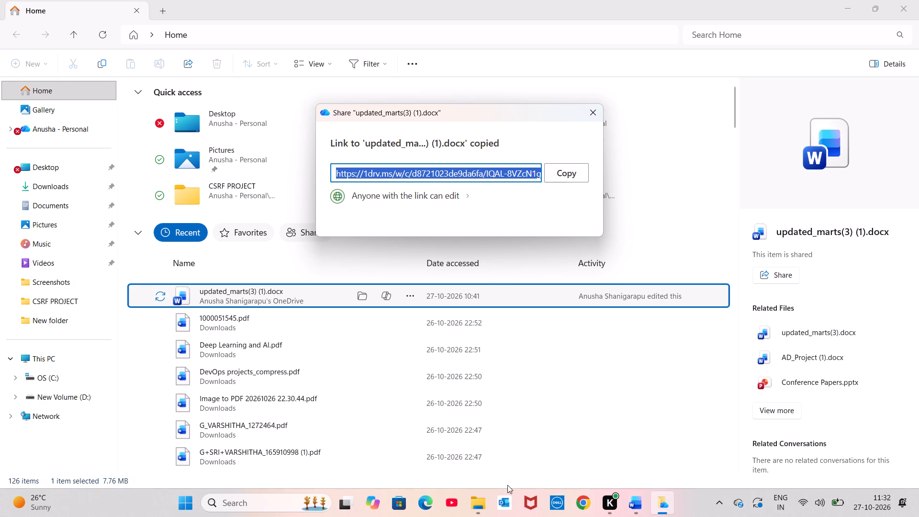
Search Windows for "whats" and open the WhatsApp app.
left_click(236, 504)
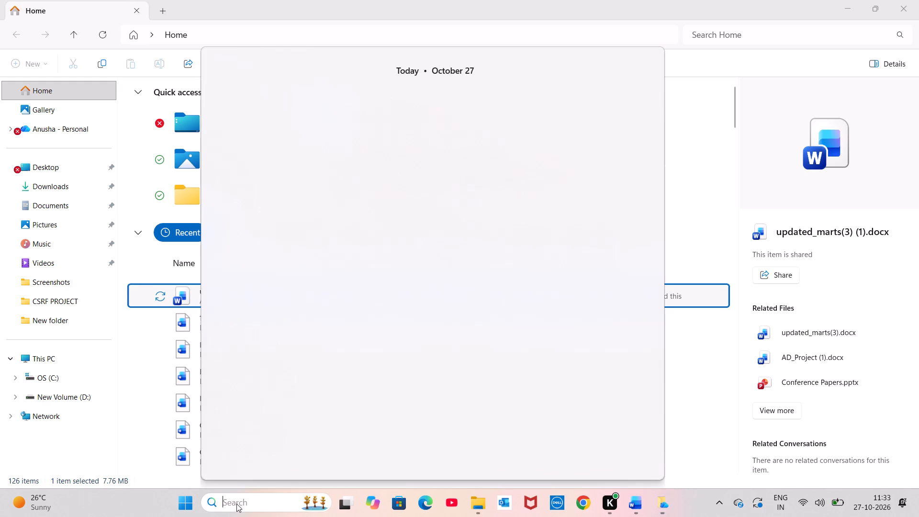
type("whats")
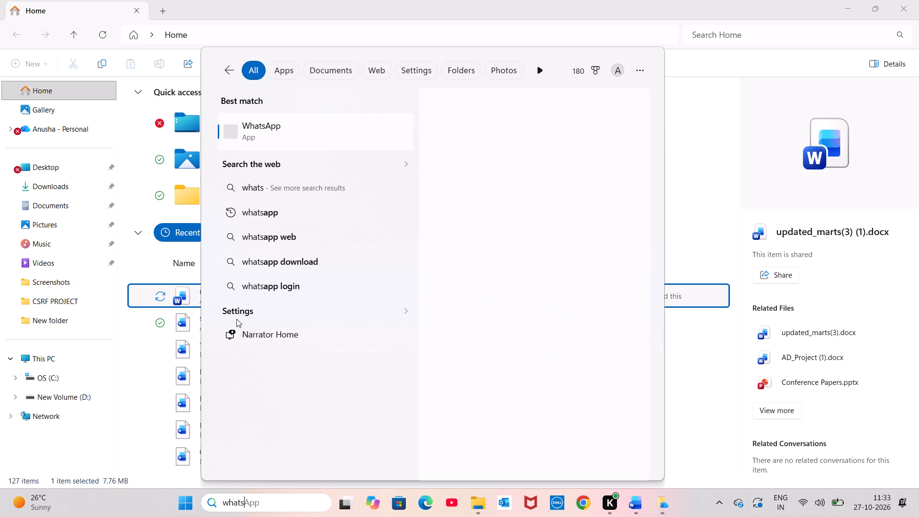
left_click(471, 219)
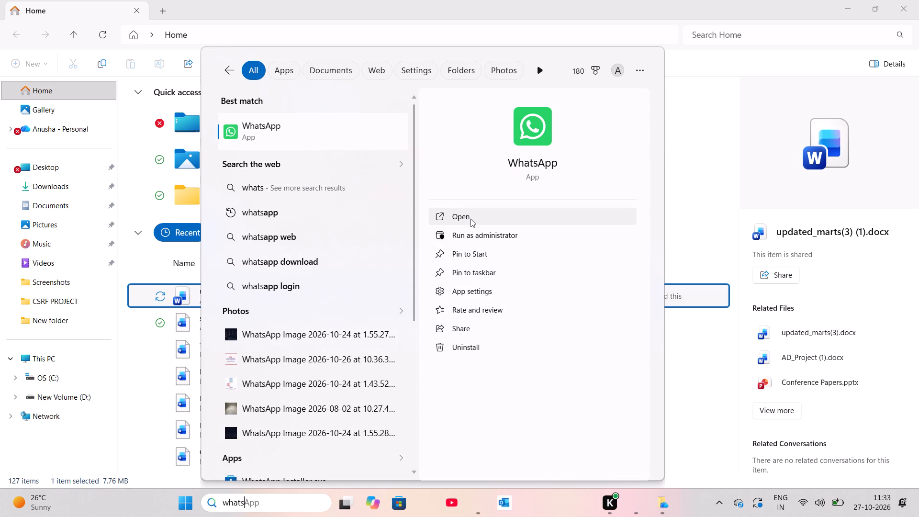